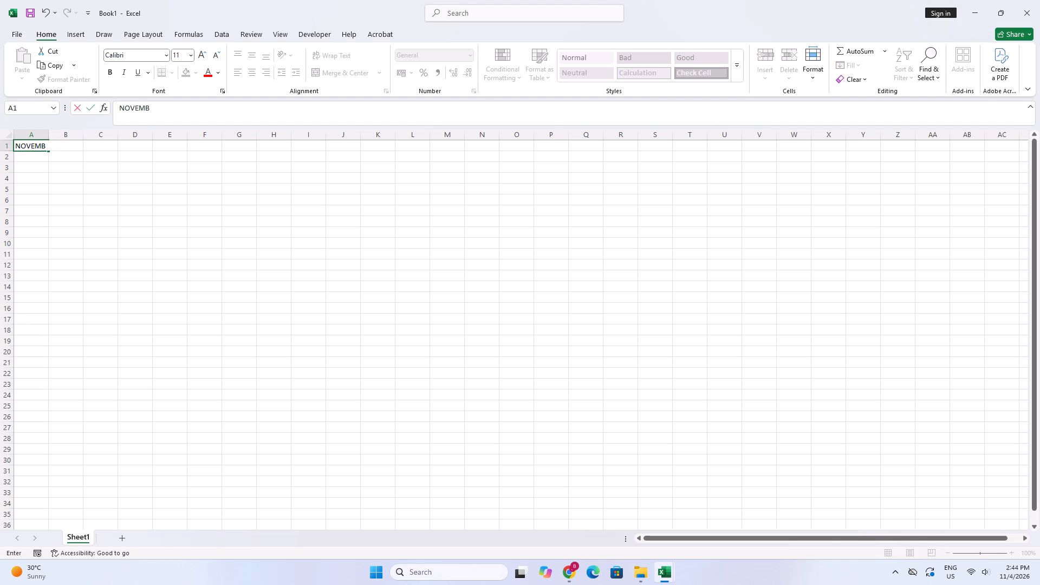
Finish entering NOVEMBER 2026 in cell A1.
text(R)
key(space)
key(2)
key(0)
key(2)
key(6)
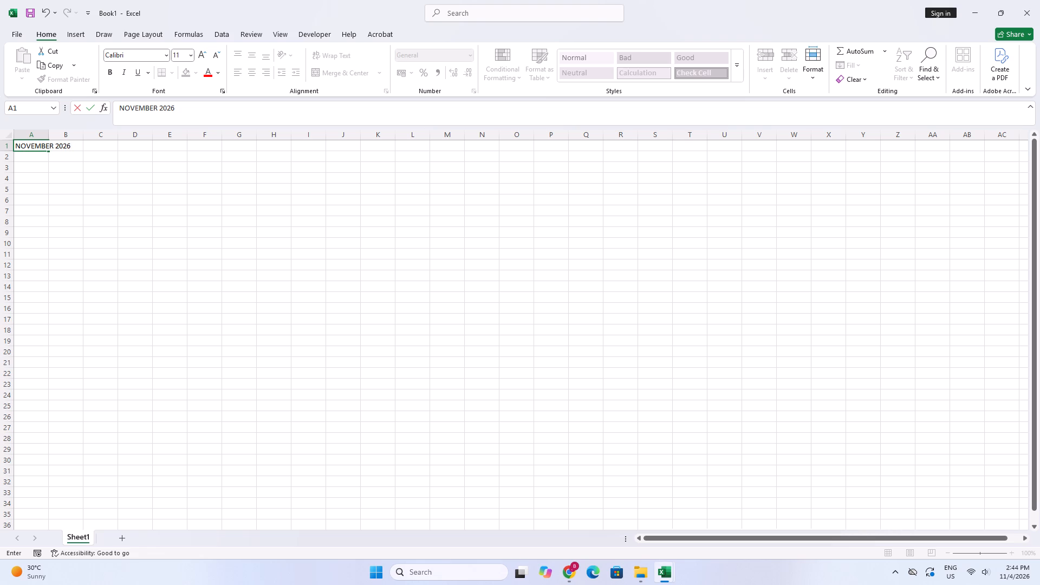
click(70, 203)
Apply all borders to the range A1:G5 to form a calendar grid of five rows and seven columns.
drag(32, 145, 34, 149)
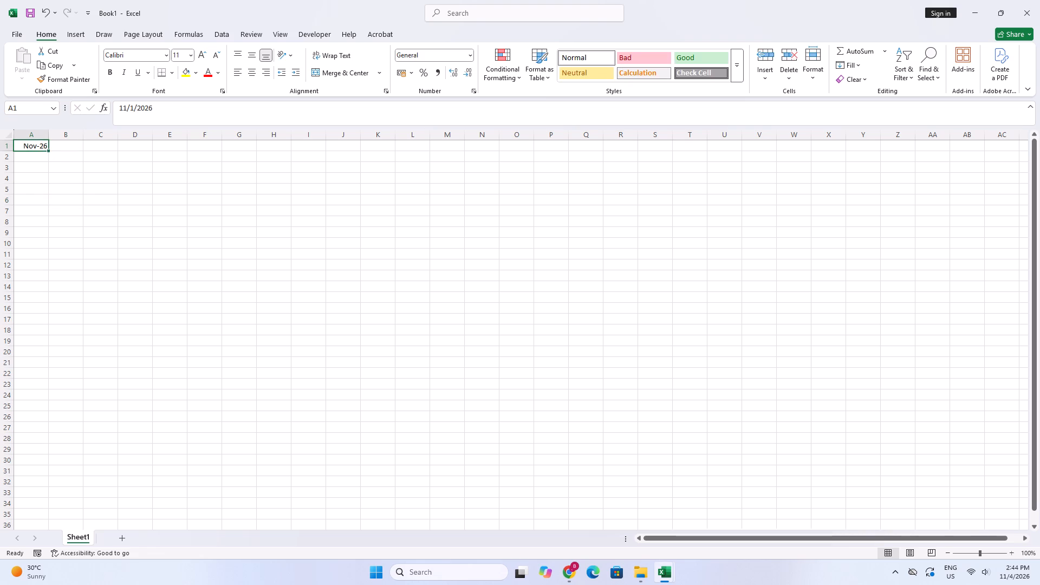
drag(34, 149, 38, 180)
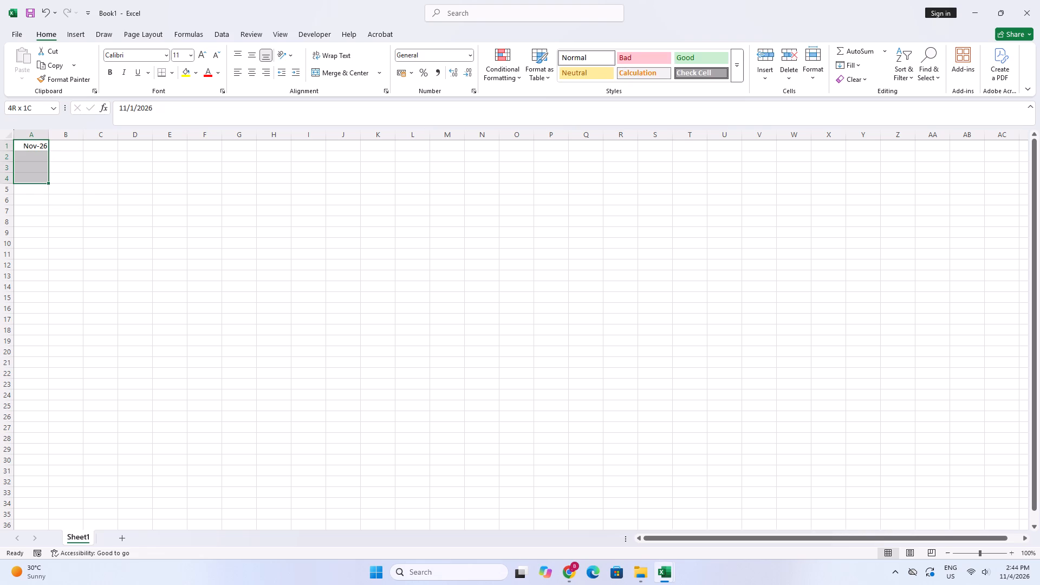
drag(38, 180, 152, 182)
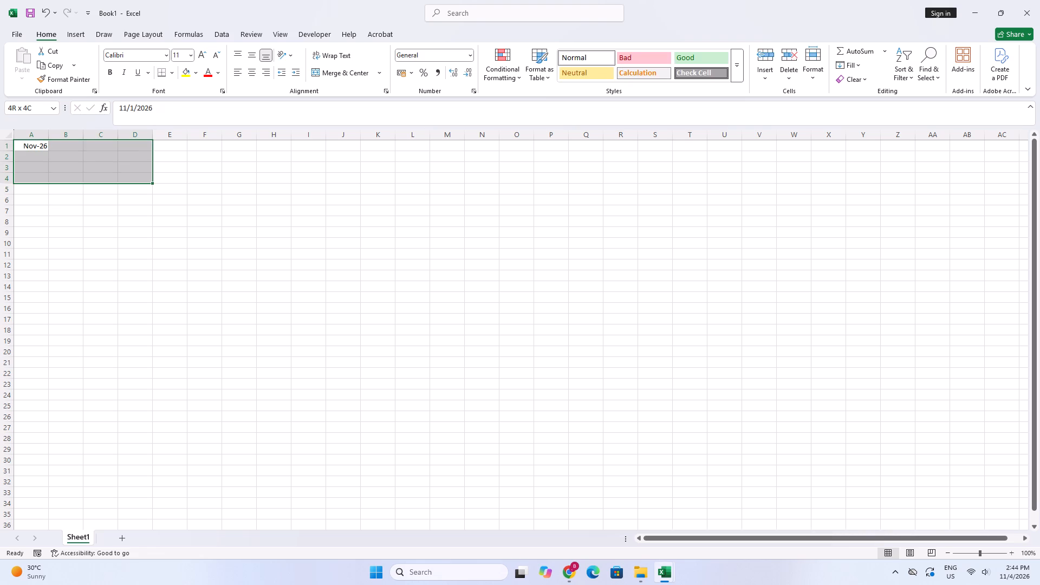
drag(152, 182, 159, 187)
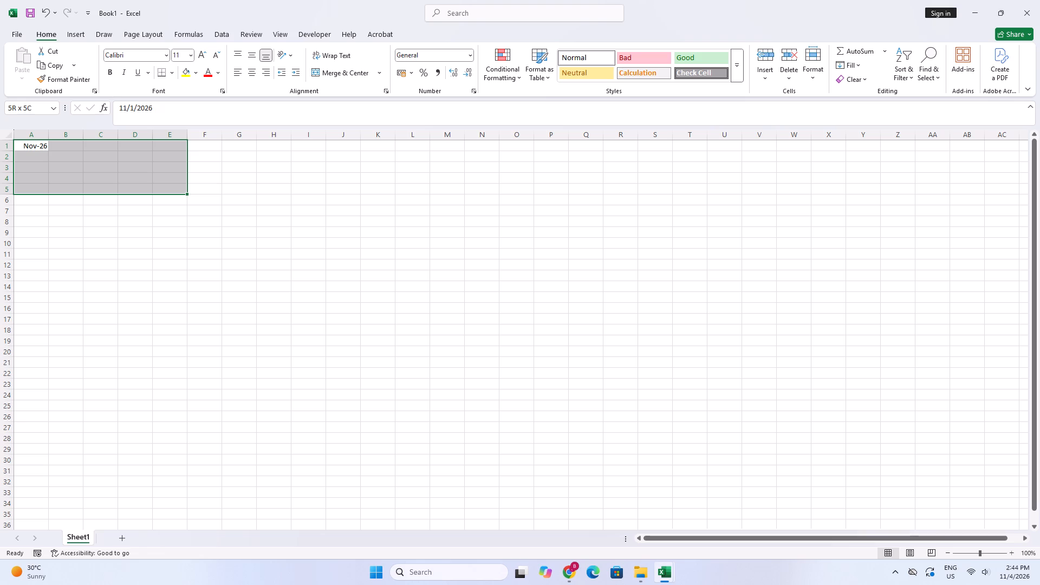
drag(159, 187, 207, 187)
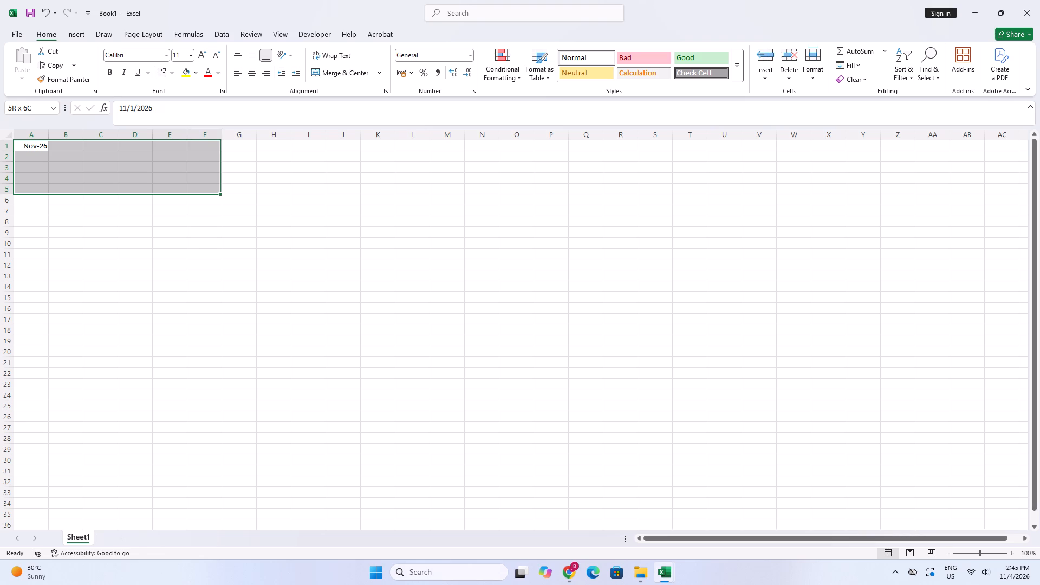
drag(207, 187, 232, 190)
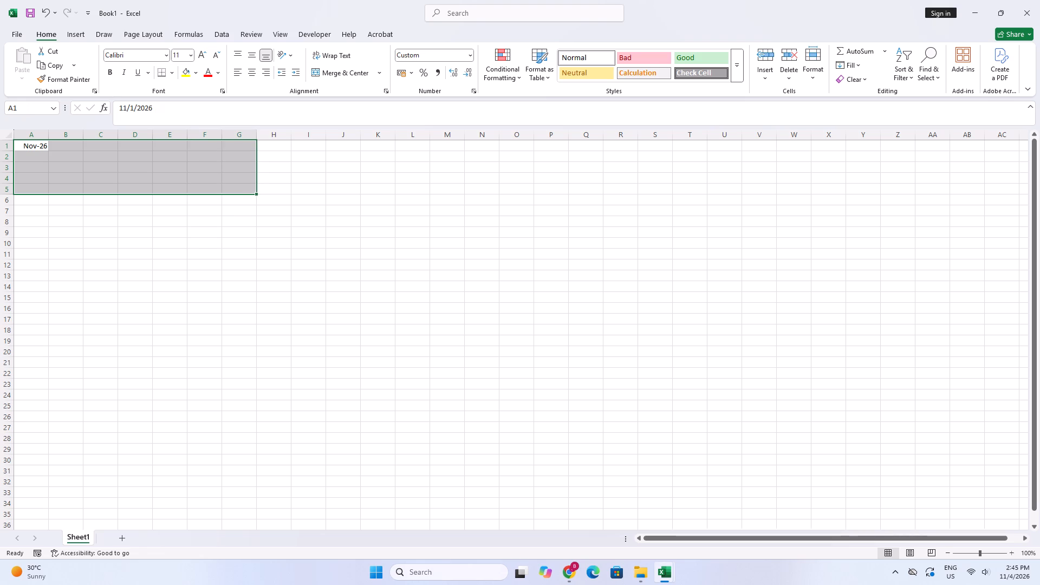
click(172, 73)
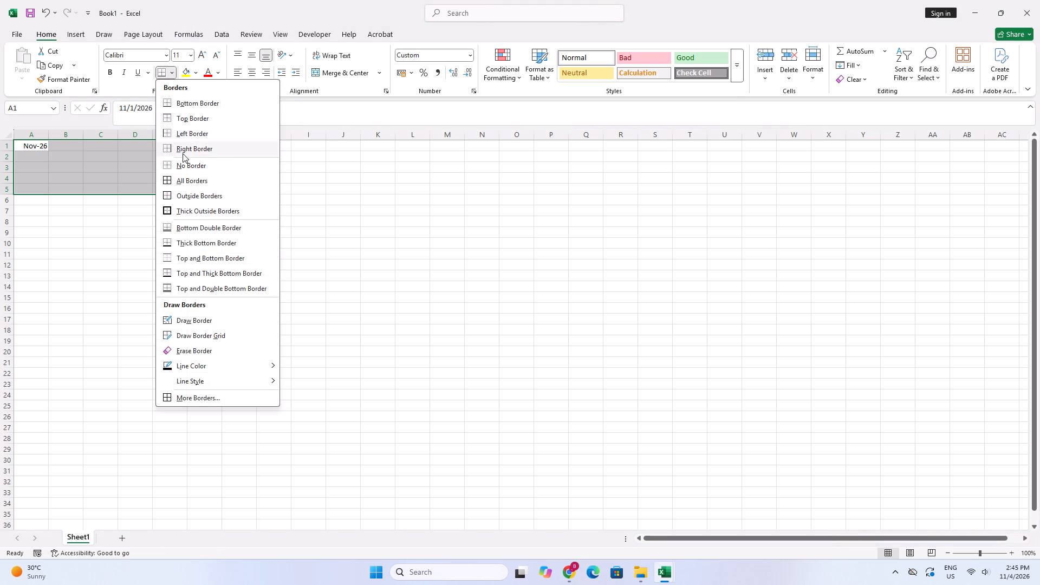
click(191, 177)
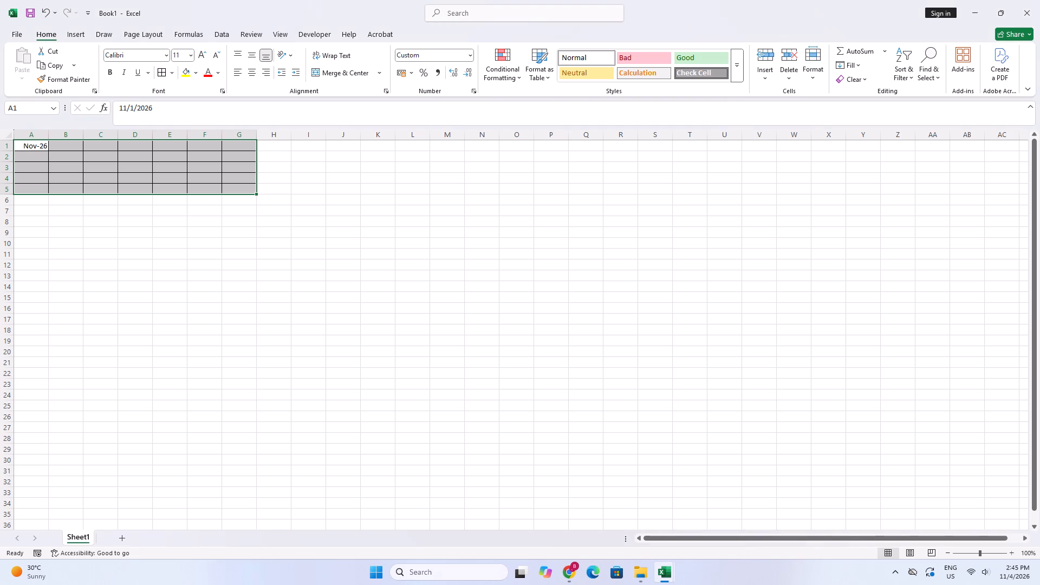
Increase the height of rows 1 through 5 individually to roughly three or four times the default.
drag(10, 152, 12, 178)
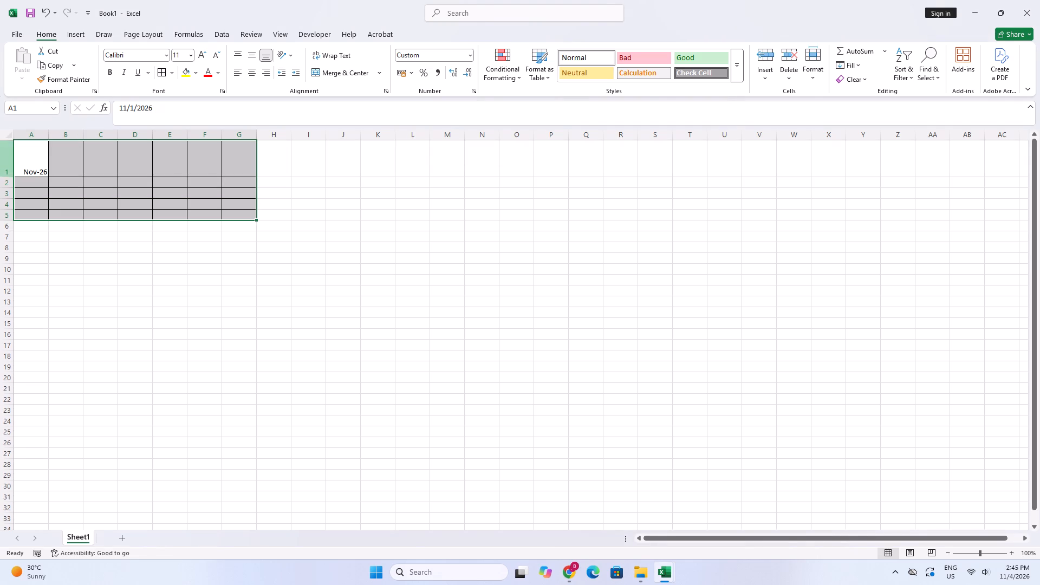
drag(3, 189, 10, 212)
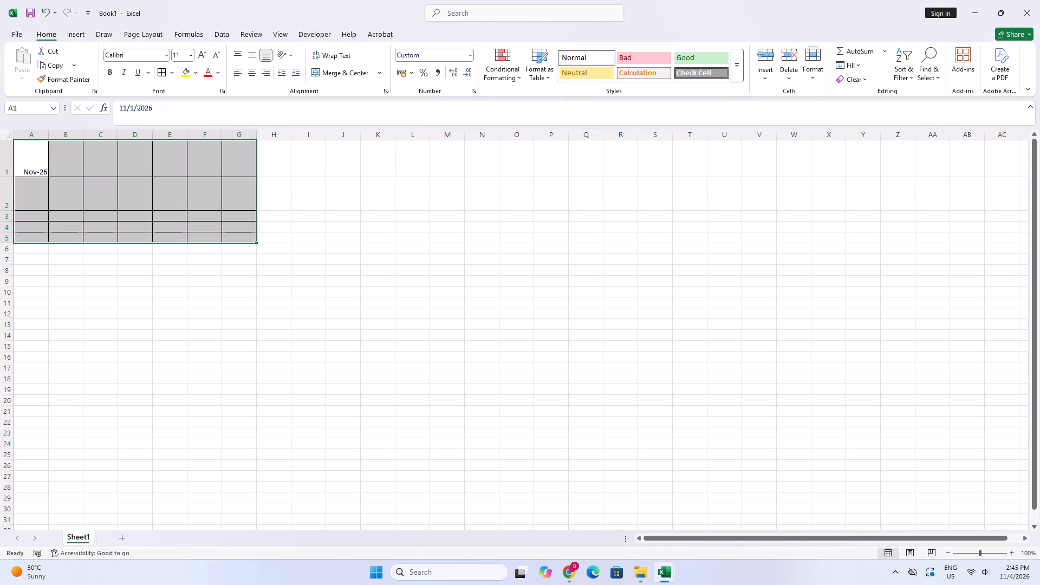
drag(8, 222, 17, 240)
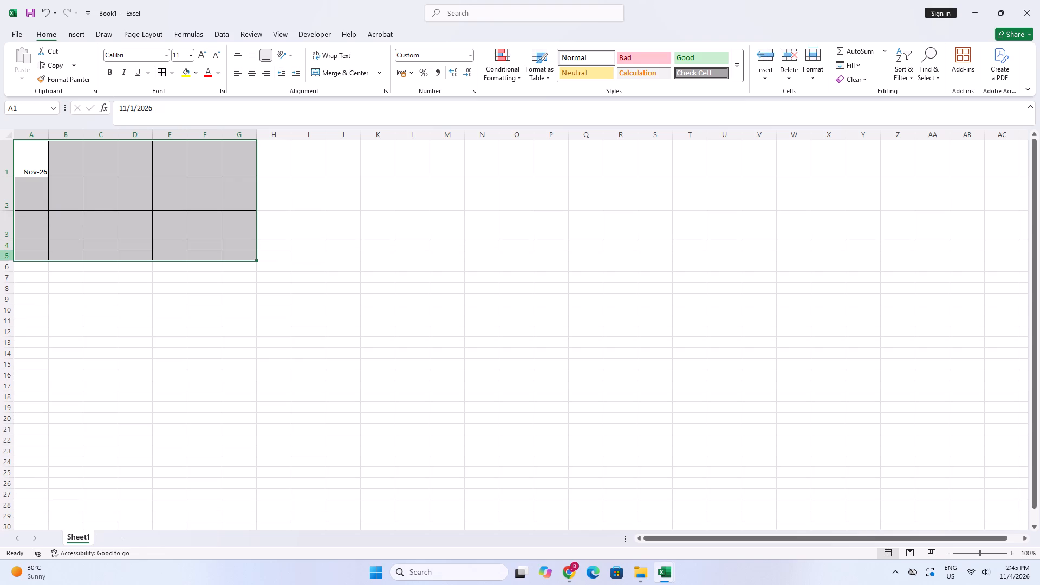
drag(9, 251, 19, 278)
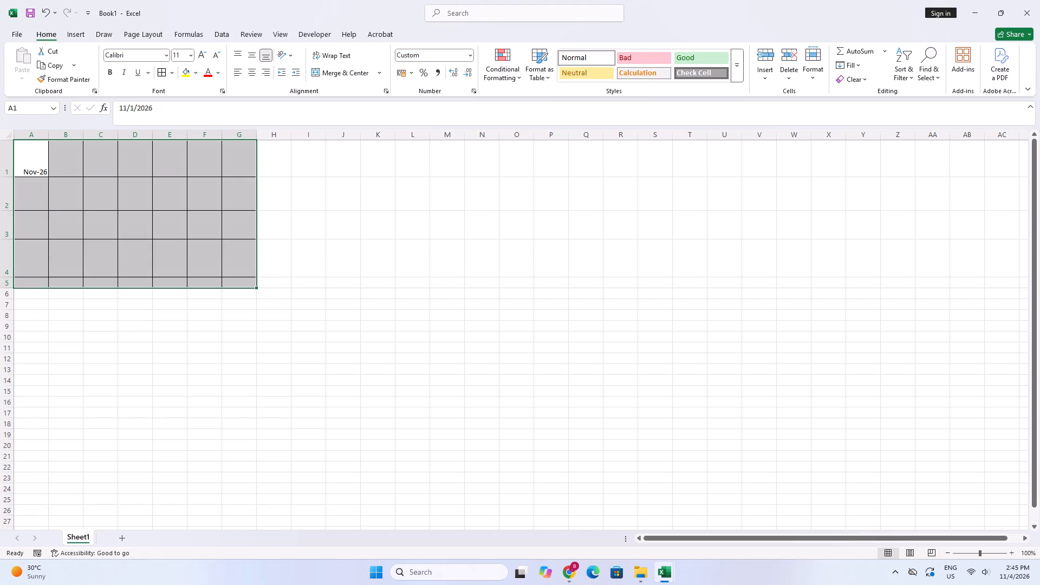
drag(9, 289, 10, 318)
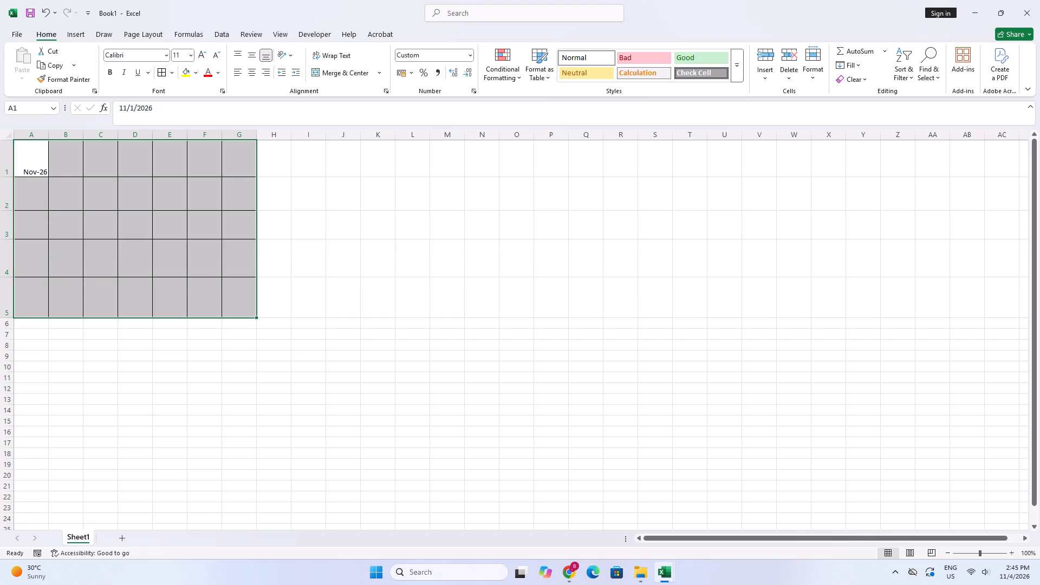
Widen columns A through G individually, making column D about 14.6 wide and column G the widest.
drag(49, 138, 74, 138)
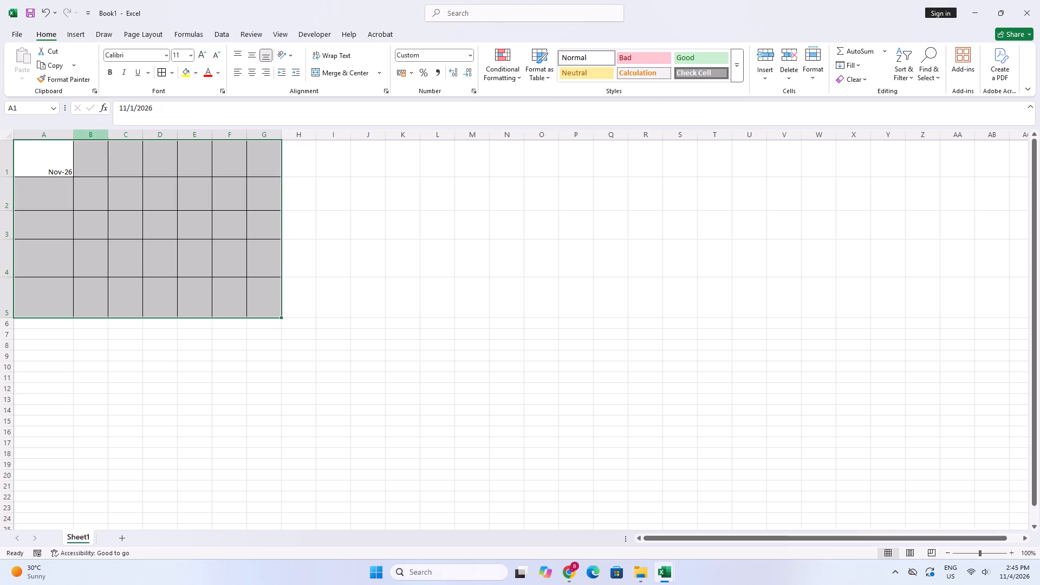
drag(109, 137, 126, 141)
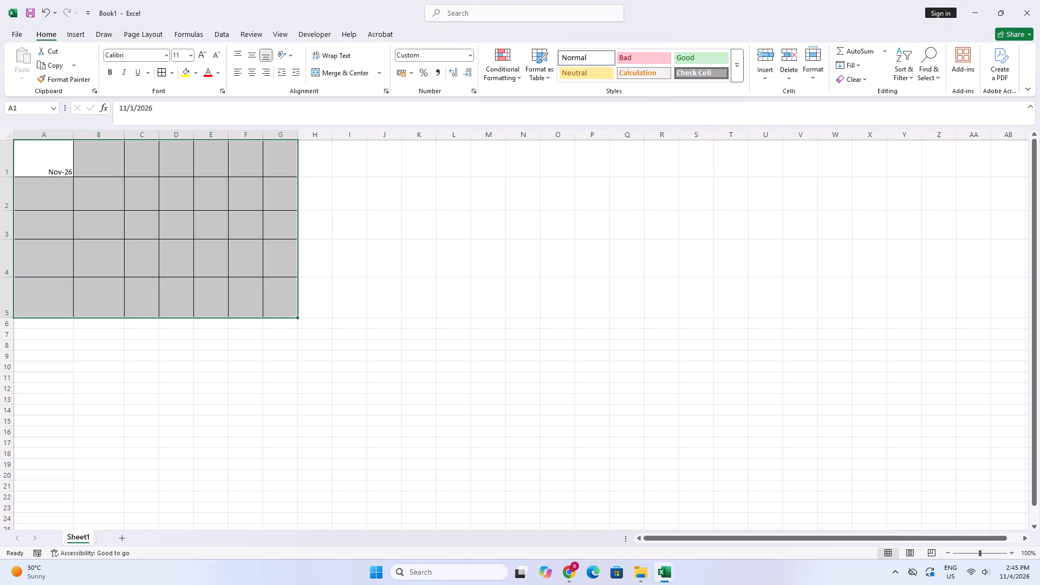
drag(159, 136, 173, 139)
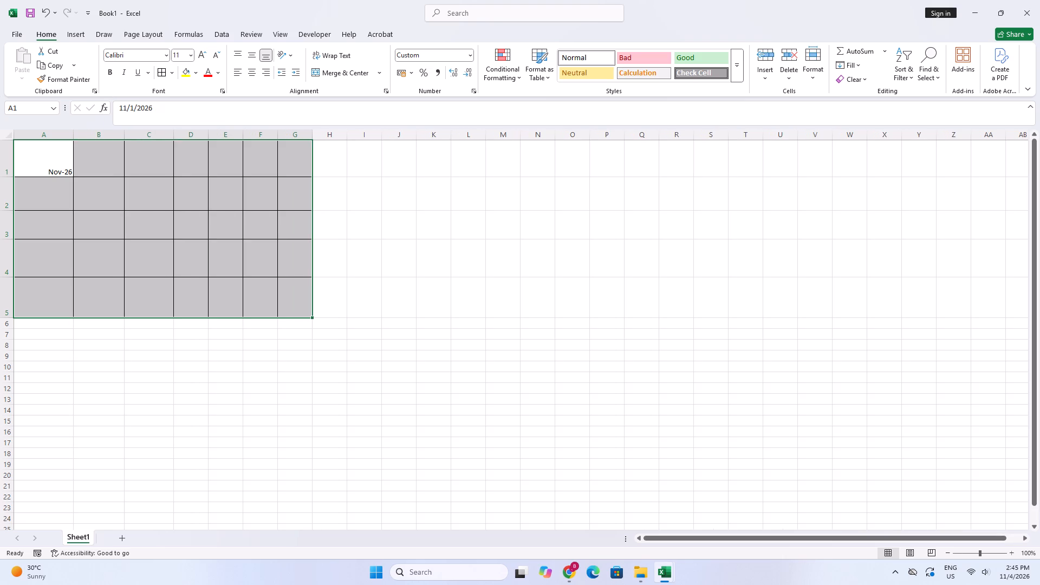
drag(174, 134, 189, 136)
drag(222, 134, 245, 134)
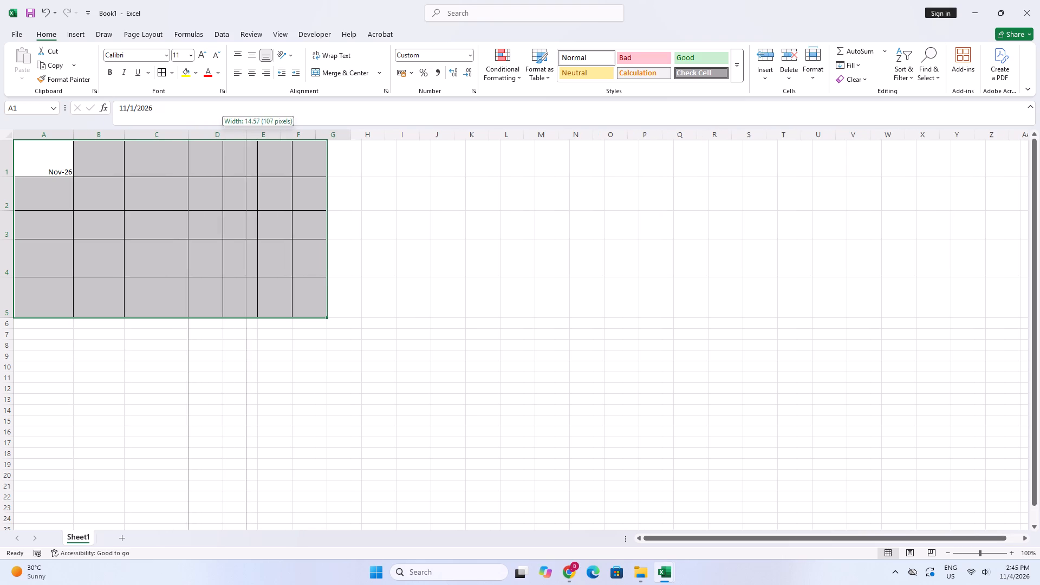
drag(245, 134, 245, 134)
drag(283, 131, 311, 134)
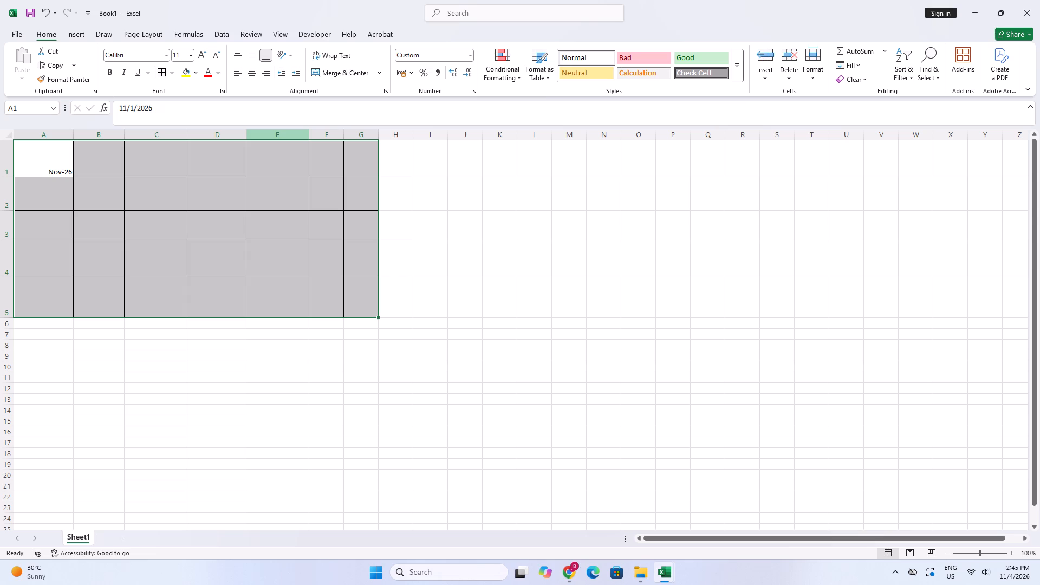
drag(343, 133, 370, 135)
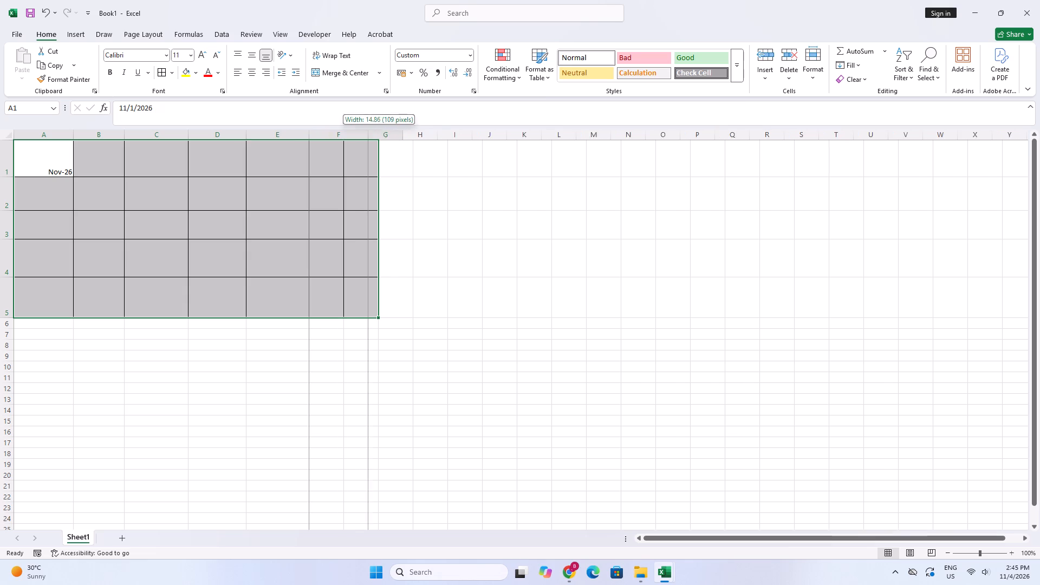
drag(370, 135, 372, 135)
drag(409, 136, 435, 139)
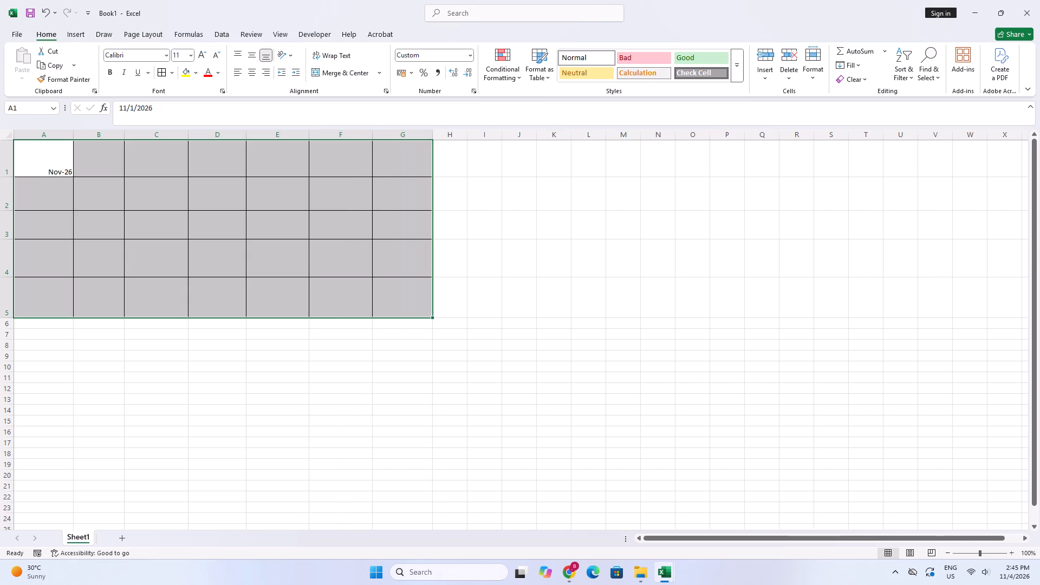
drag(432, 132, 450, 135)
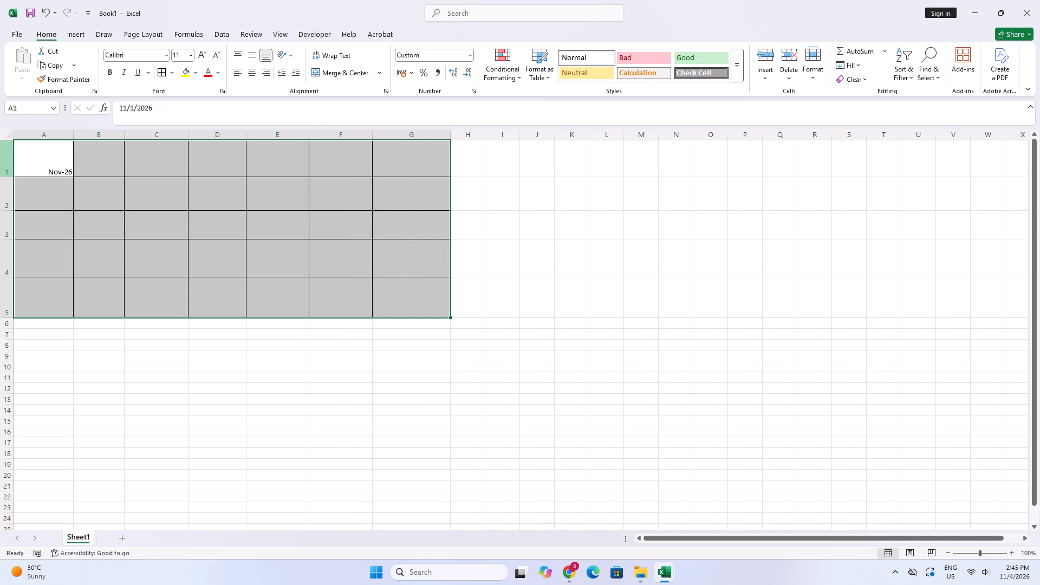
Insert two blank rows above the bordered grid.
right_click(10, 159)
click(59, 264)
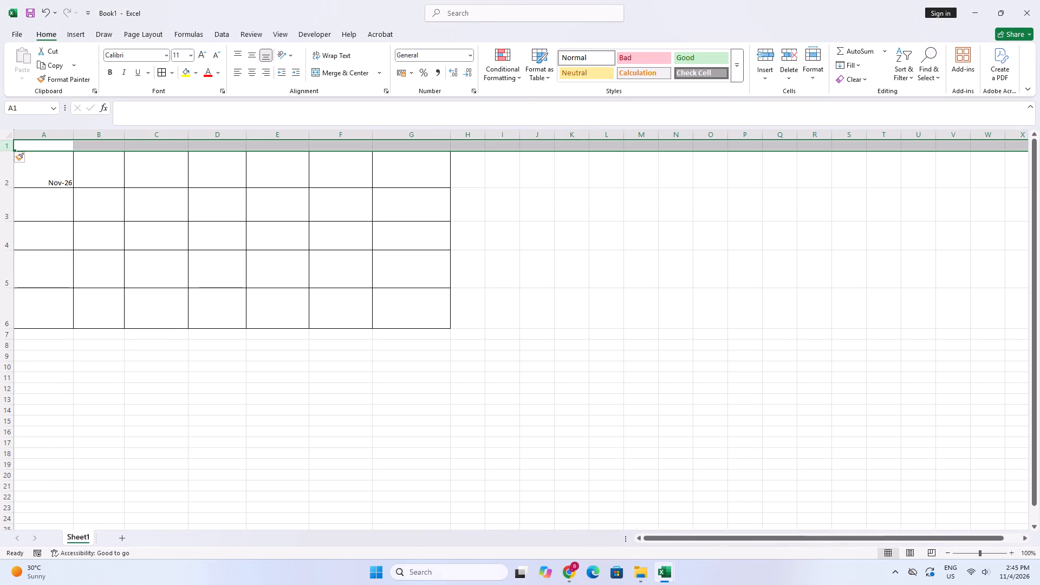
key(F4)
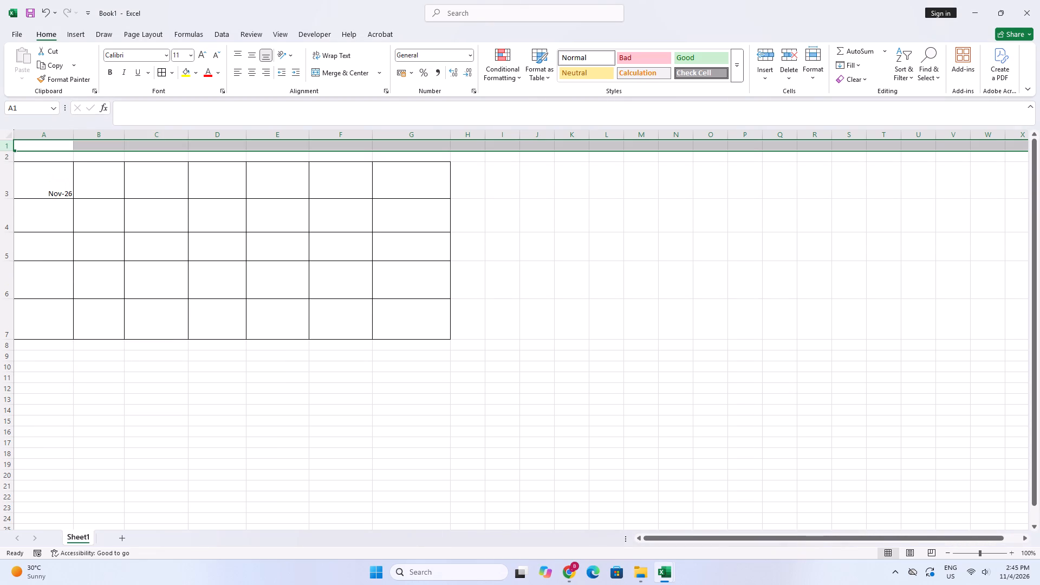
Merge and center cells A1:G1 above the grid.
drag(58, 145, 100, 146)
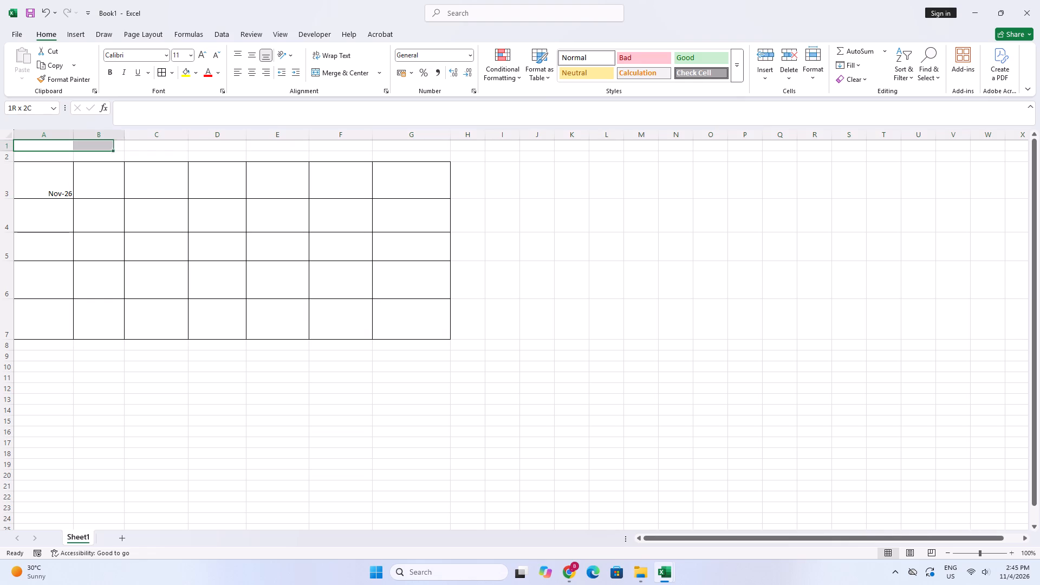
drag(100, 146, 412, 139)
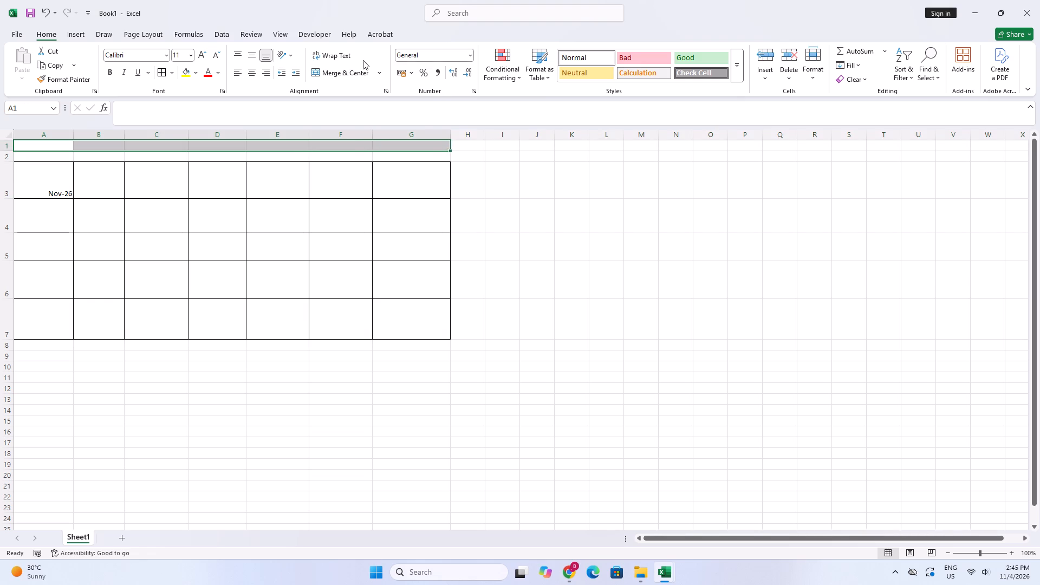
click(333, 72)
Enter the letter-spaced title "N O V E M B E R 2 0 2 6" in the merged cell in row 1.
text(N O V E M)
key(space)
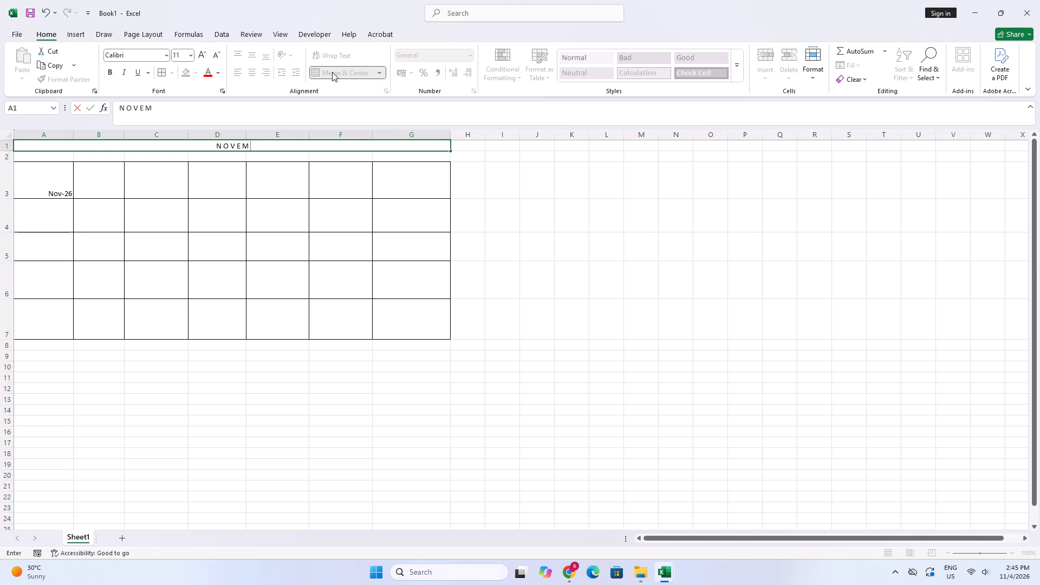
text(B E R)
key(space)
text(2)
key(space)
text(0 2 2)
key(BackSpace)
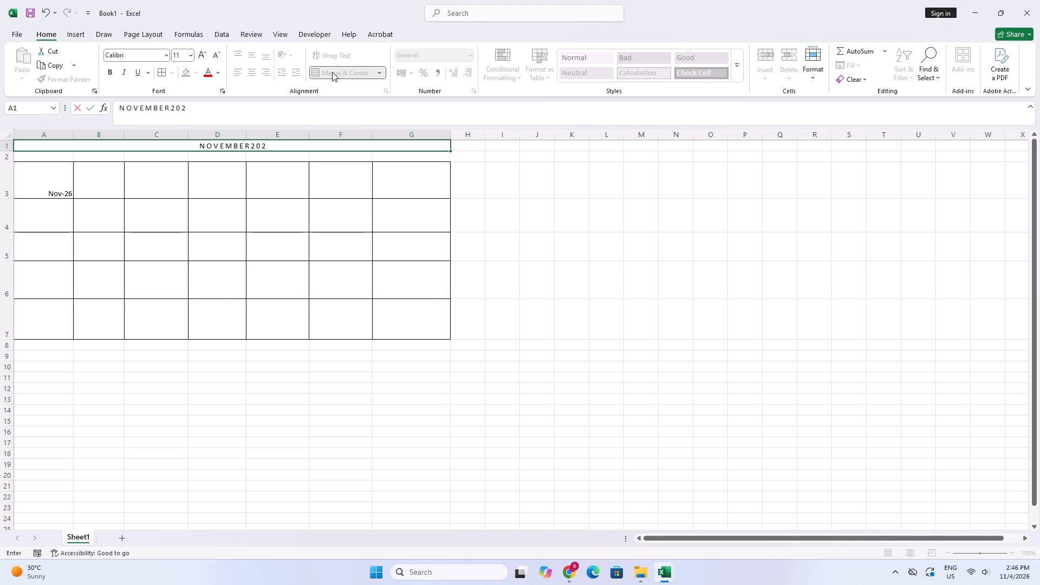
key(6)
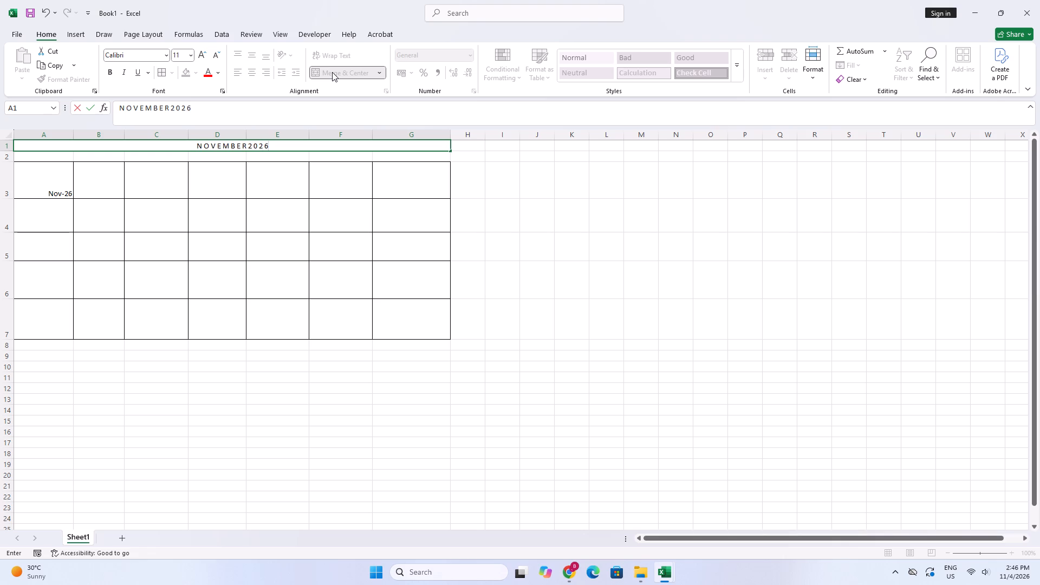
key(Left)
key(Left)
key(Left)
key(Left)
key(Left)
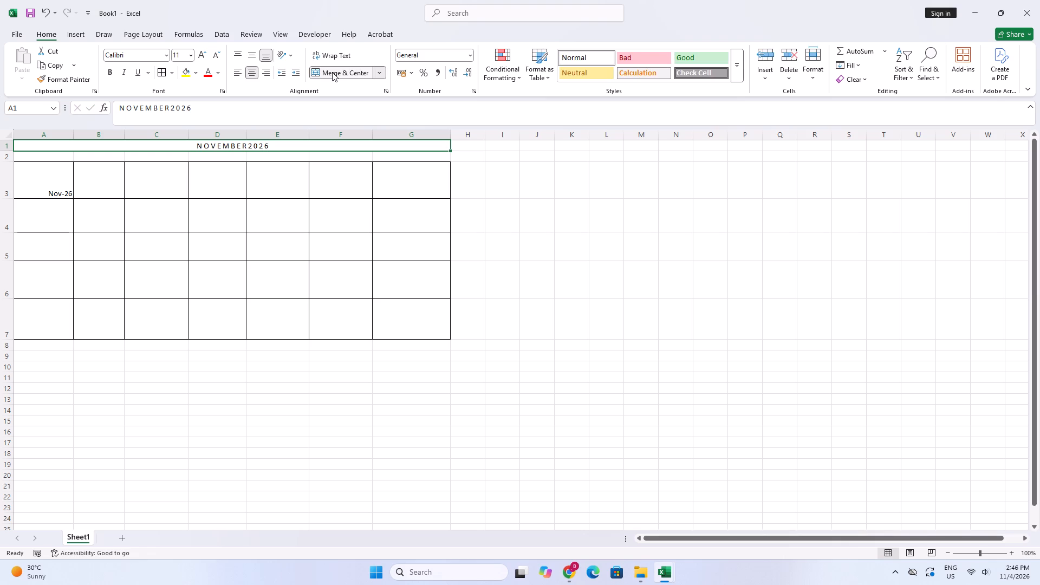
key(Left)
key(Left)
key(Left)
key(Right)
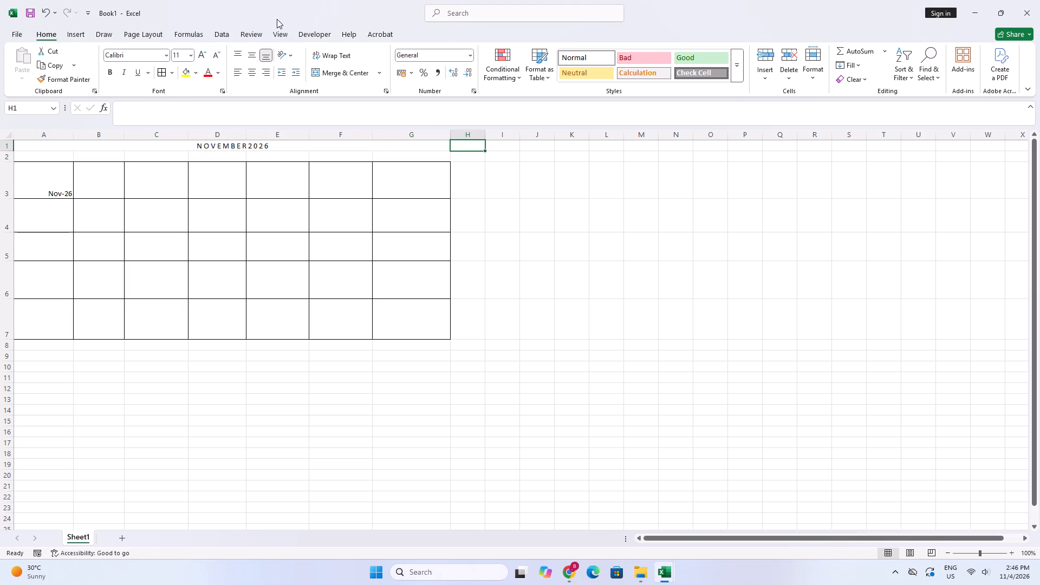
Format the merged title in row 1 as Arial, size 18, bold.
click(207, 145)
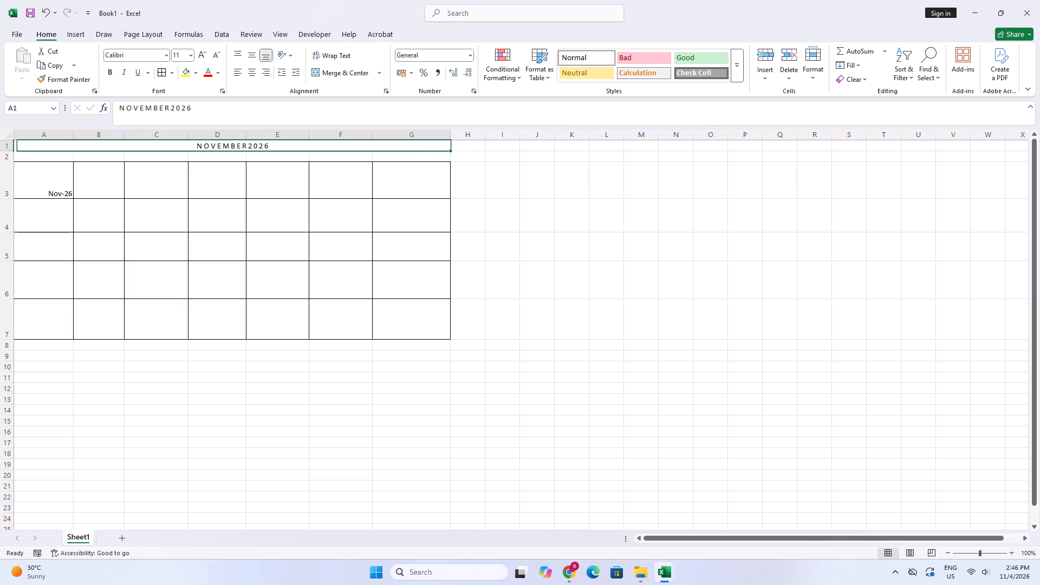
click(165, 56)
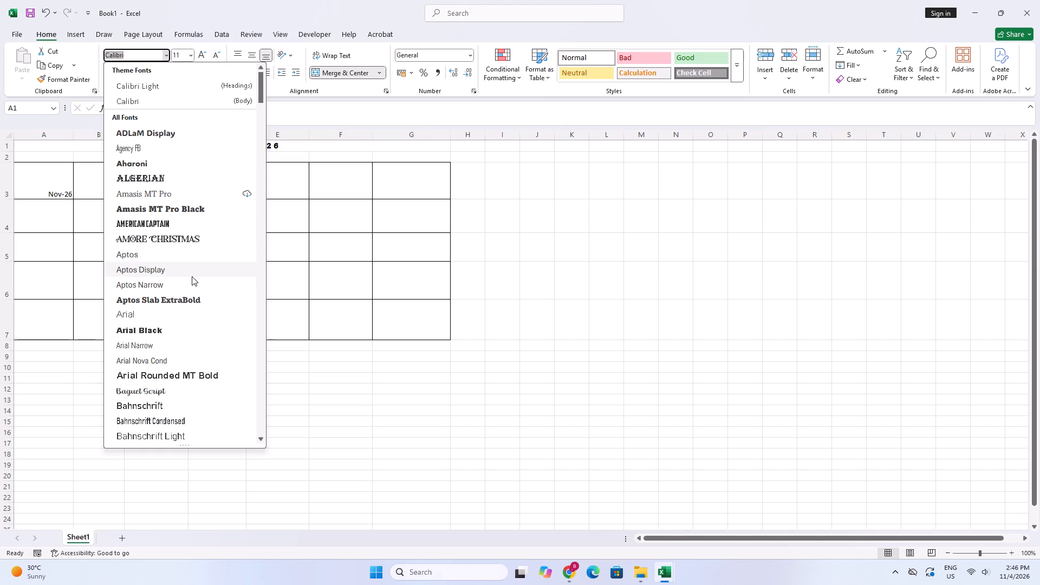
click(197, 315)
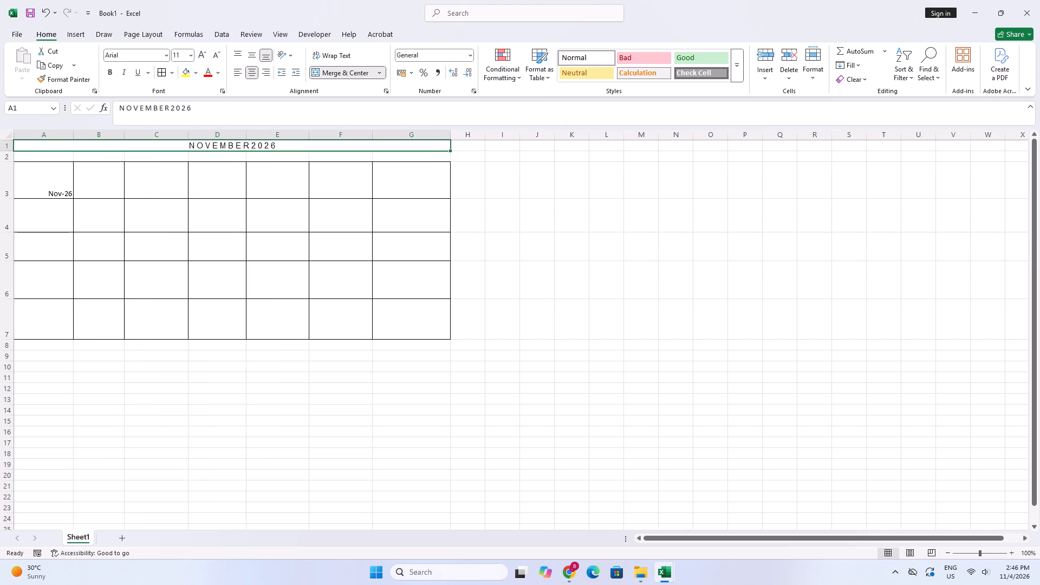
triple_click(200, 59)
click(203, 60)
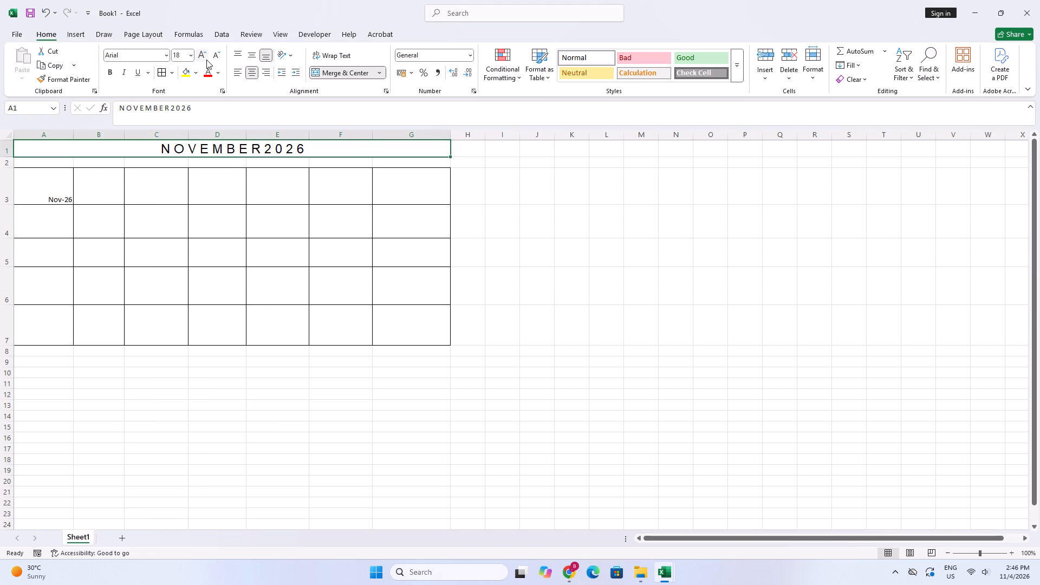
click(113, 75)
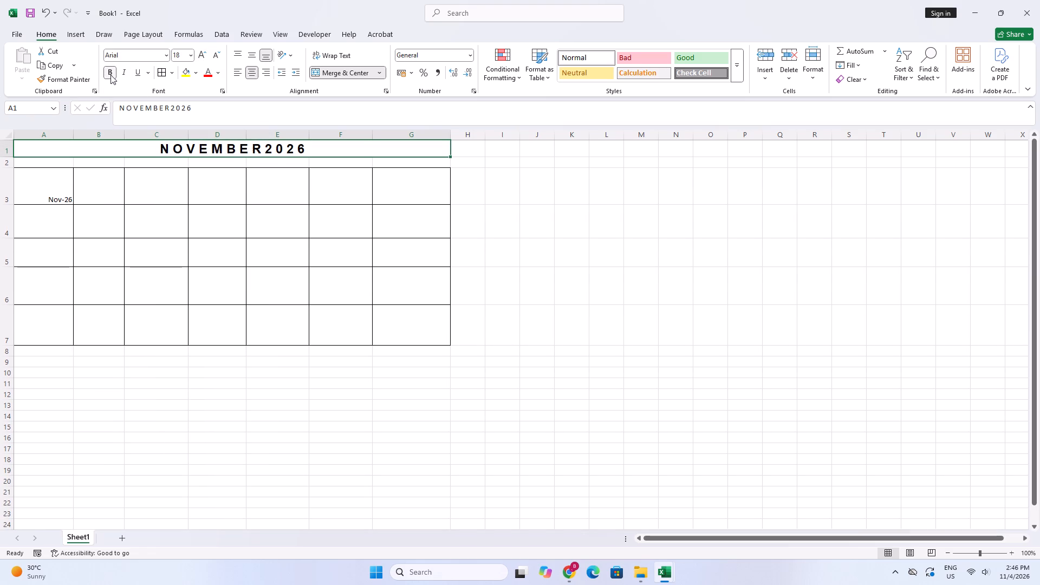
Add extra spaces after the title's N, between the digits of 2026, and a wider gap between NOVEMBER and the year.
double_click(170, 149)
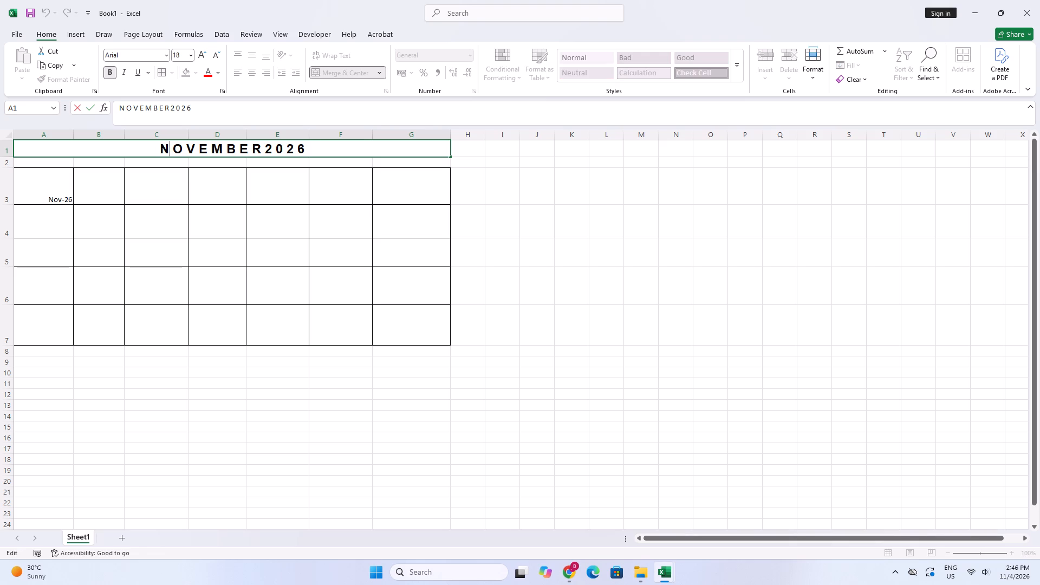
key(space)
key(Down)
key(Down)
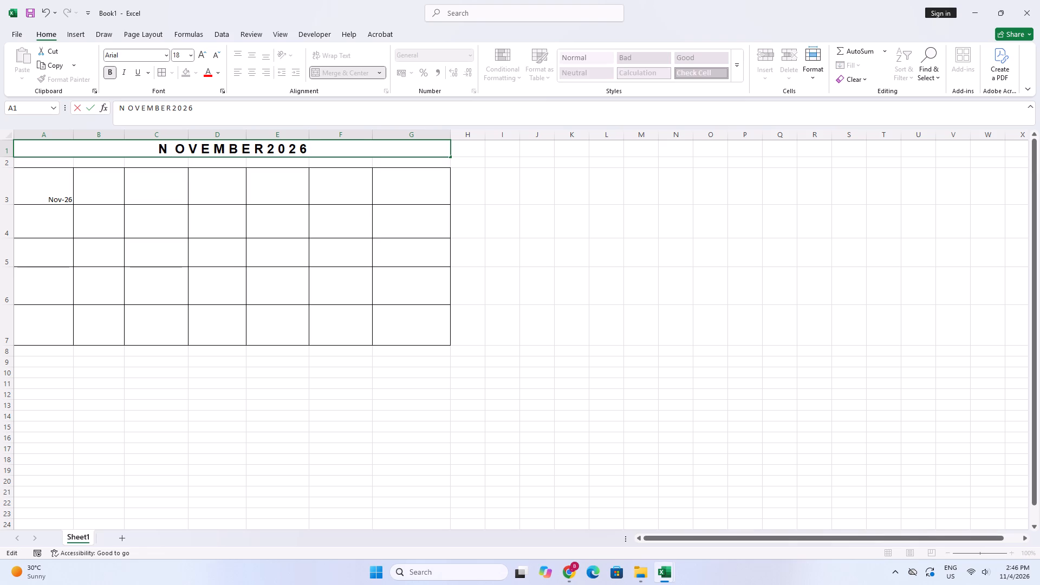
key(Left)
key(space)
key(Left)
key(Left)
key(Left)
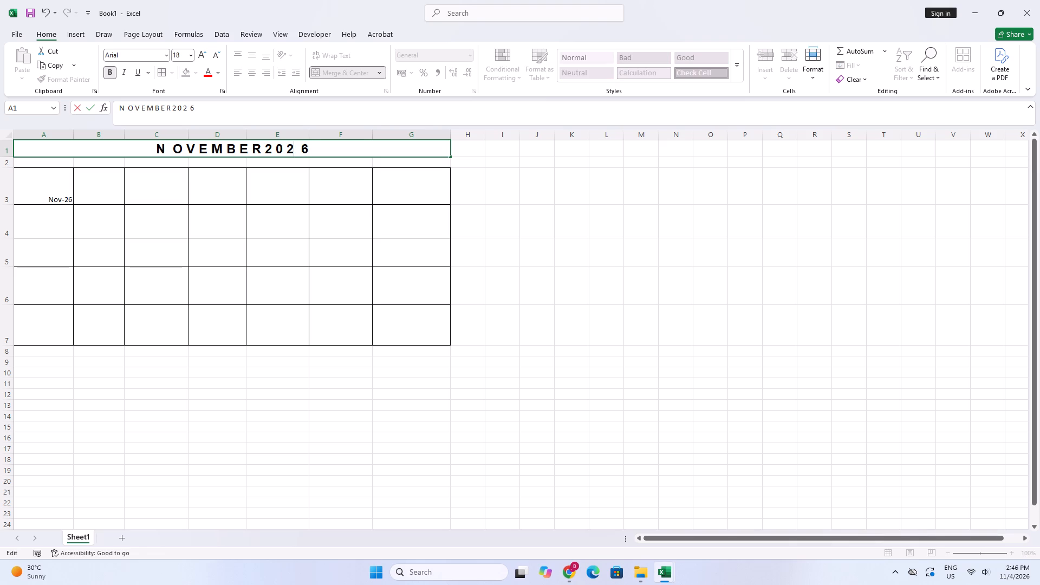
key(space)
key(Left)
key(Left)
key(Left)
key(space)
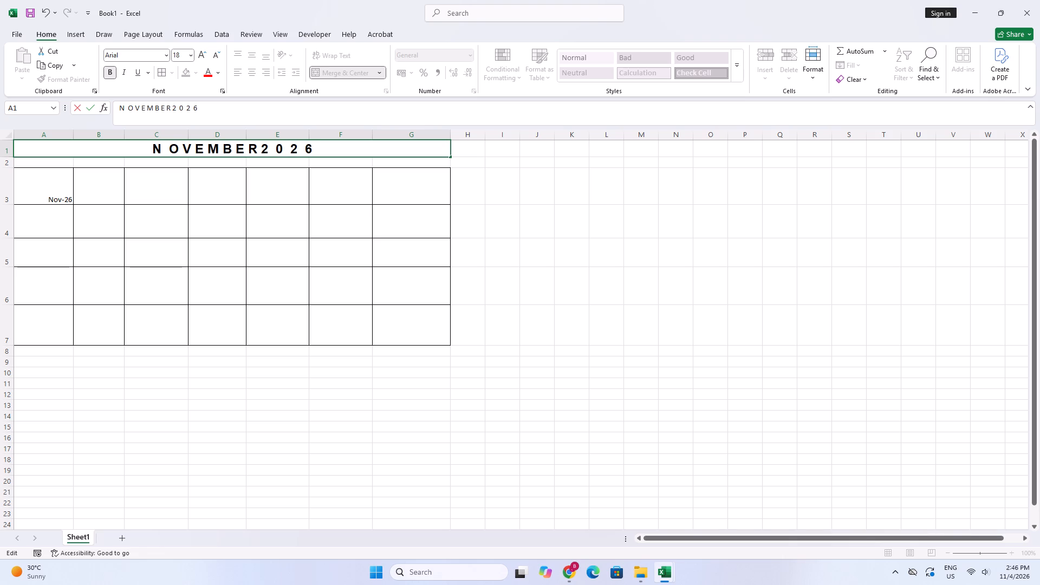
key(Left)
key(Left)
key(Left)
key(space)
key(space)
key(space)
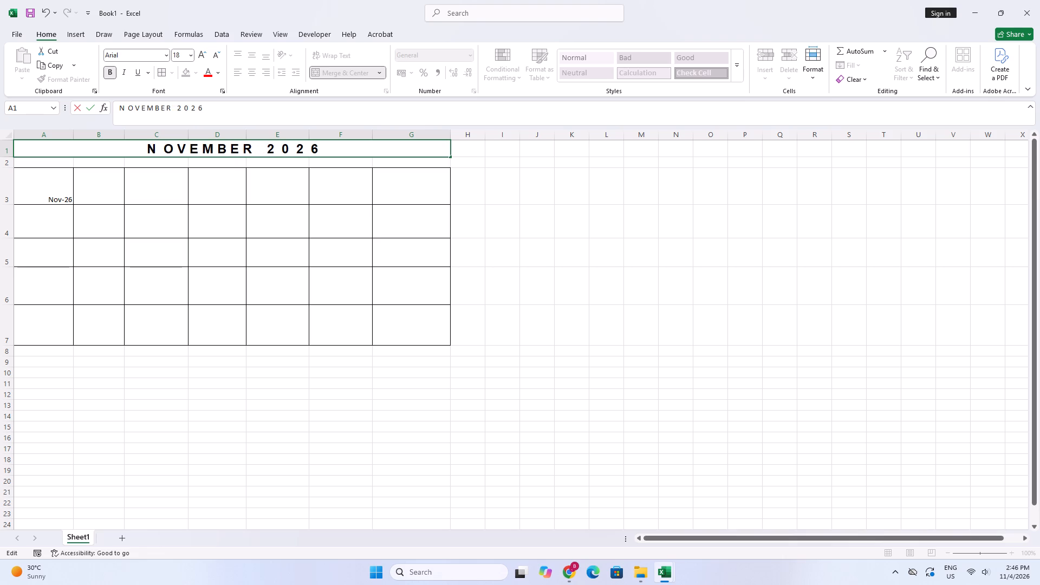
Add an extra space between the remaining letters of NOVEMBER in the title, working back from the R to the V.
key(Left)
key(Left)
key(Left)
key(Left)
key(Left)
key(space)
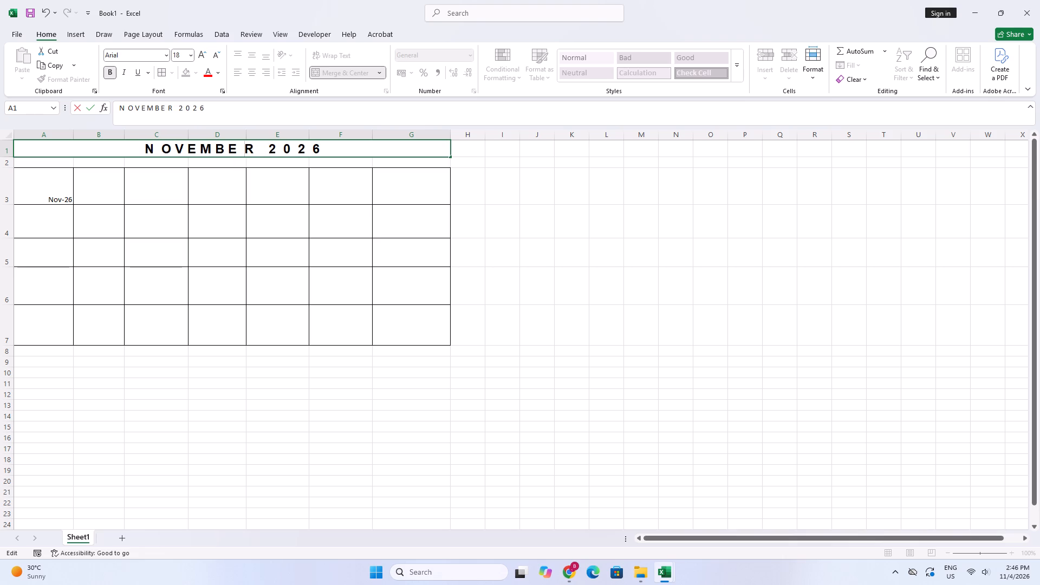
key(Left)
key(Left)
key(Left)
key(space)
key(Left)
key(Left)
key(Left)
key(space)
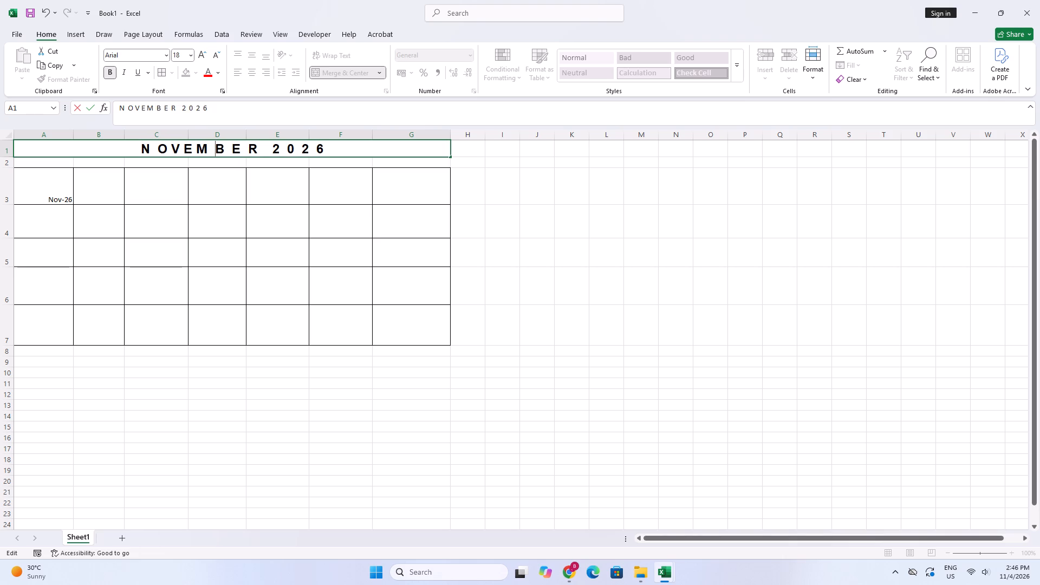
key(Left)
key(Left)
key(Left)
key(space)
key(Left)
key(Left)
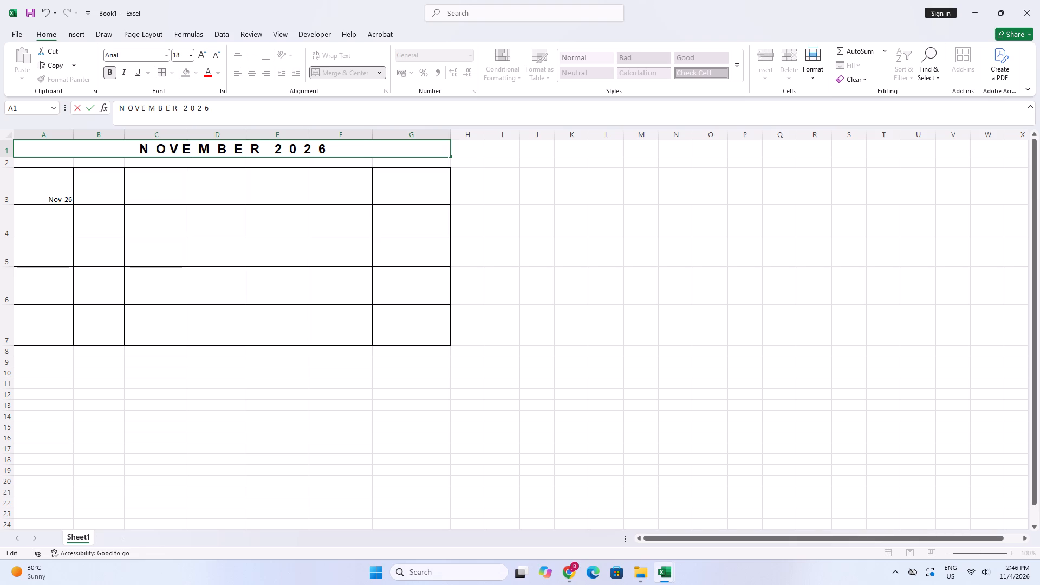
key(Left)
key(space)
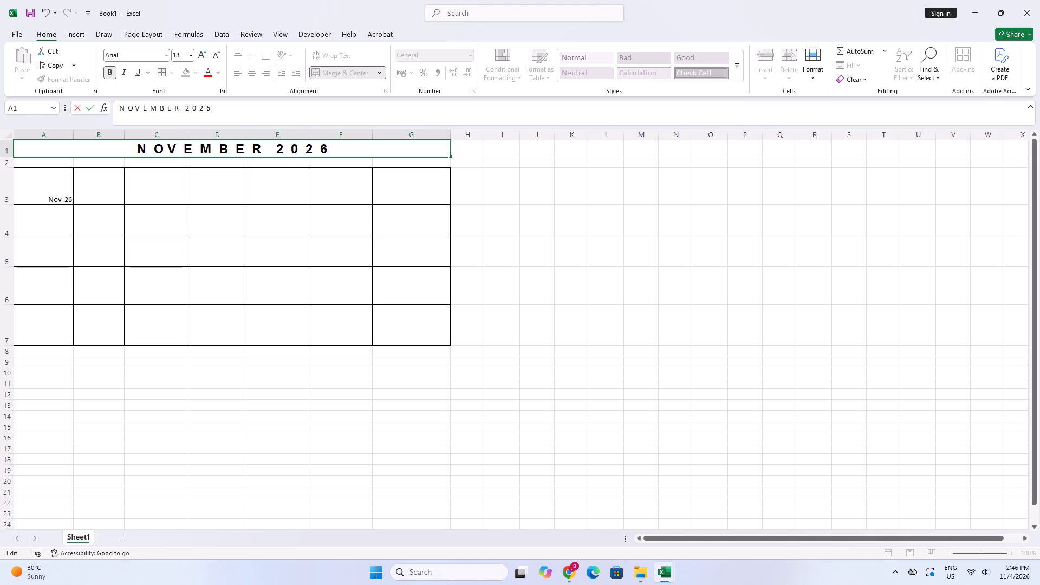
Enter the uppercase weekday names SUNDAY through SATURDAY across cells A2:G2.
click(57, 165)
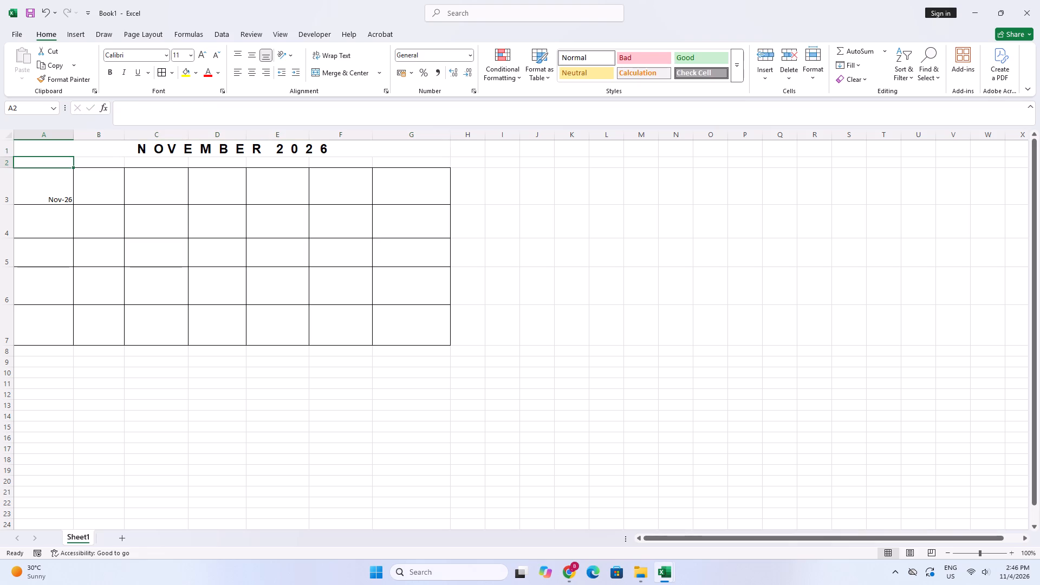
text(SUNDAY)
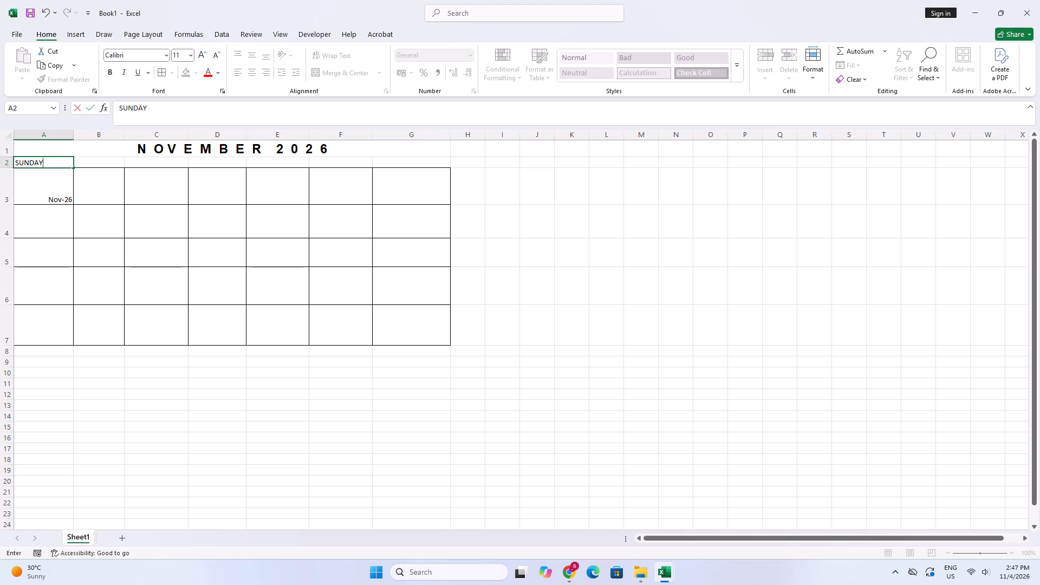
key(Right)
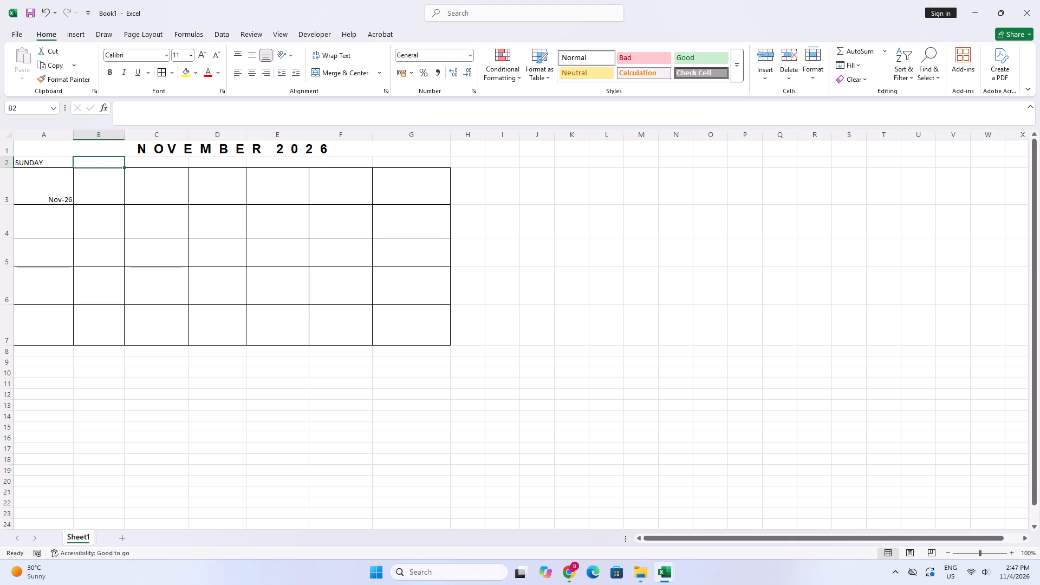
key(m)
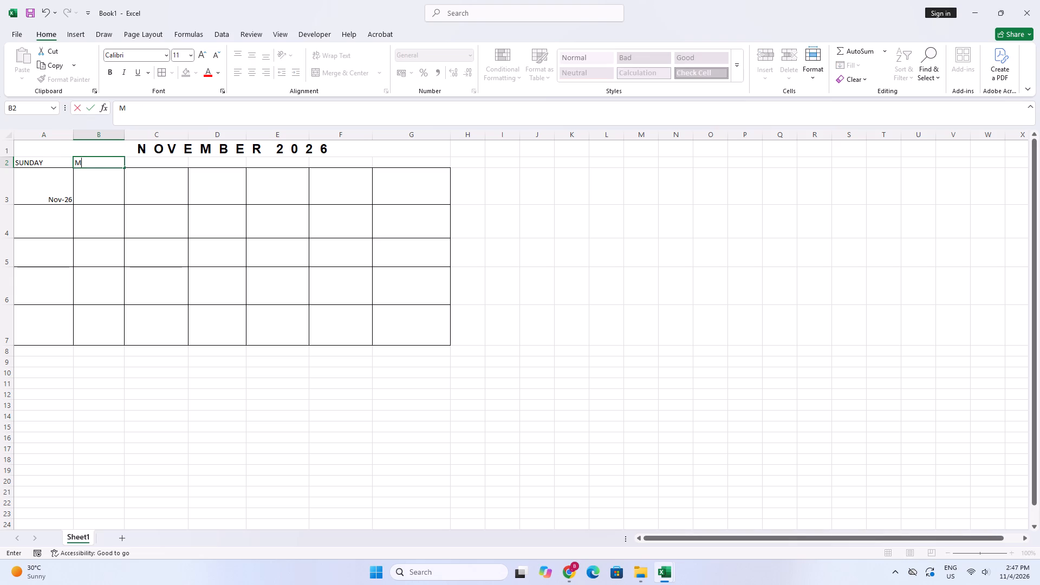
text(ONDAY)
key(Right)
text(TUESDAY)
key(Right)
text(WED)
text(NESDAY)
key(Right)
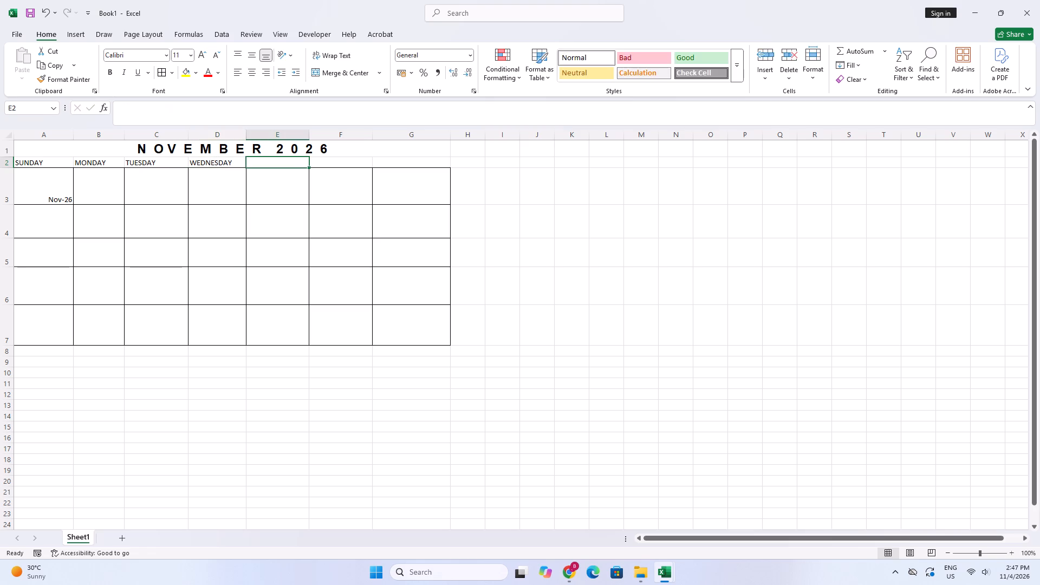
text(THURSDAY)
key(Right)
text(FRIDAY)
key(Right)
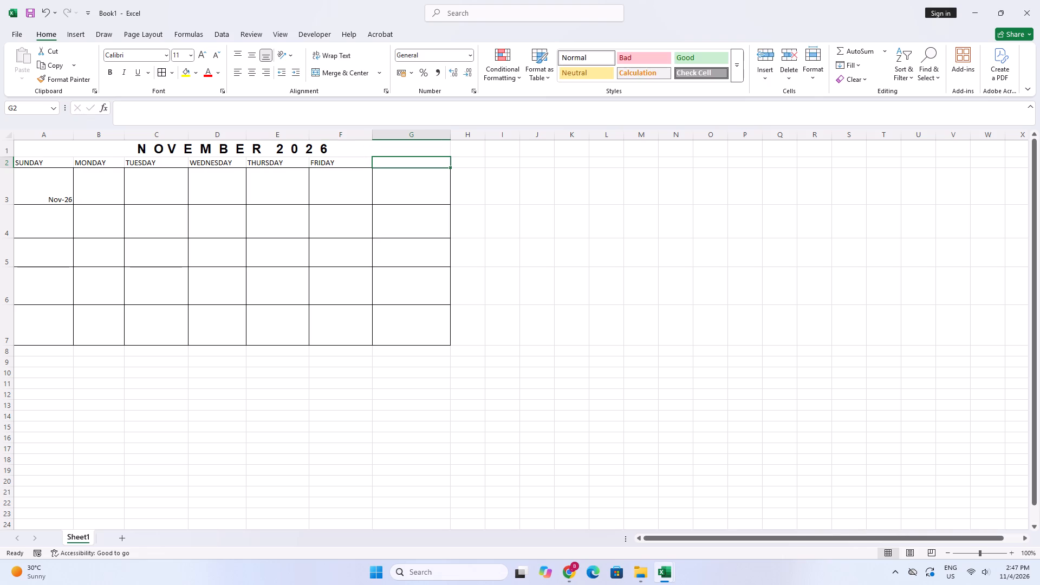
text(SATURDAY)
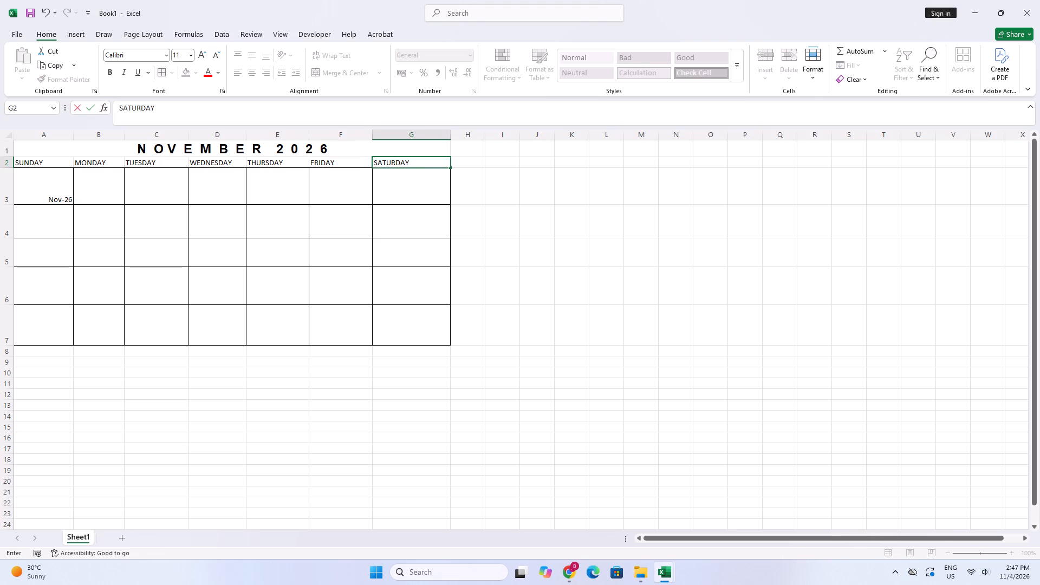
click(517, 330)
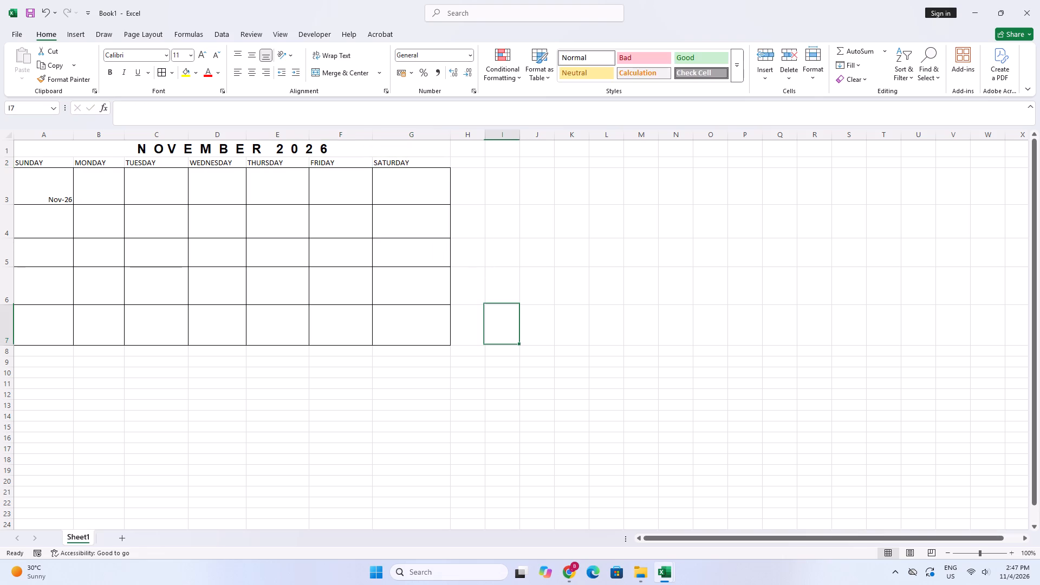
Center and bold the weekday headings in A2:G2.
drag(60, 162, 359, 163)
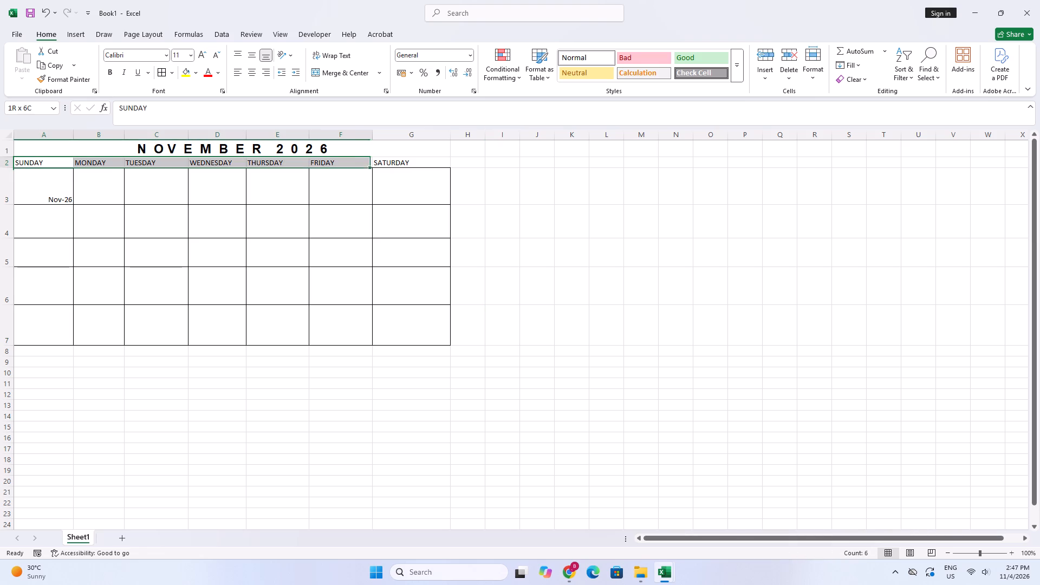
drag(359, 163, 417, 165)
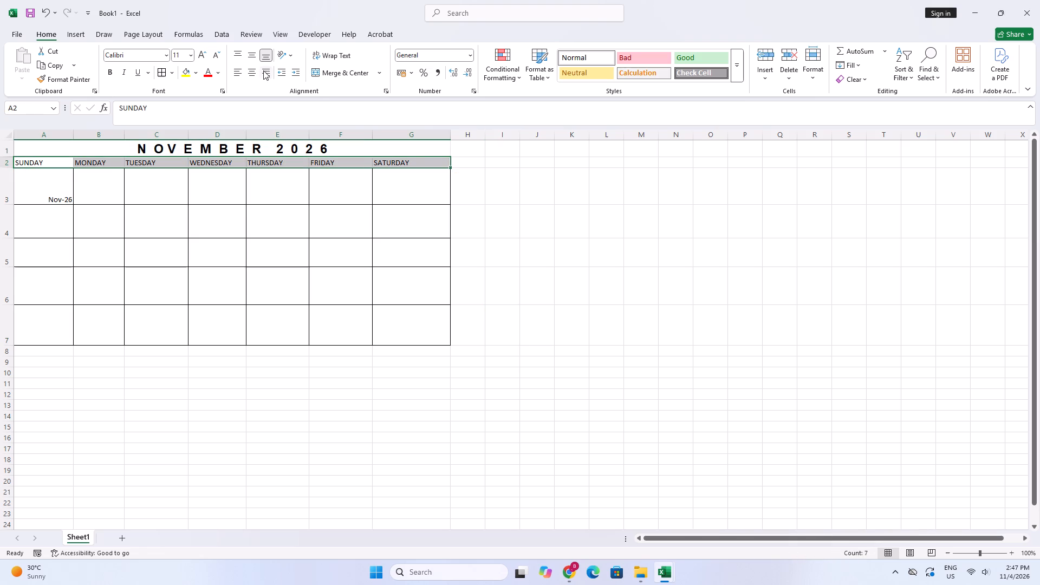
click(255, 71)
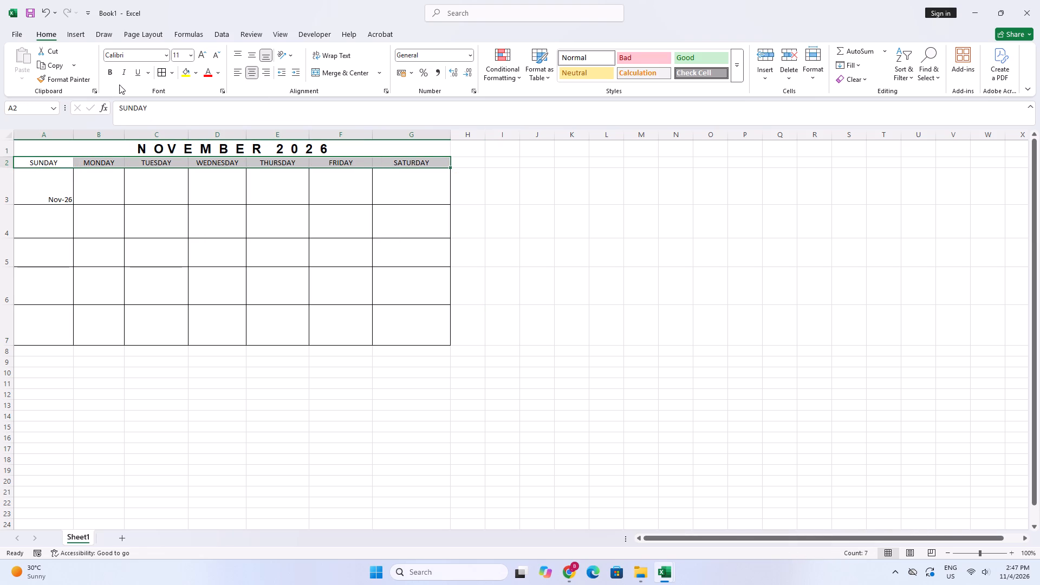
click(113, 73)
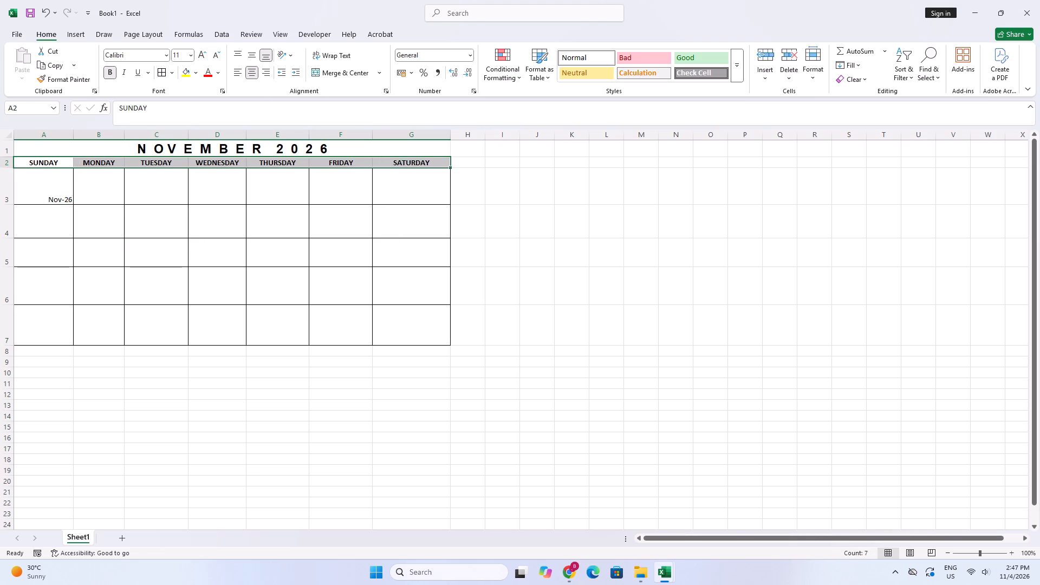
Set a different paper size for the calendar sheet.
click(67, 184)
double_click(67, 184)
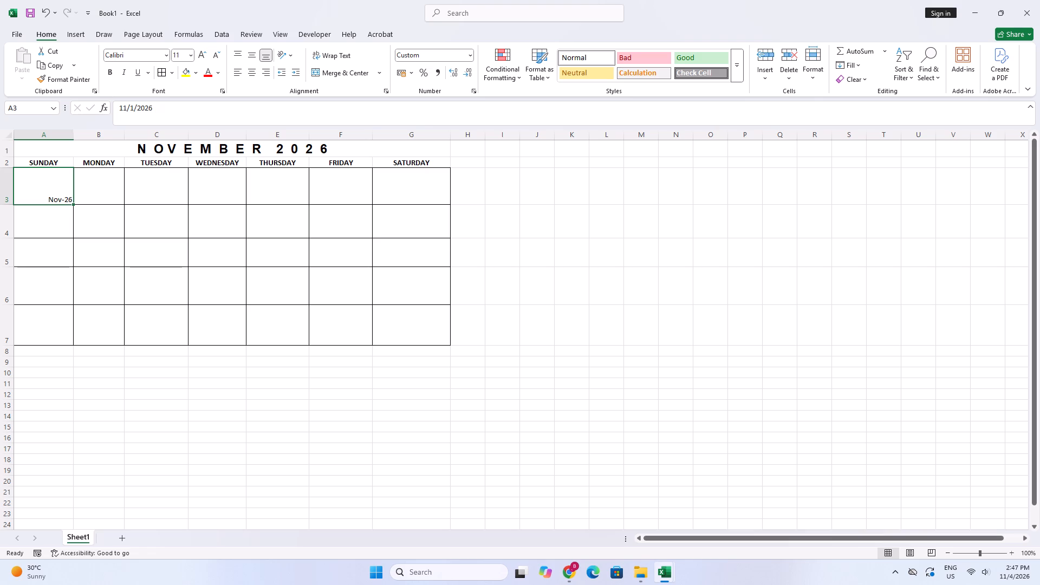
click(146, 31)
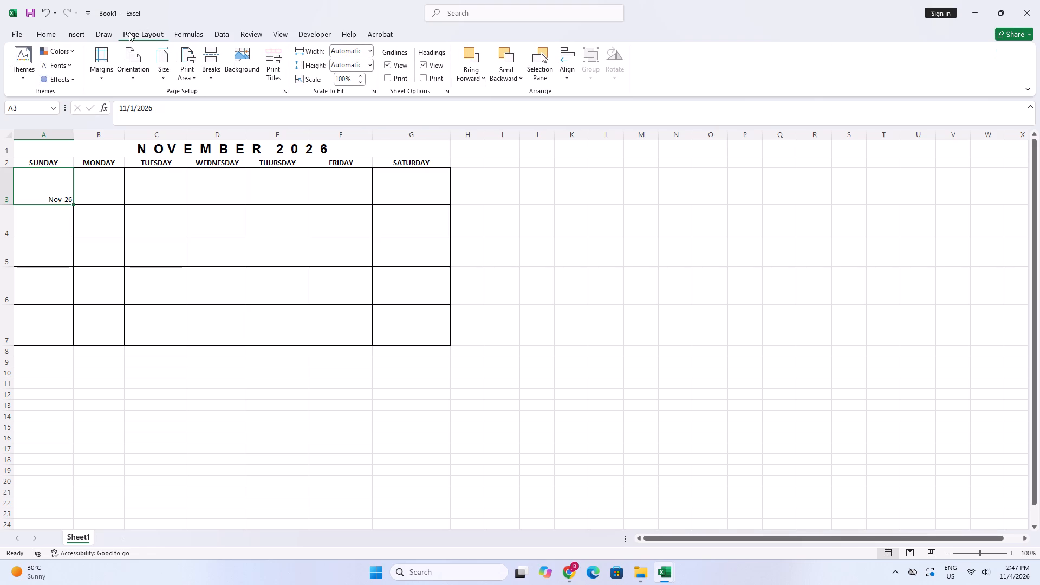
click(170, 62)
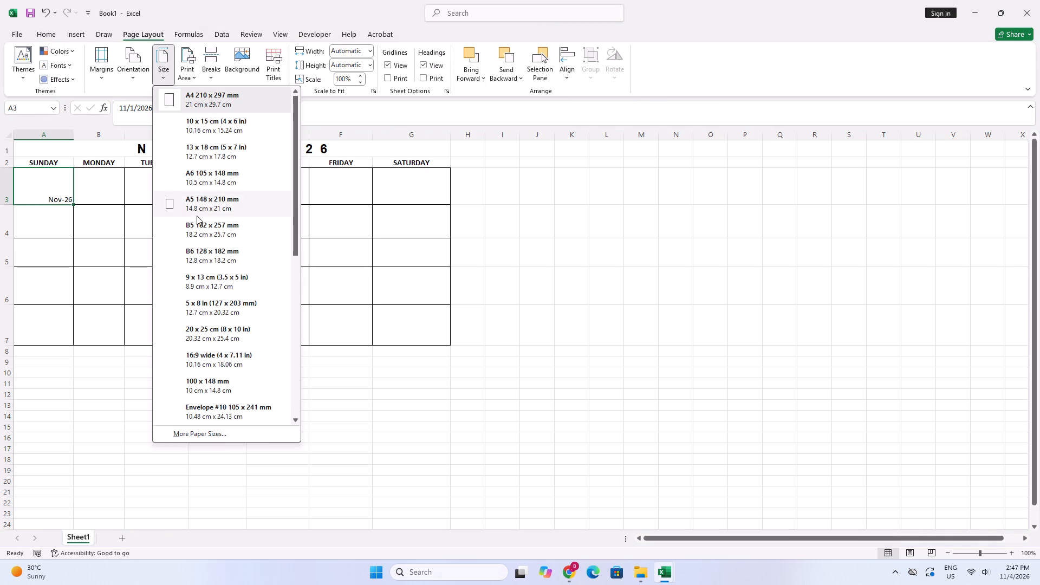
scroll(251, 375, down, 2)
click(234, 350)
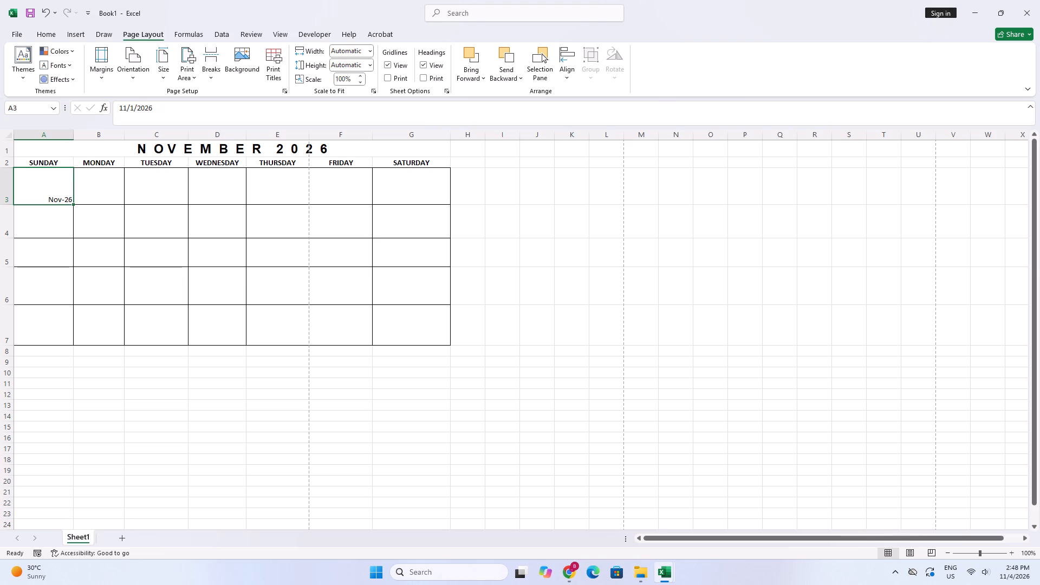
Widen columns A through D to give the Sunday to Wednesday cells of the calendar roughly equal widths.
click(68, 181)
drag(73, 134, 88, 134)
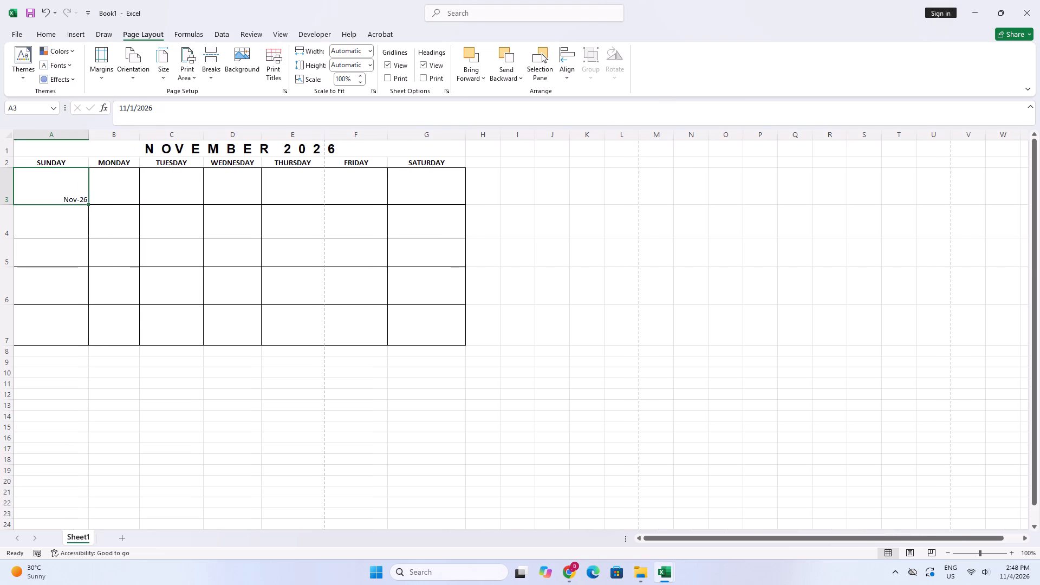
drag(141, 136, 163, 140)
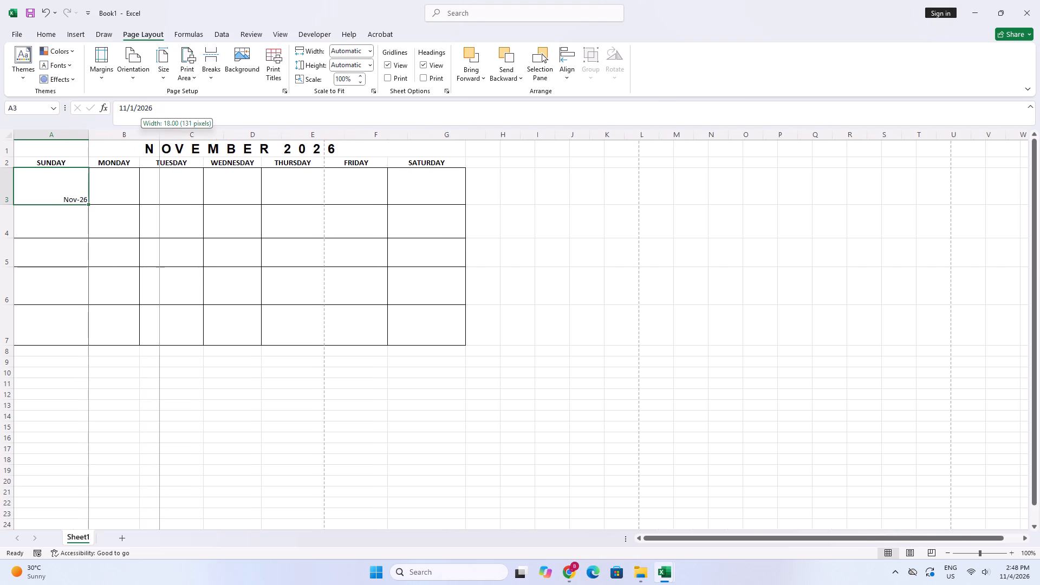
drag(163, 140, 164, 140)
drag(226, 135, 240, 134)
drag(301, 134, 321, 134)
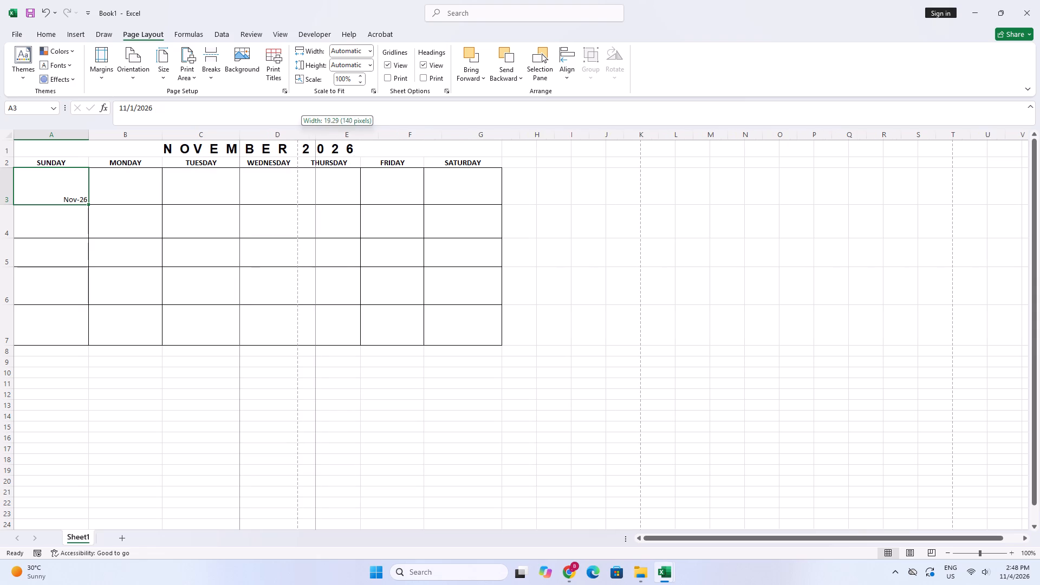
drag(321, 134, 323, 134)
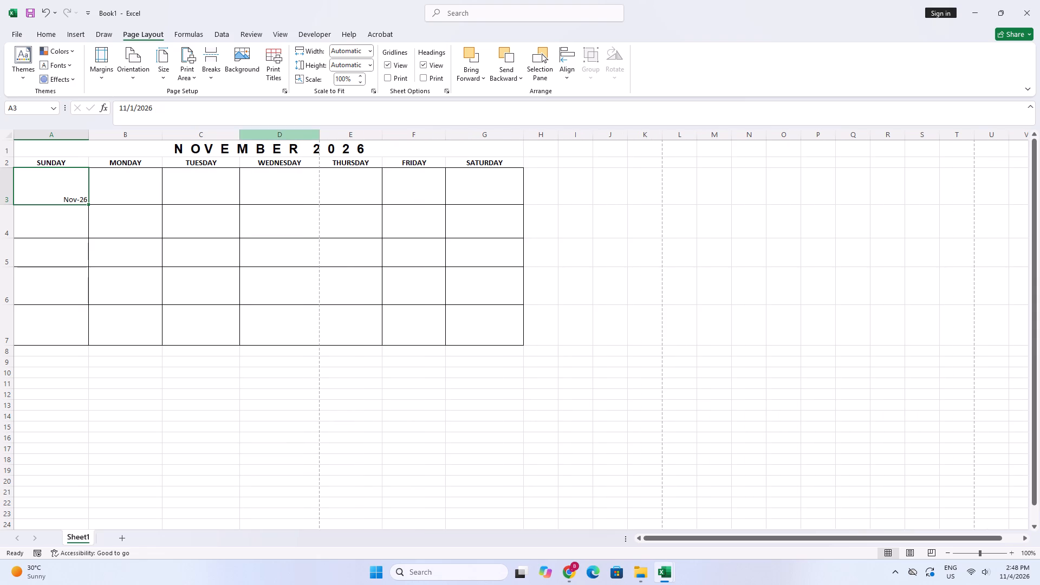
Set the page orientation to landscape and apply a different margin preset to the calendar sheet.
click(135, 62)
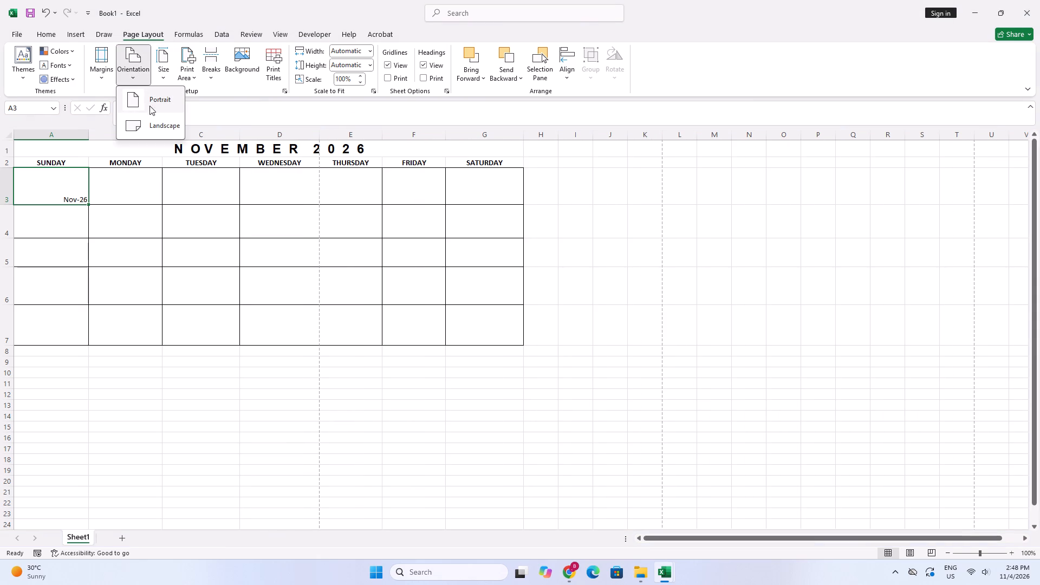
click(161, 125)
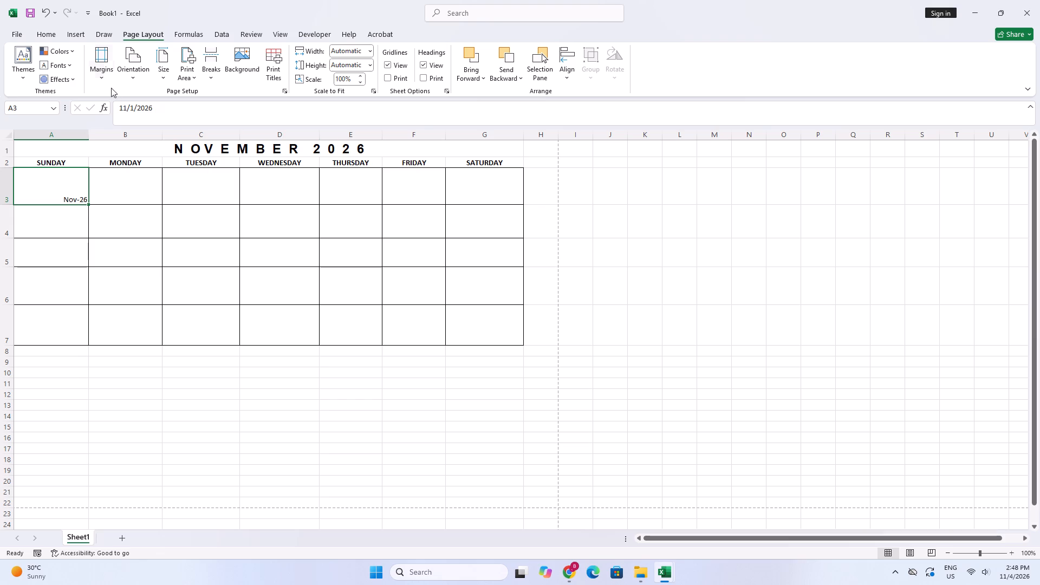
click(99, 67)
click(157, 238)
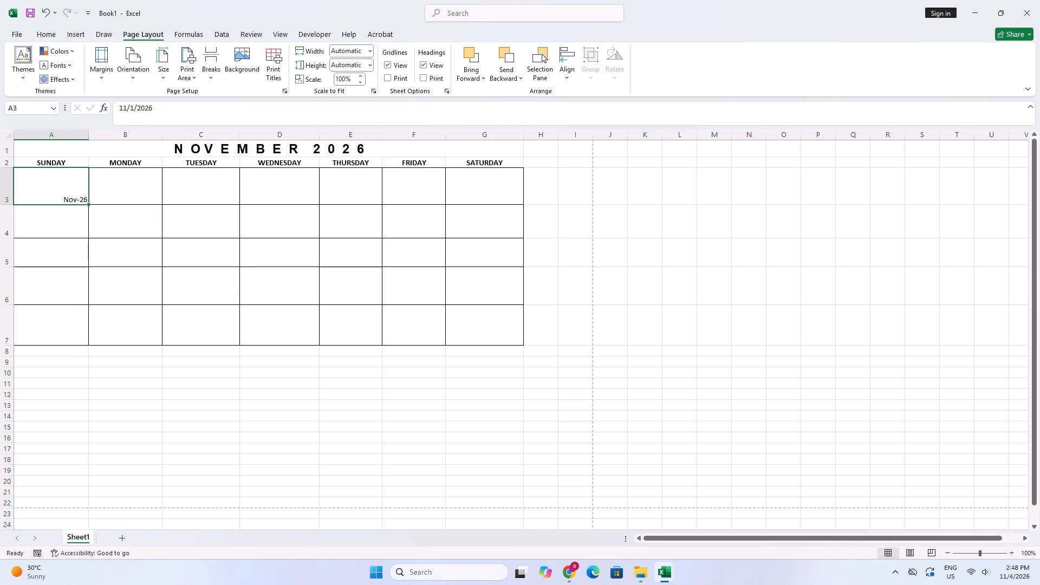
Widen columns E, F and G to enlarge the Thursday, Friday and Saturday cells of the calendar.
drag(383, 136, 386, 136)
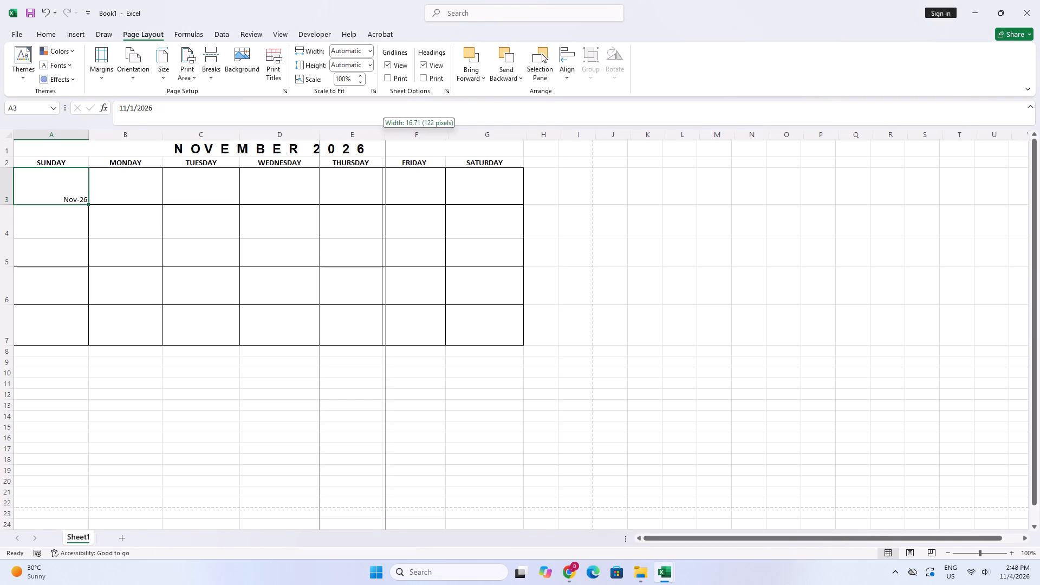
drag(386, 136, 398, 138)
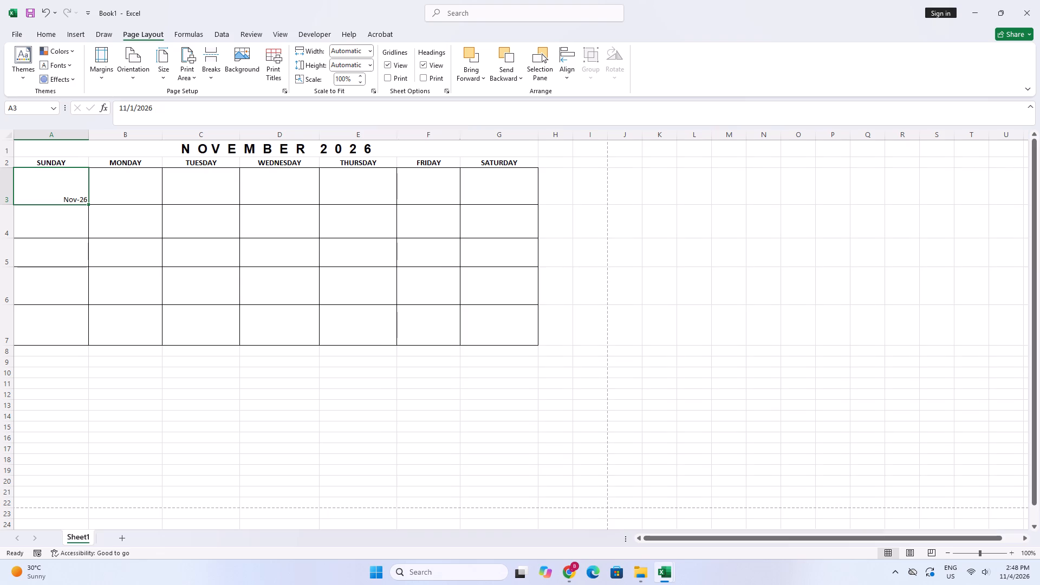
drag(459, 134, 476, 135)
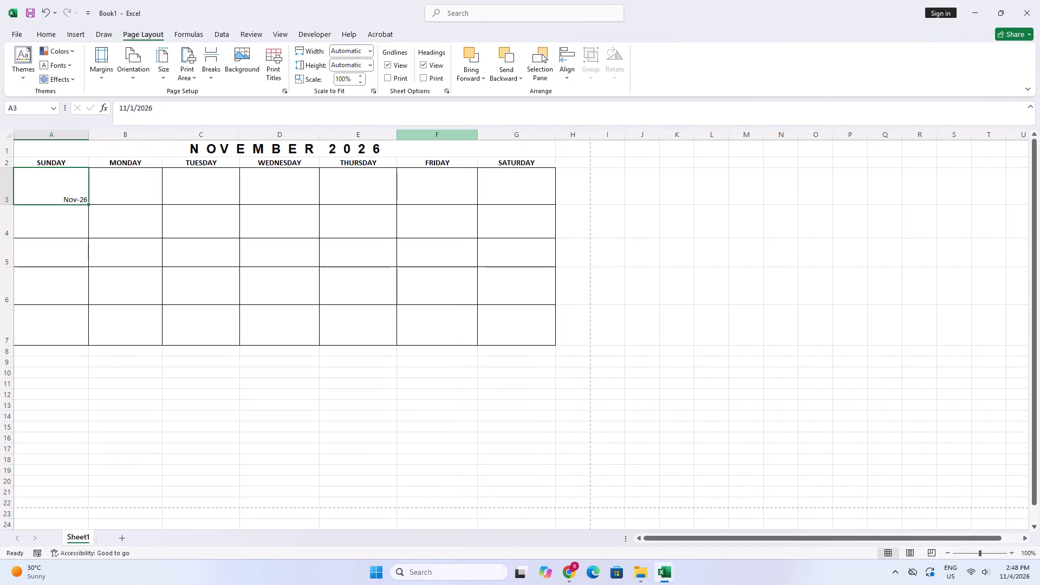
drag(558, 136, 573, 133)
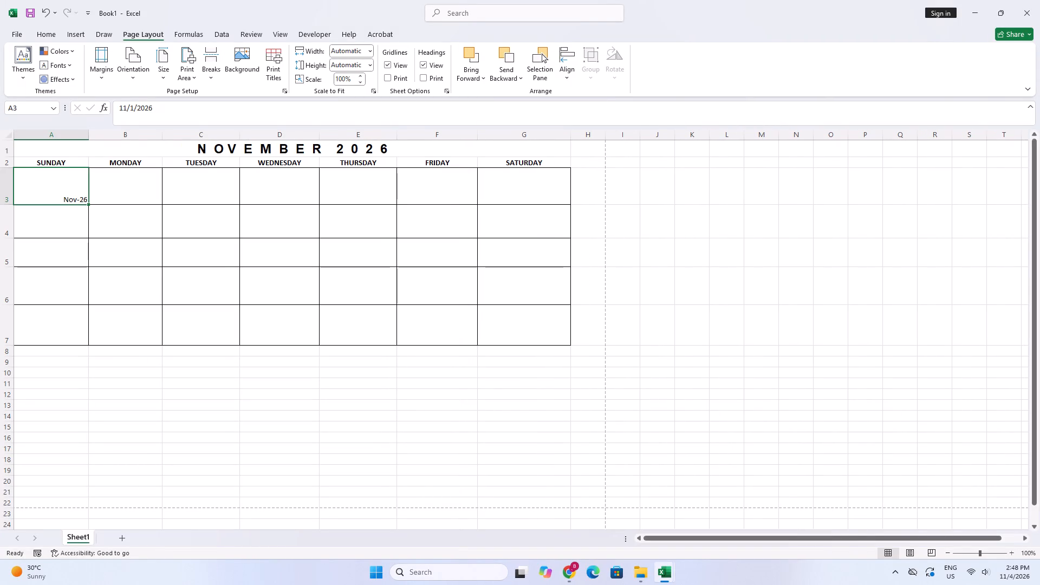
drag(476, 134, 485, 135)
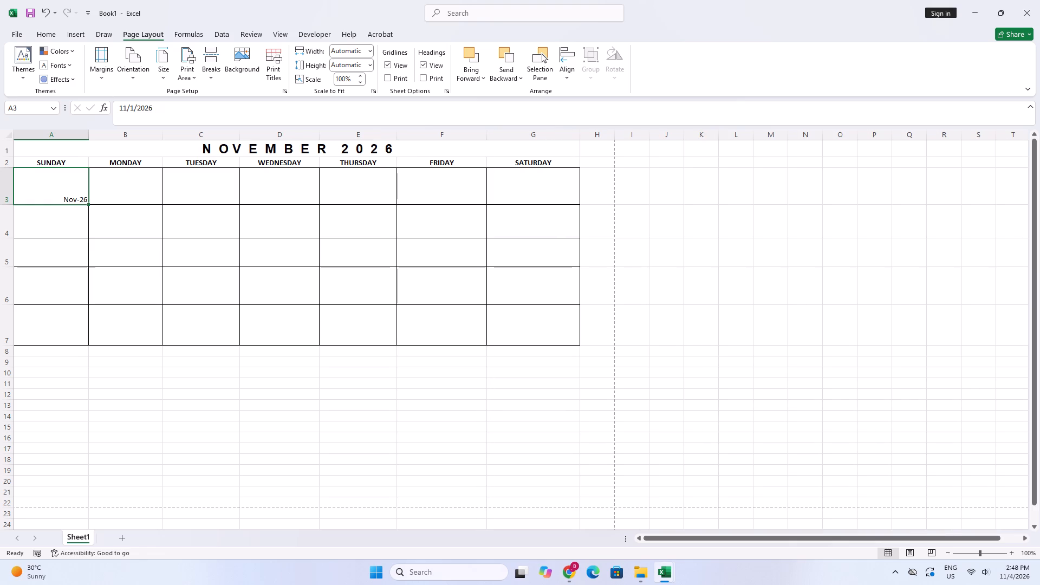
Insert a text box in the first Sunday cell, A3, and enter the day number 1.
drag(79, 194, 84, 193)
click(80, 34)
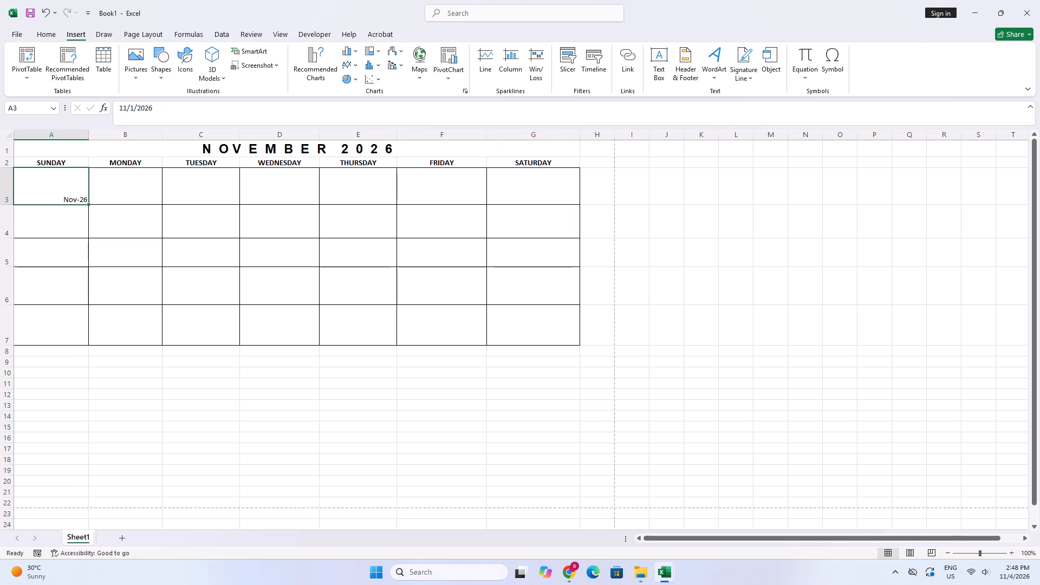
click(660, 59)
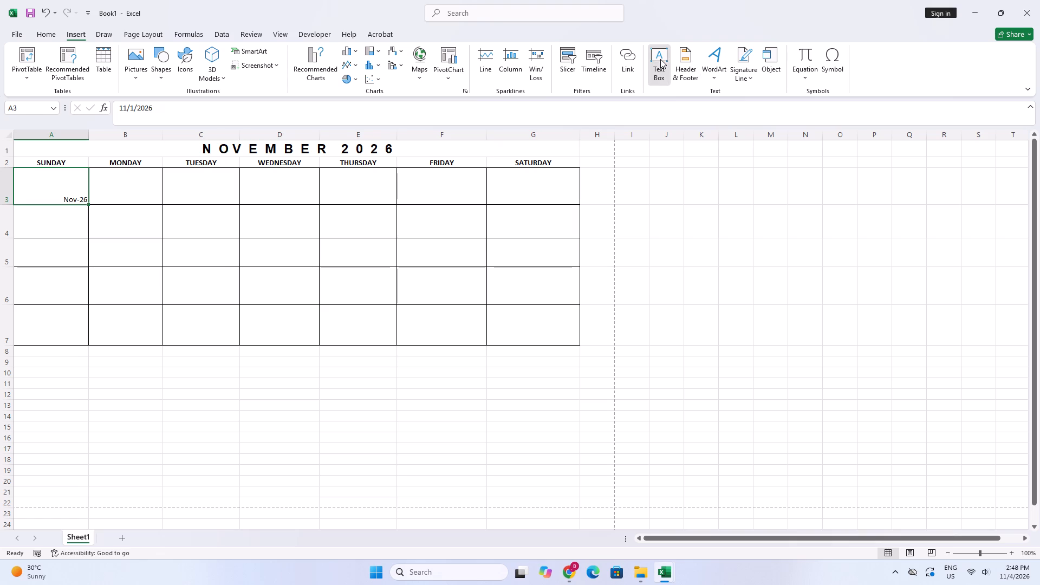
click(81, 180)
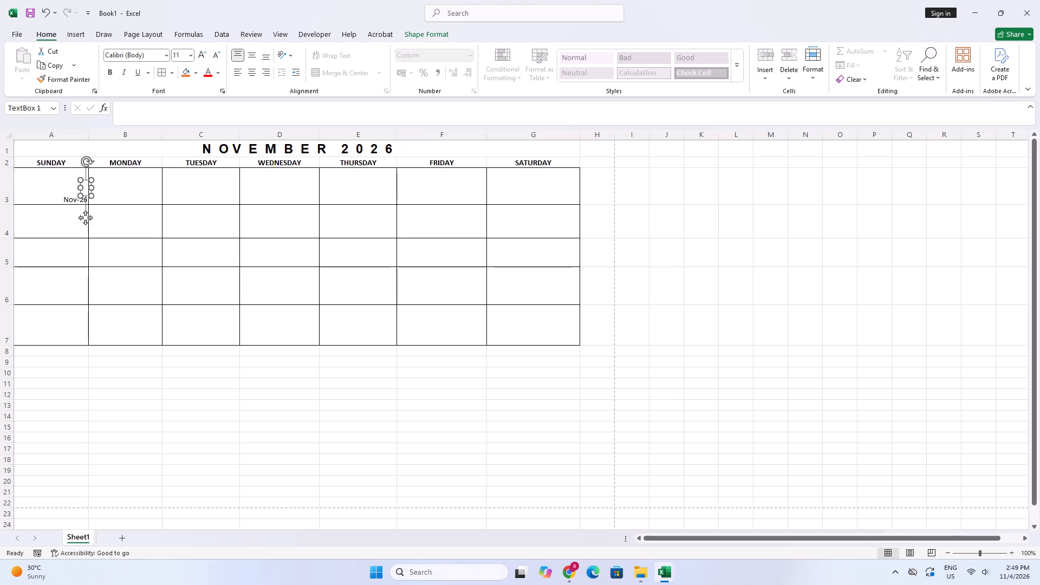
key(1)
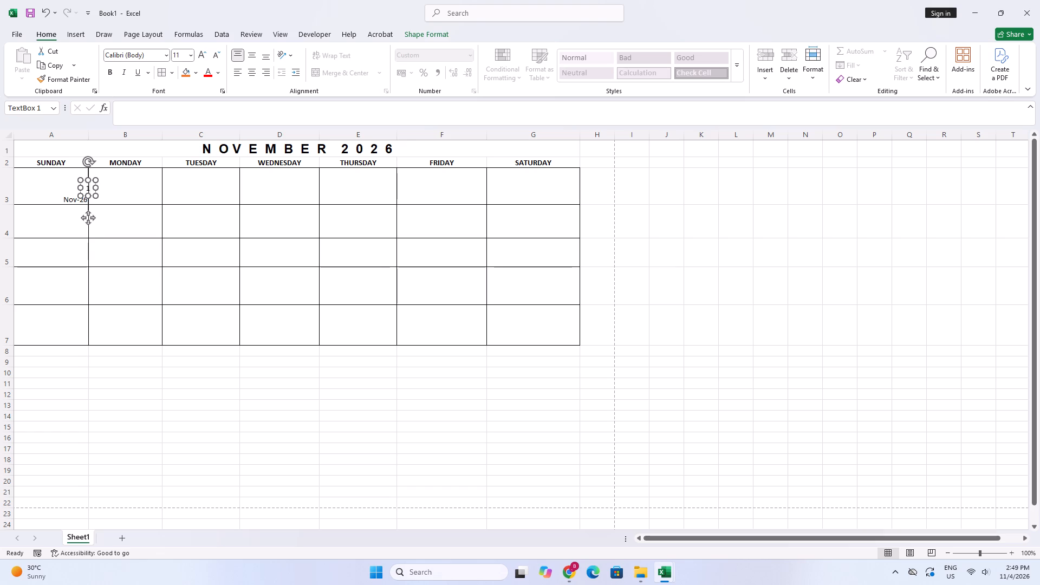
Format the 1 in the text box as Arial Black, size 14.
key(shift+Left)
click(166, 55)
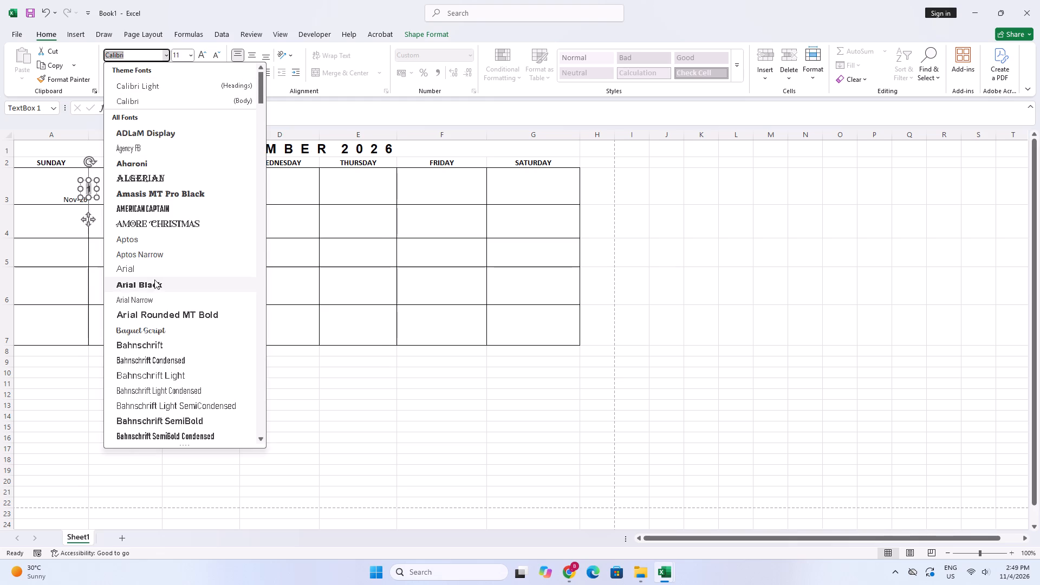
click(155, 284)
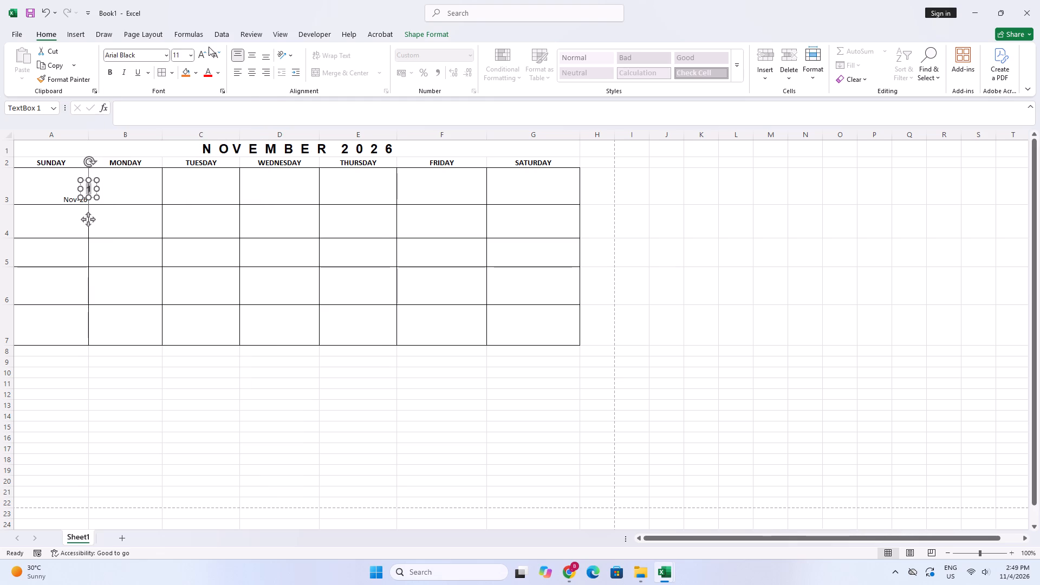
click(203, 55)
click(203, 55)
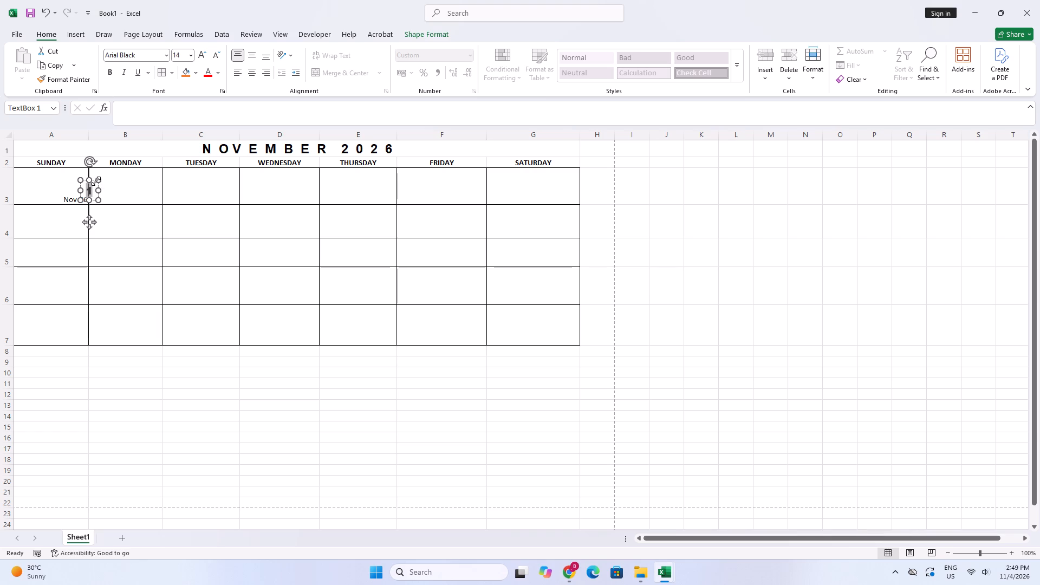
Move the text box with the 1 into the upper-right corner of cell A3.
drag(93, 180, 92, 180)
drag(92, 180, 88, 166)
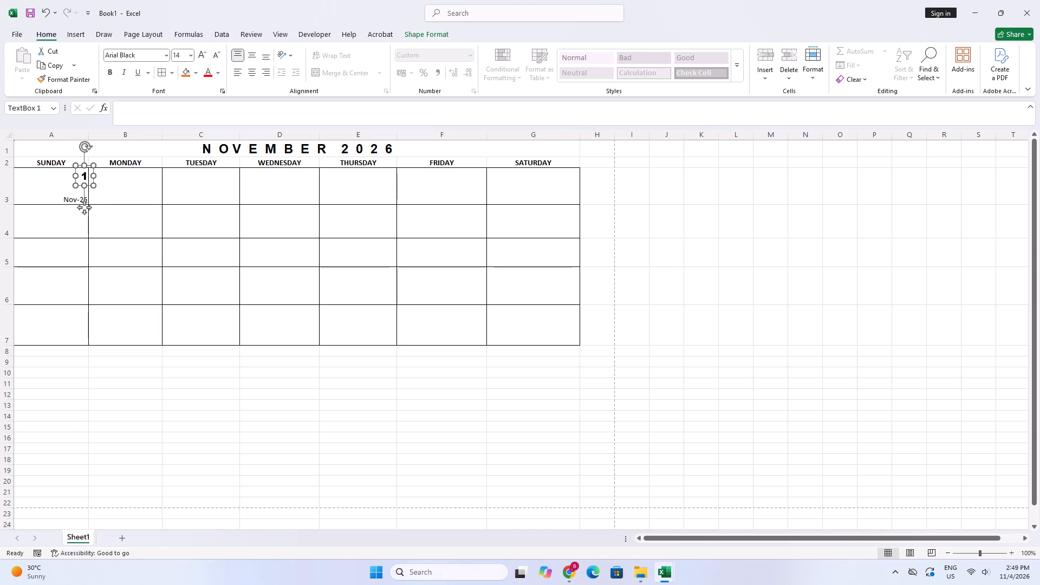
click(135, 178)
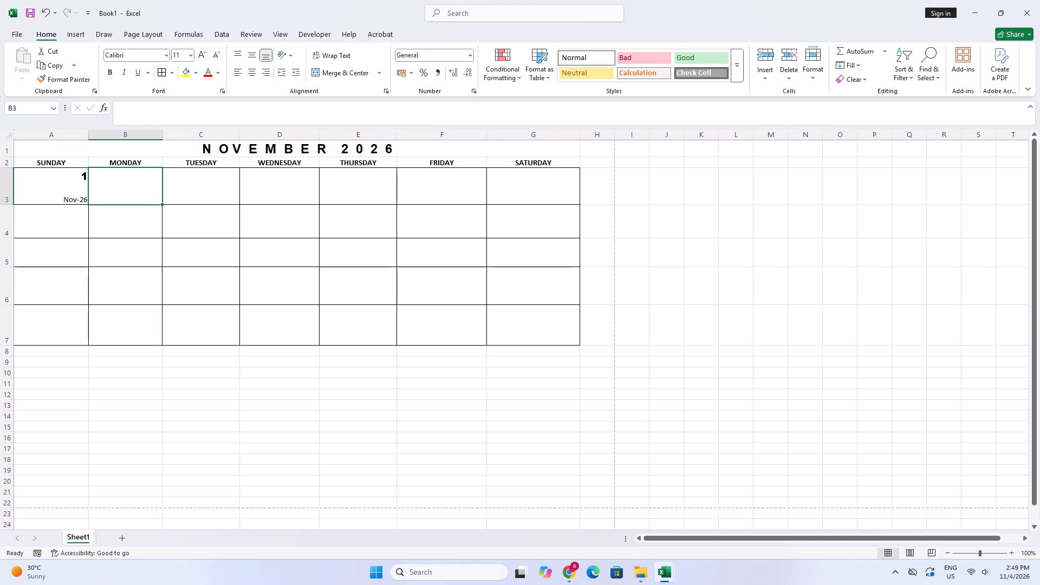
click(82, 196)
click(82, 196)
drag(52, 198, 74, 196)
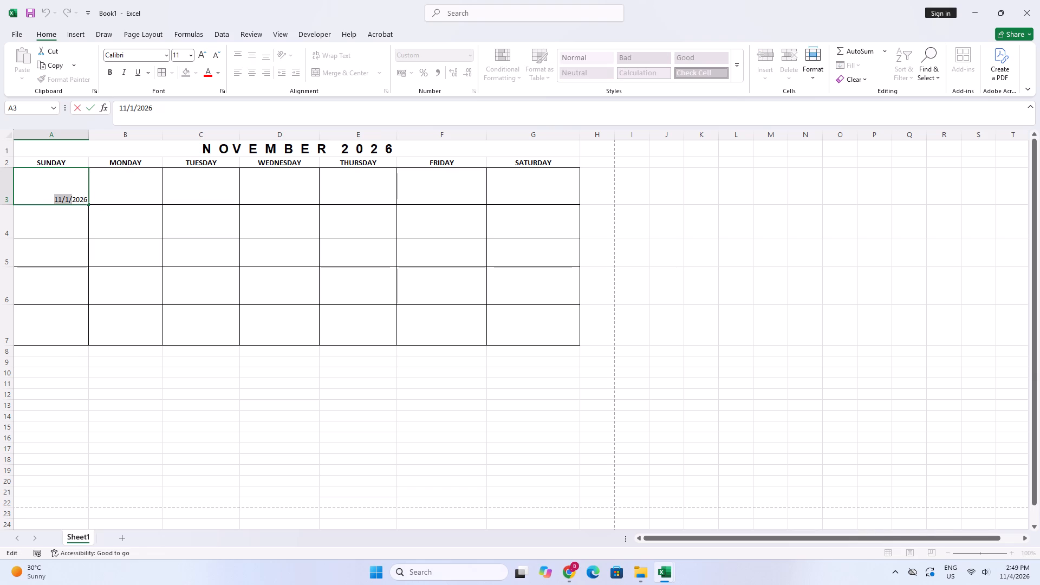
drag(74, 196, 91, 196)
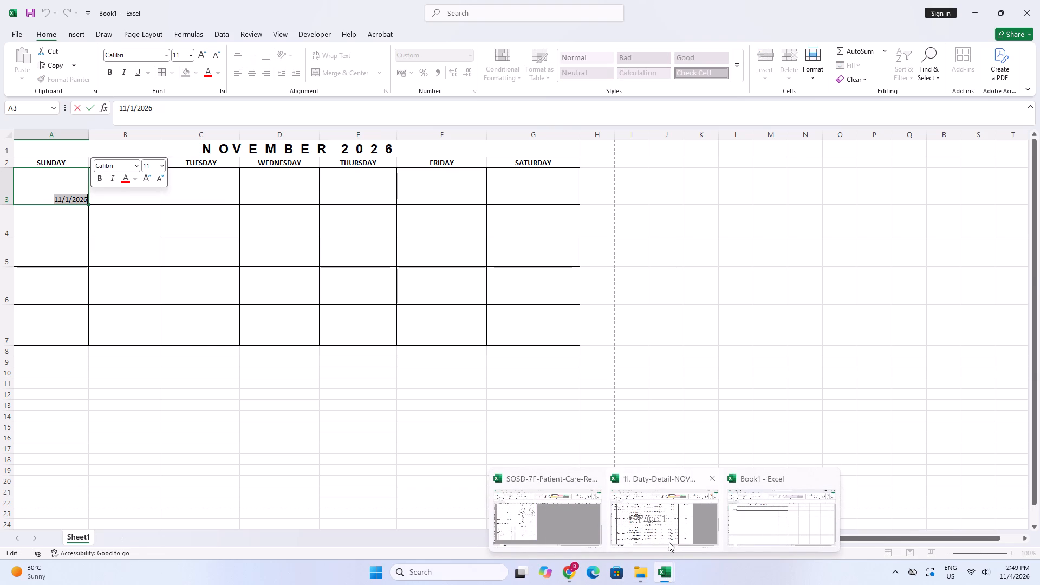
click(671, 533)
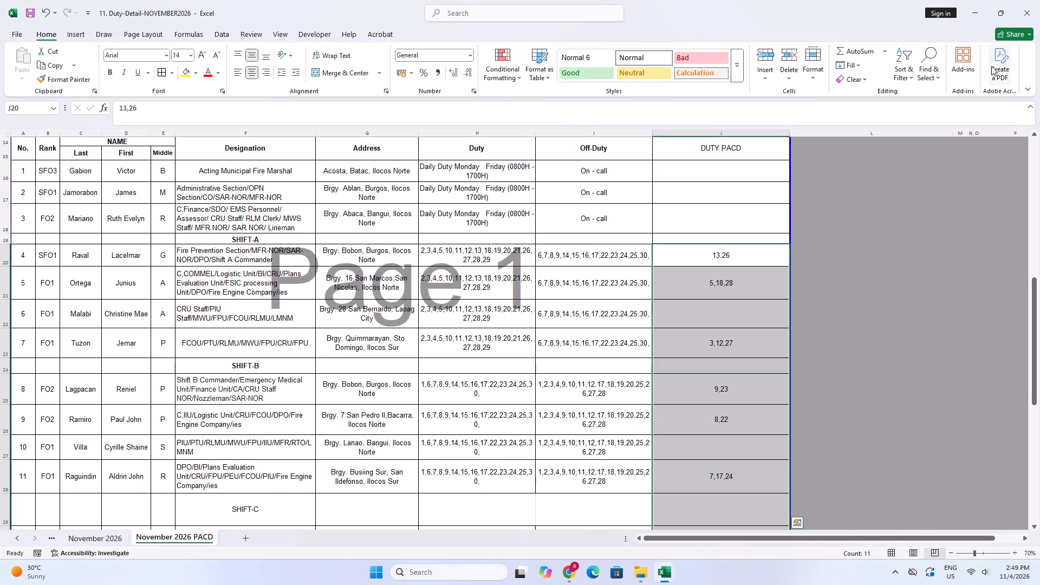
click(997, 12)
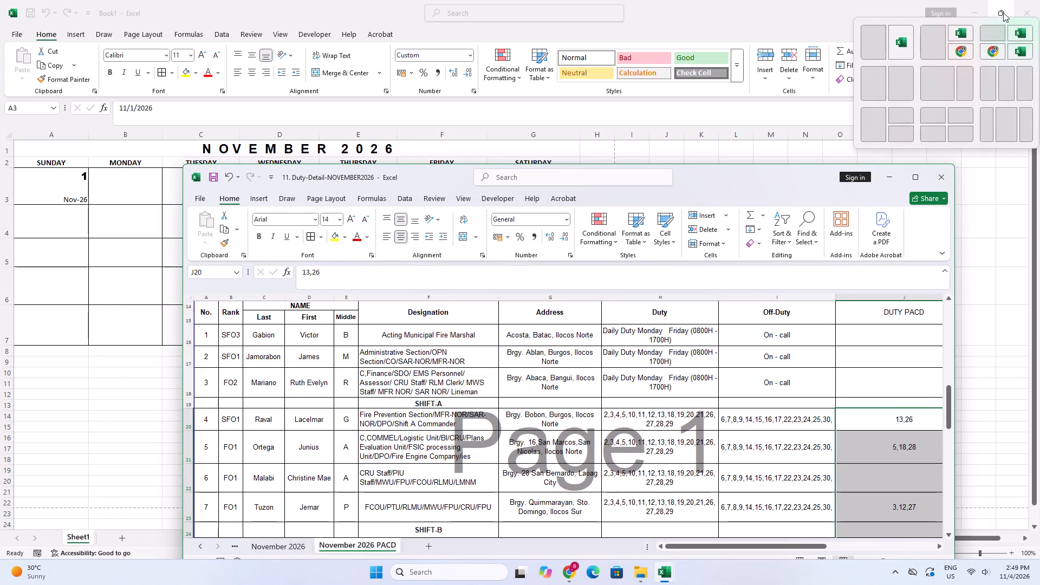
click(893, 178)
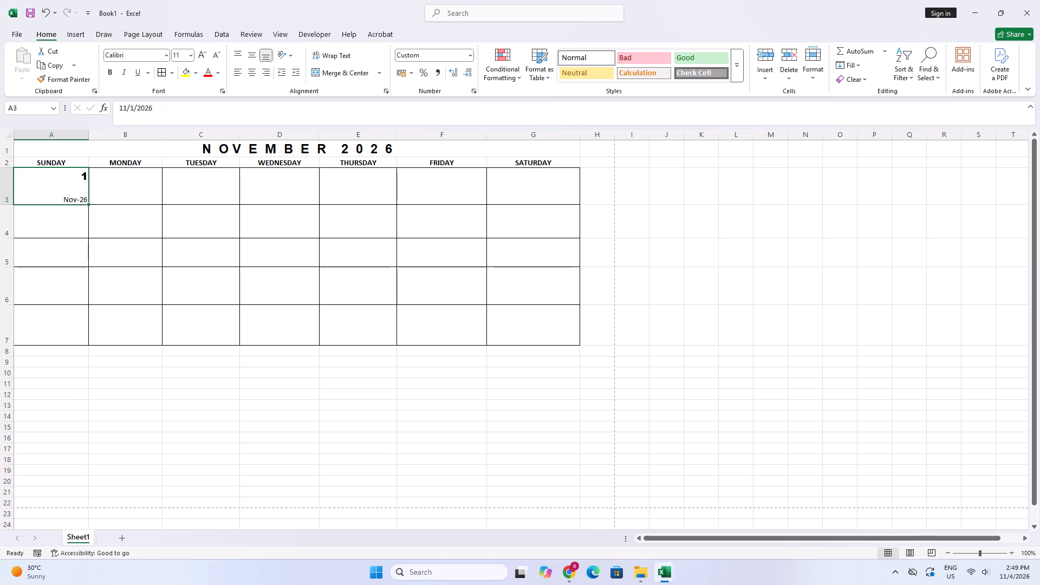
Copy the text box with the 1 and paste it into the first-week Monday, Tuesday and Wednesday cells, B3, C3 and D3.
click(81, 178)
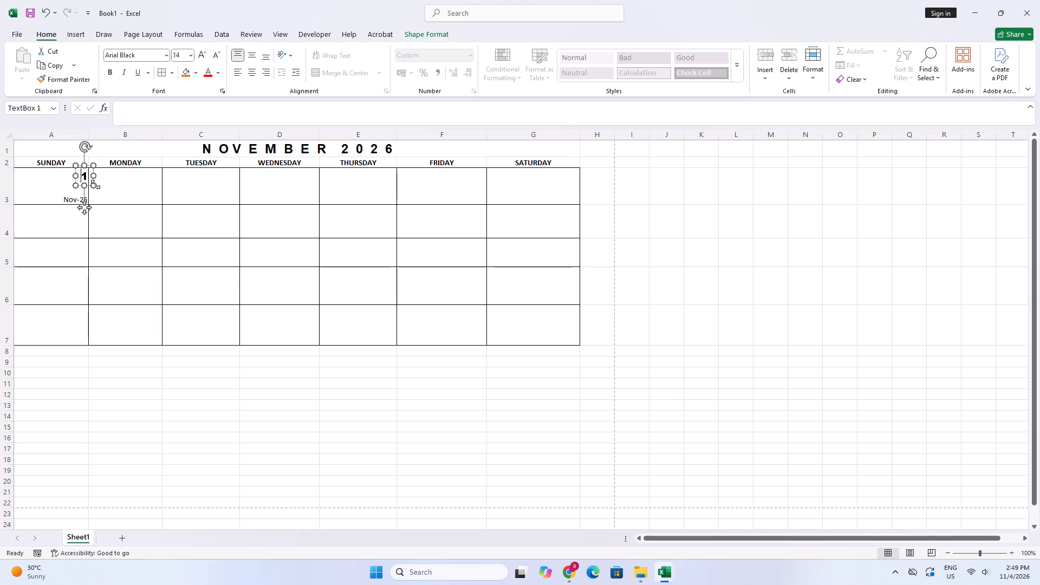
click(89, 162)
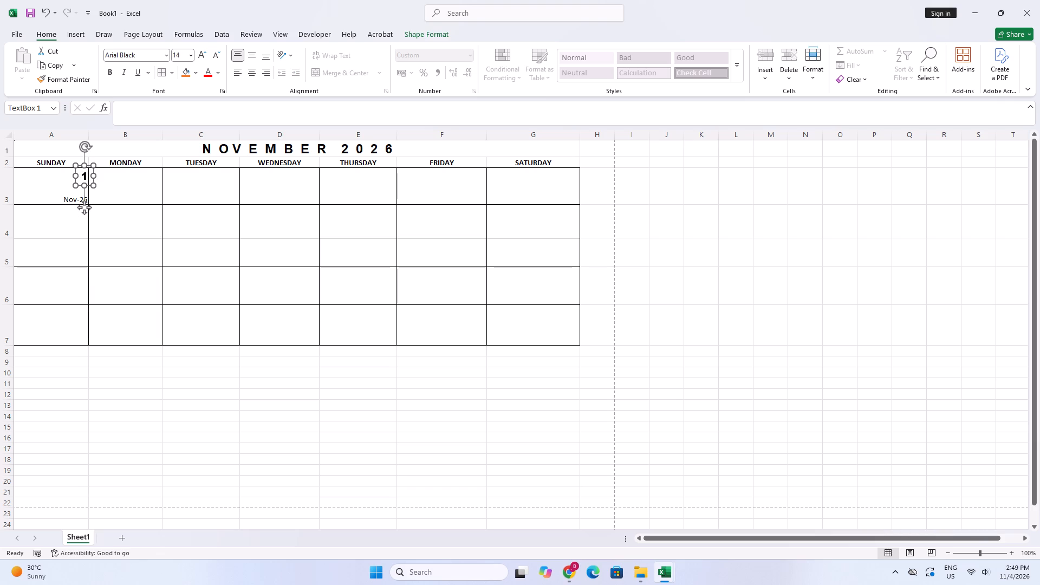
right_click(88, 162)
click(134, 199)
right_click(141, 188)
click(173, 265)
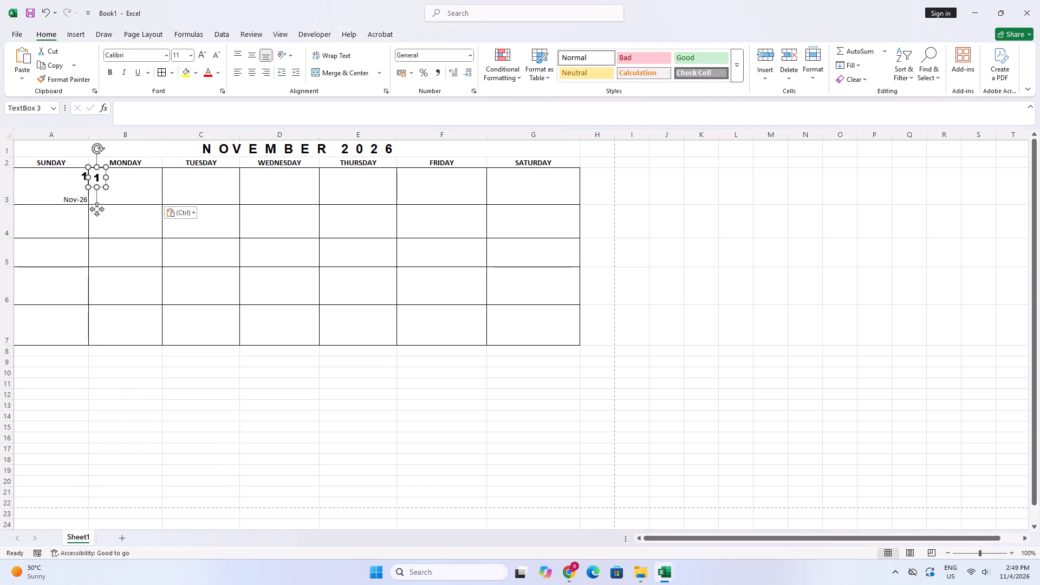
right_click(217, 188)
click(249, 255)
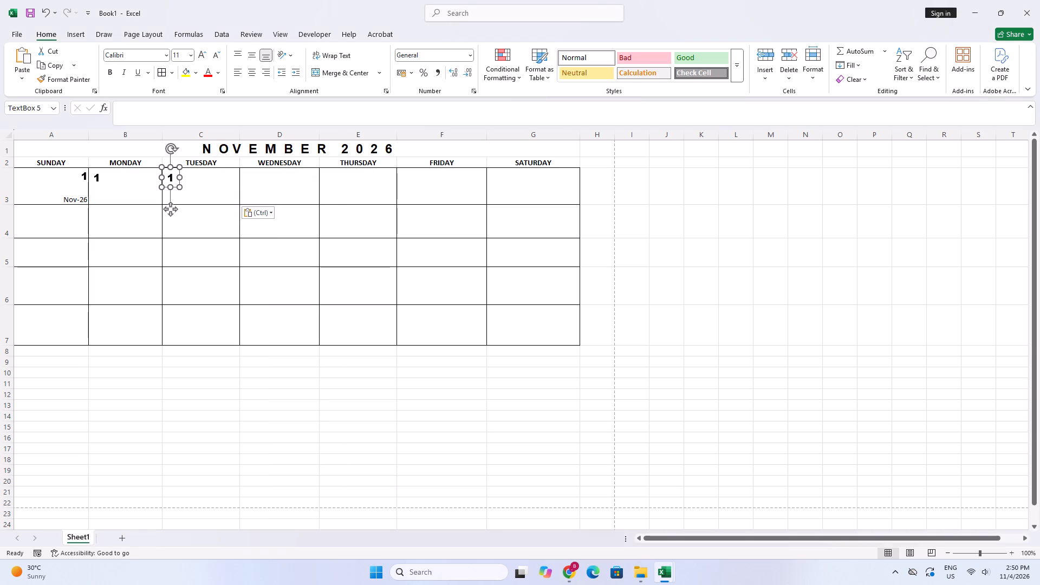
right_click(296, 184)
click(320, 253)
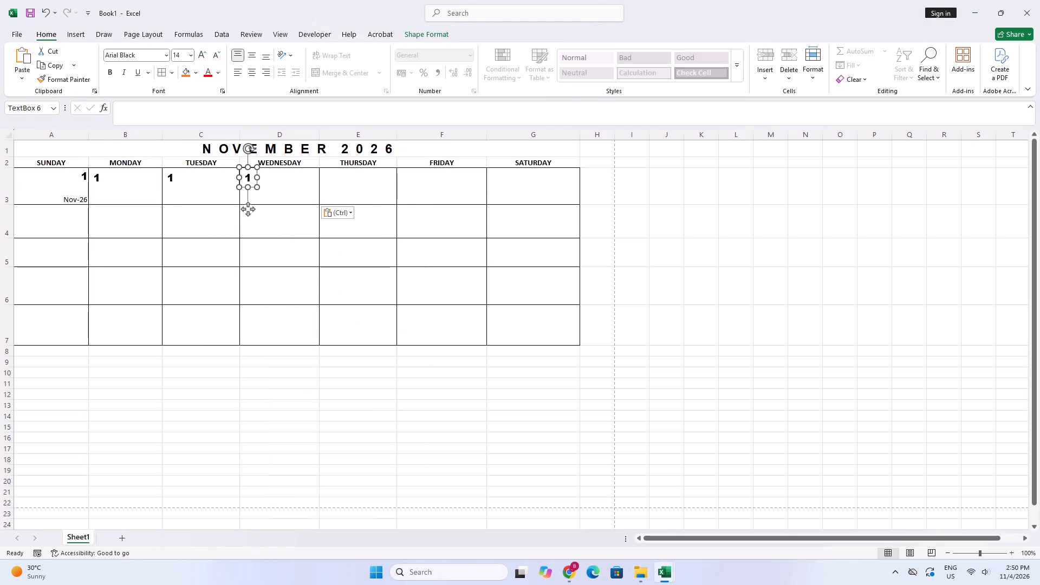
Paste the copied day-number text box into the first-week Thursday, Friday and Saturday cells, E3, F3 and G3.
right_click(367, 186)
click(396, 260)
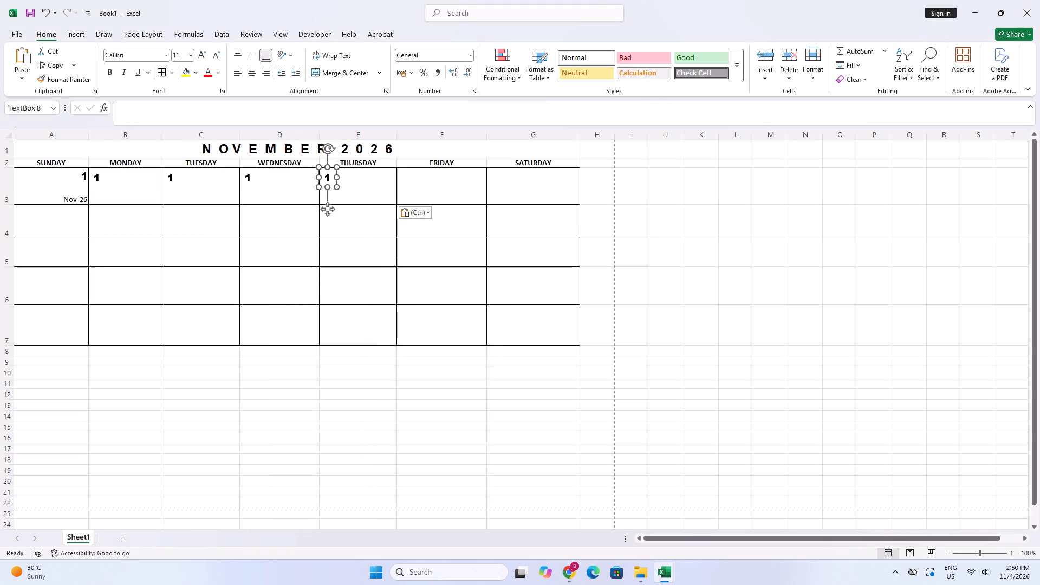
click(433, 186)
right_click(433, 186)
click(463, 262)
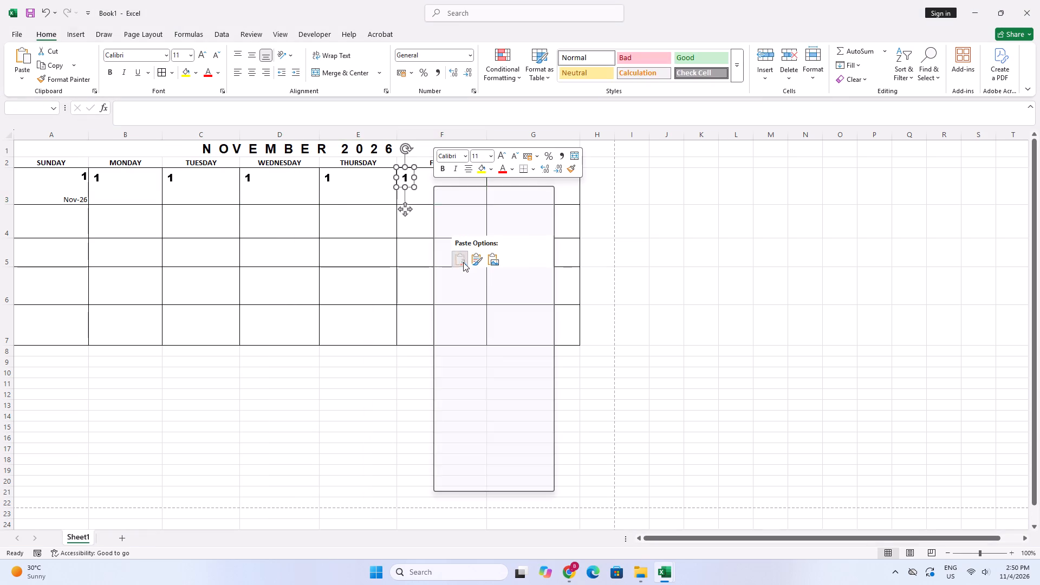
click(530, 179)
right_click(530, 179)
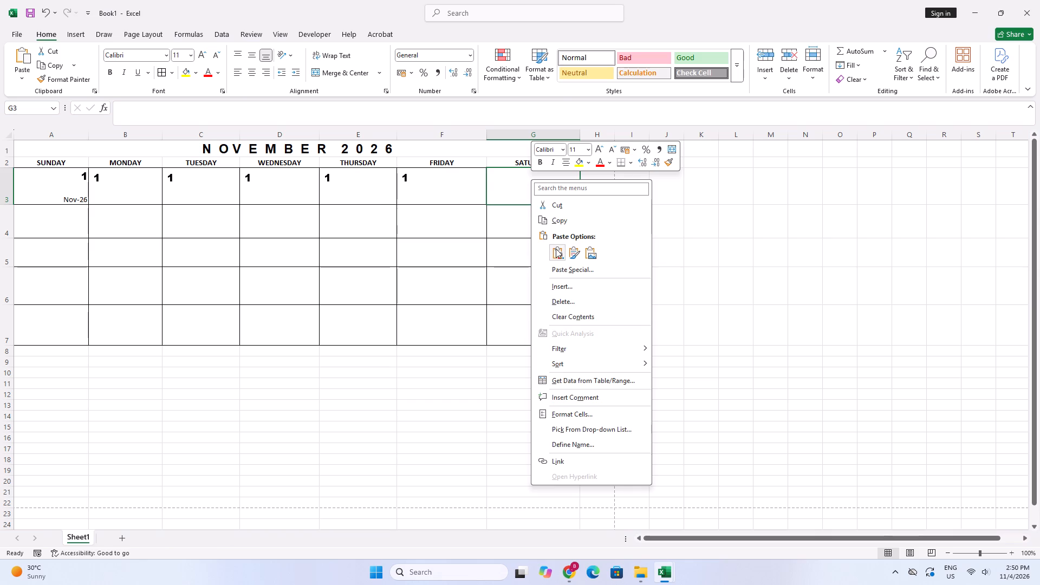
click(557, 250)
Paste the day-number text box into the Saturday cells of the next three weeks, G4, G5 and G6.
click(498, 227)
right_click(498, 227)
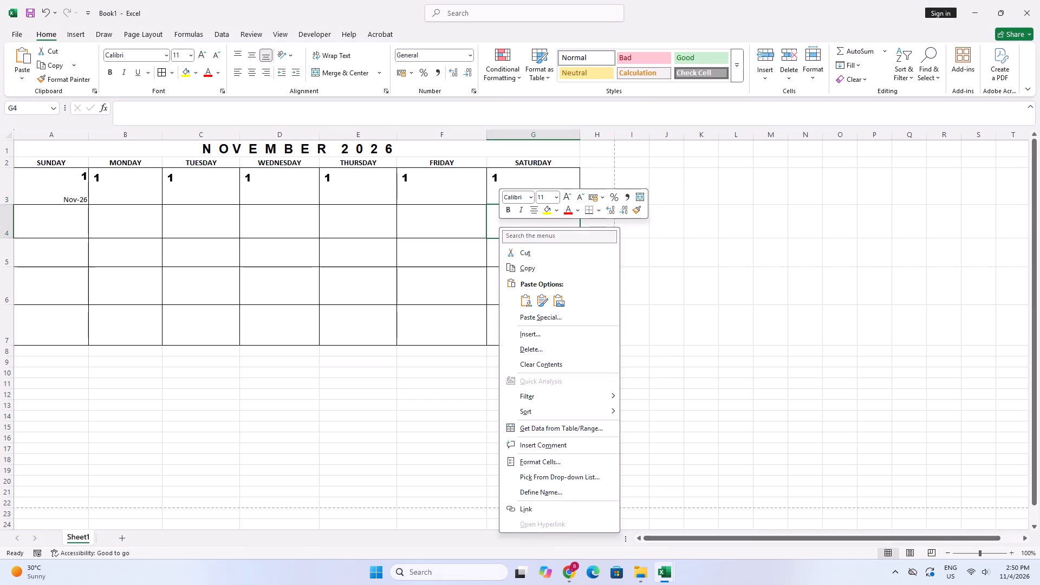
click(523, 304)
click(506, 250)
right_click(506, 250)
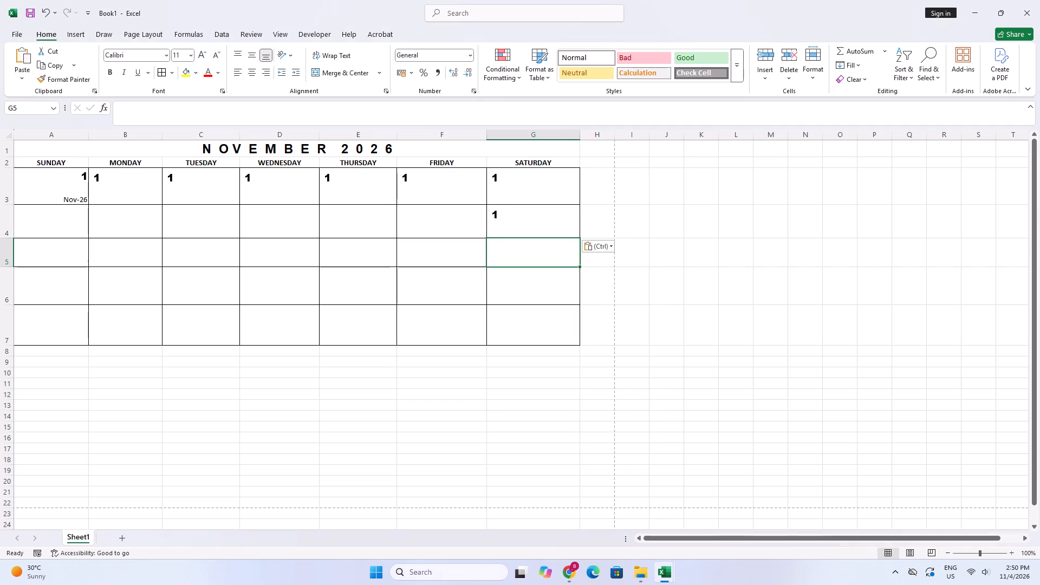
click(535, 326)
click(513, 303)
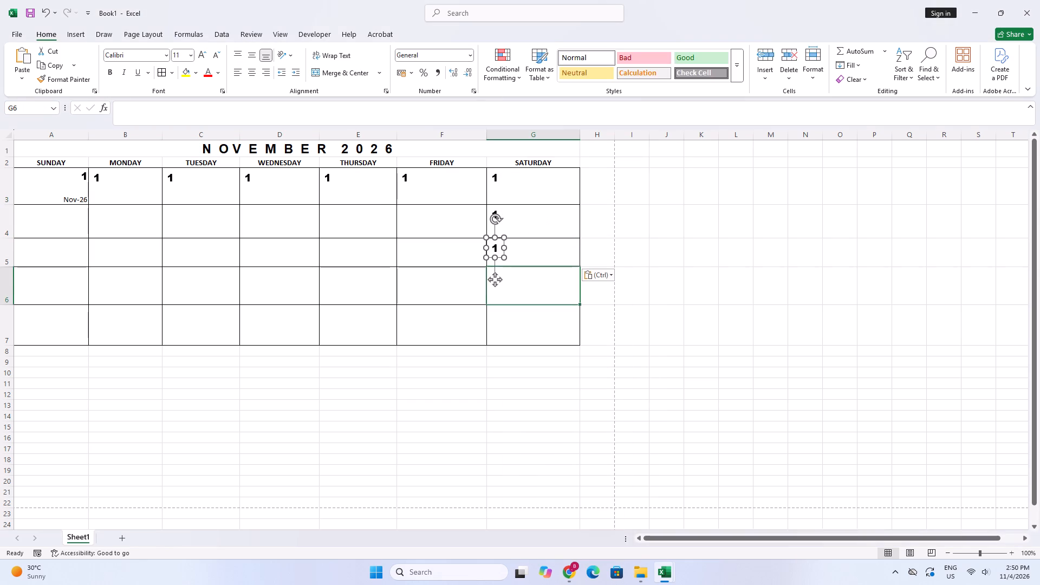
right_click(510, 289)
click(536, 328)
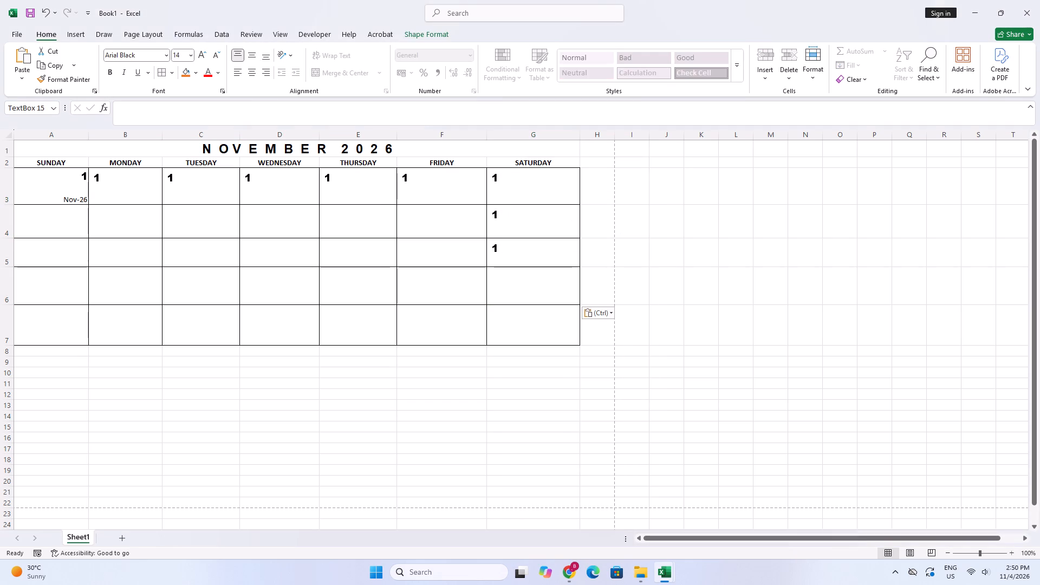
Paste the day-number text box into the last-week Sunday, Monday and Tuesday cells, A7, B7 and C7.
drag(80, 331, 302, 322)
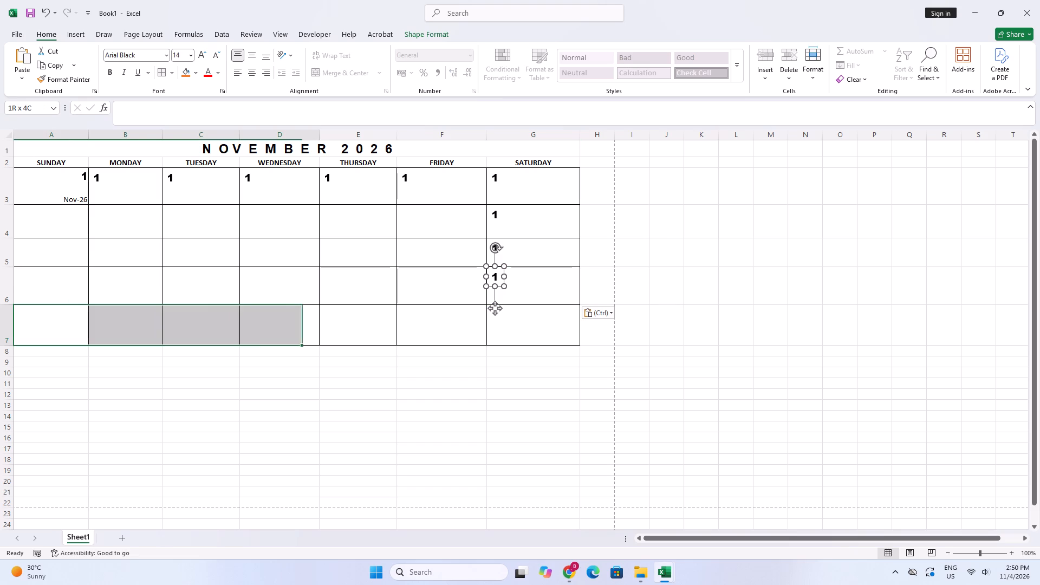
drag(302, 322, 511, 316)
right_click(508, 320)
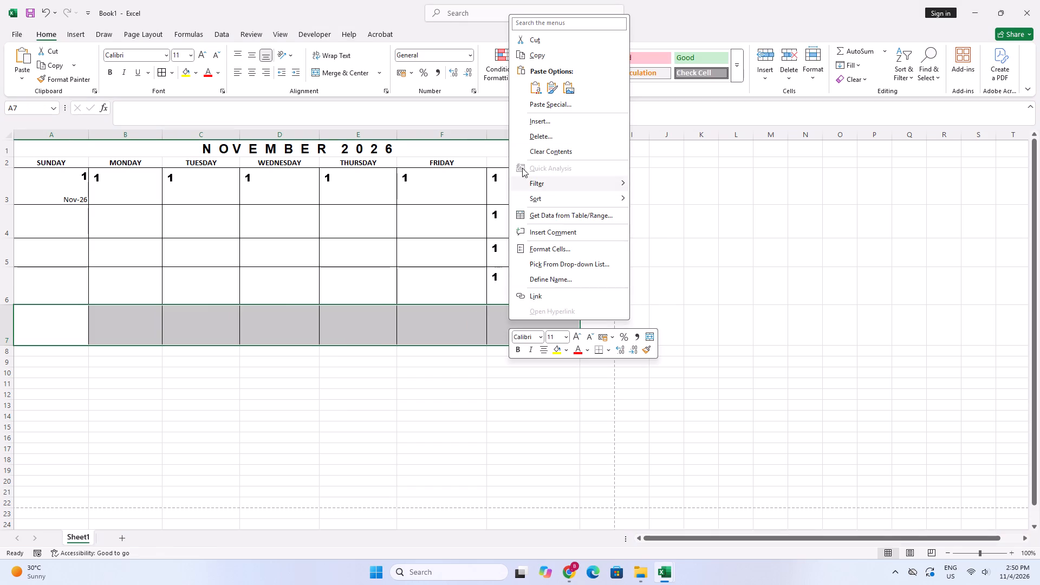
click(536, 93)
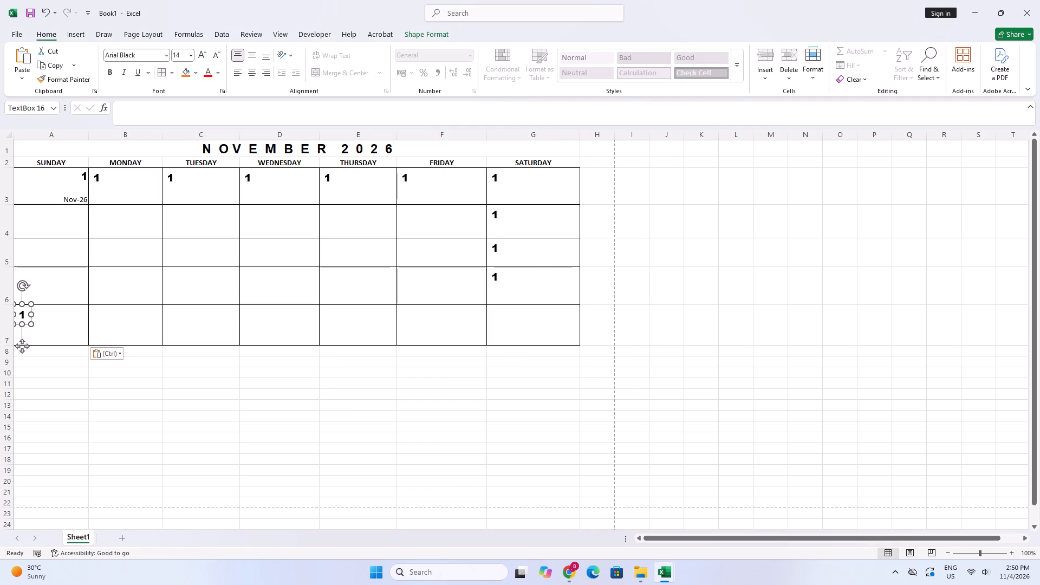
click(117, 322)
right_click(118, 322)
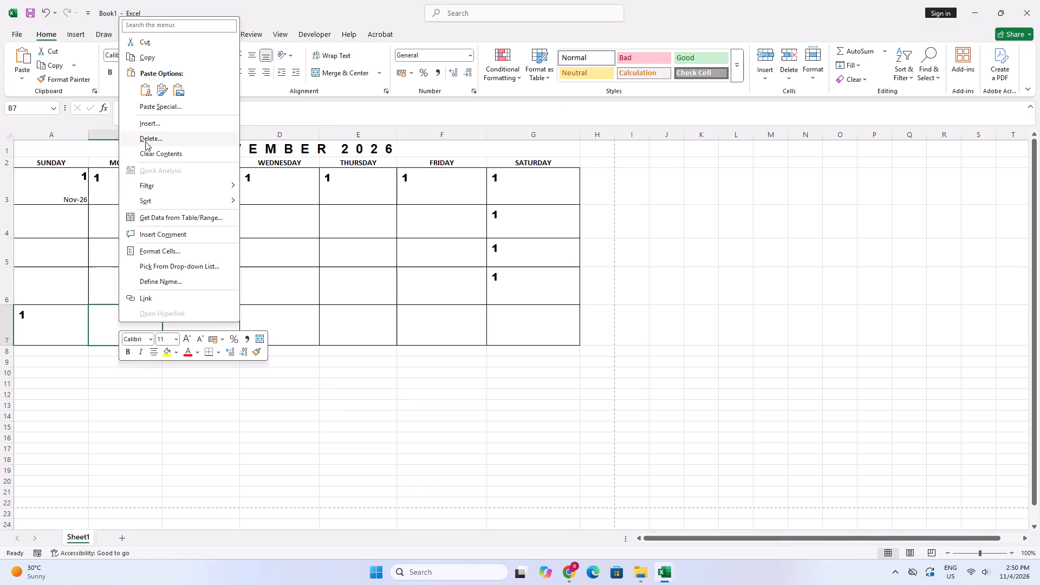
click(145, 92)
right_click(243, 336)
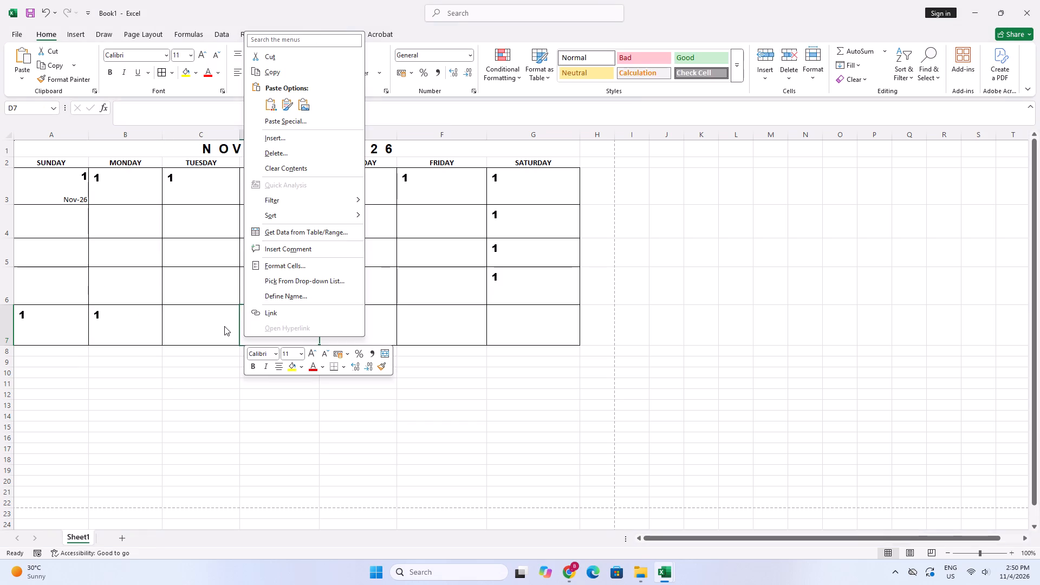
click(224, 326)
right_click(223, 326)
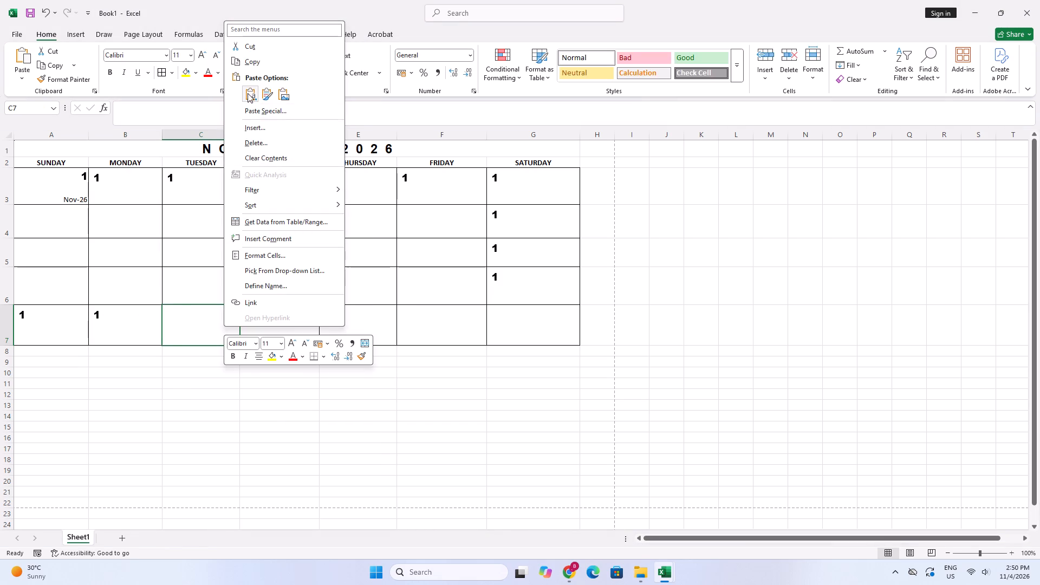
click(248, 93)
Paste the day-number text box into the last-week Wednesday, Thursday and Friday cells, D7, E7 and F7.
right_click(293, 328)
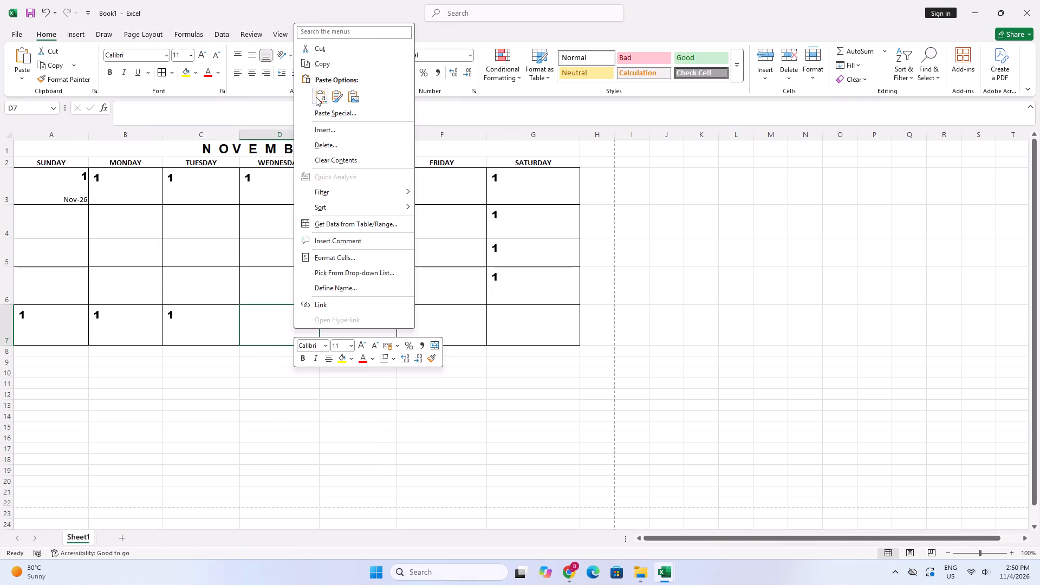
click(323, 96)
right_click(369, 337)
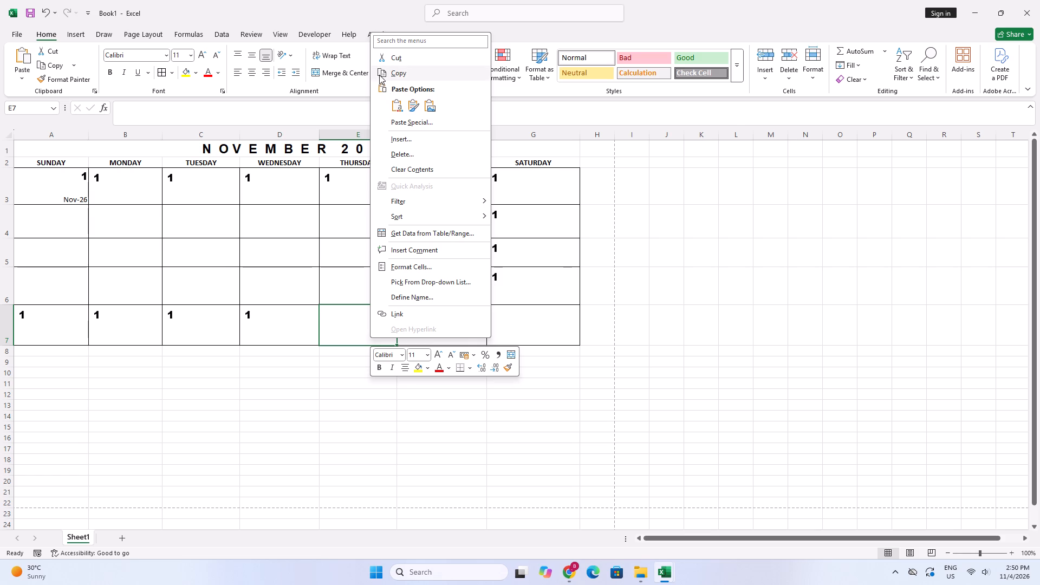
click(399, 105)
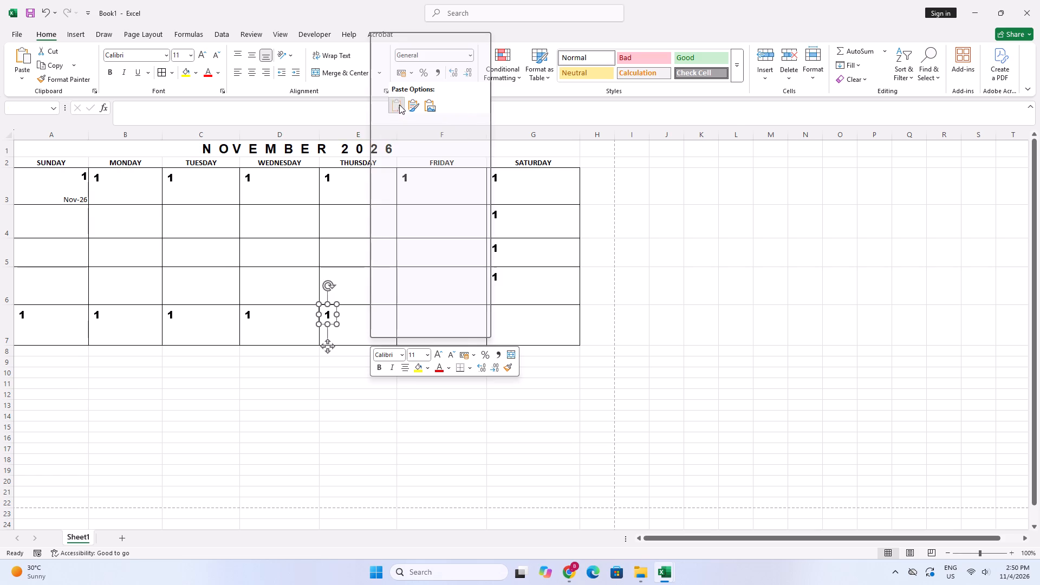
click(446, 323)
right_click(446, 323)
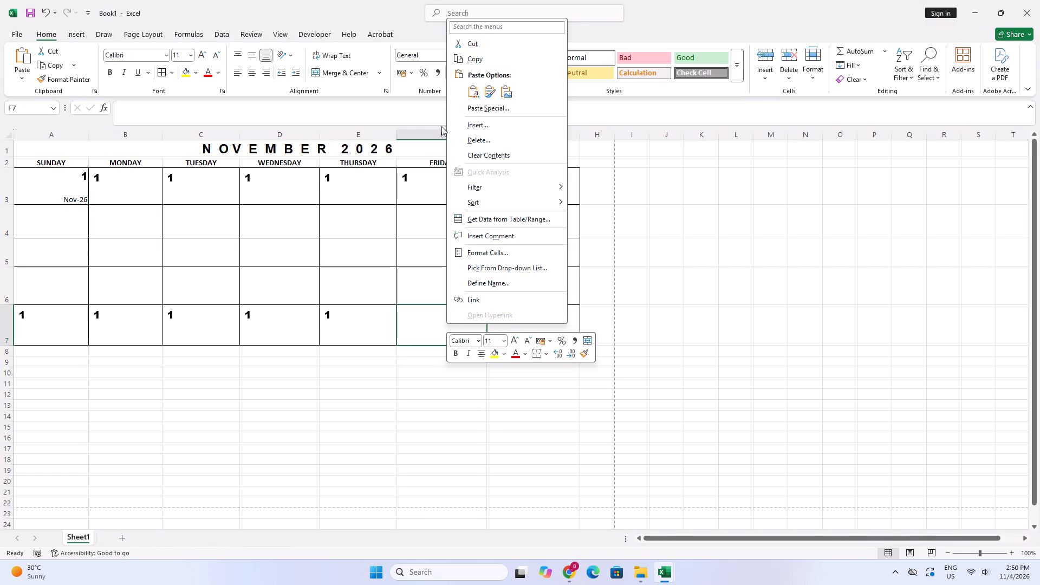
click(474, 86)
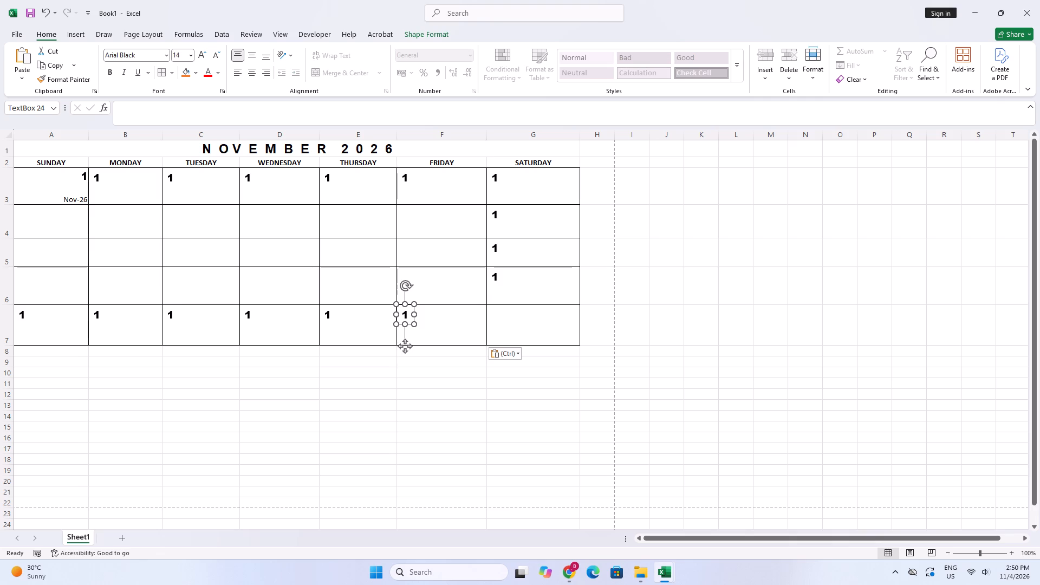
Paste the day-number text box into the second-week Wednesday, Sunday, Monday and Tuesday cells, D4, A4, B4 and C4.
click(284, 230)
right_click(283, 224)
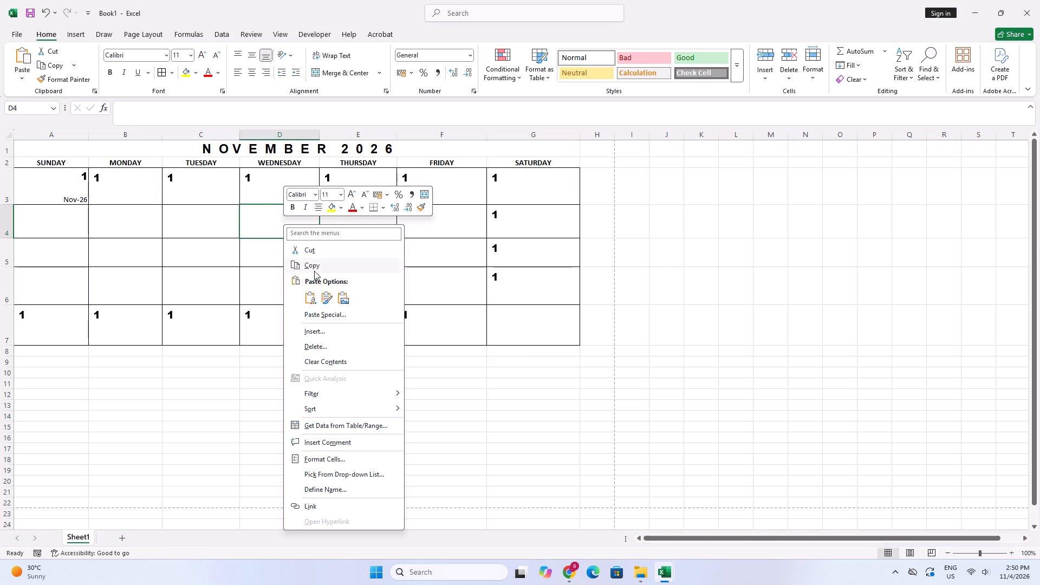
click(315, 296)
click(60, 226)
right_click(61, 225)
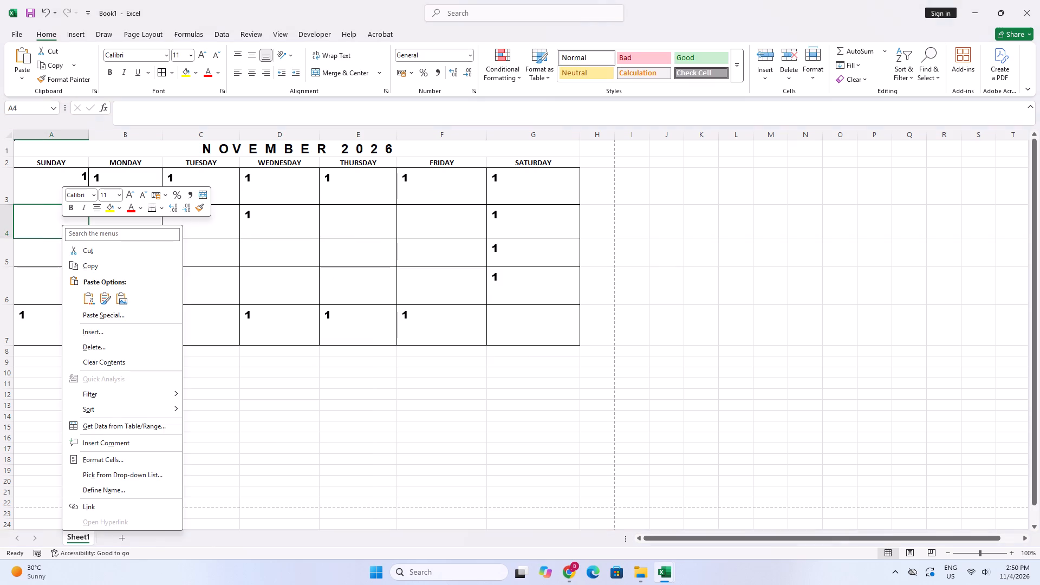
click(92, 295)
click(141, 208)
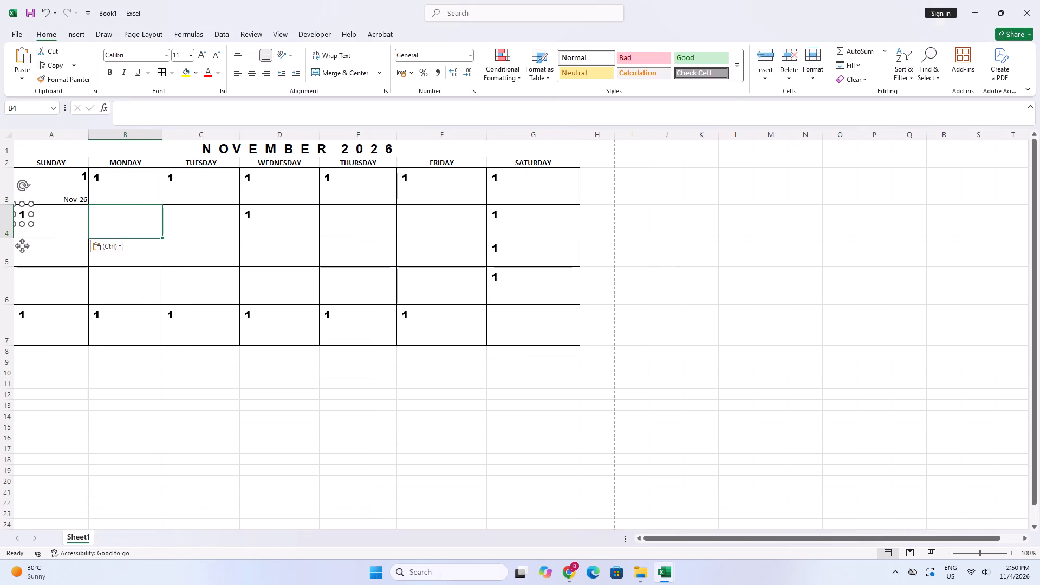
right_drag(142, 217, 142, 223)
click(174, 288)
click(201, 220)
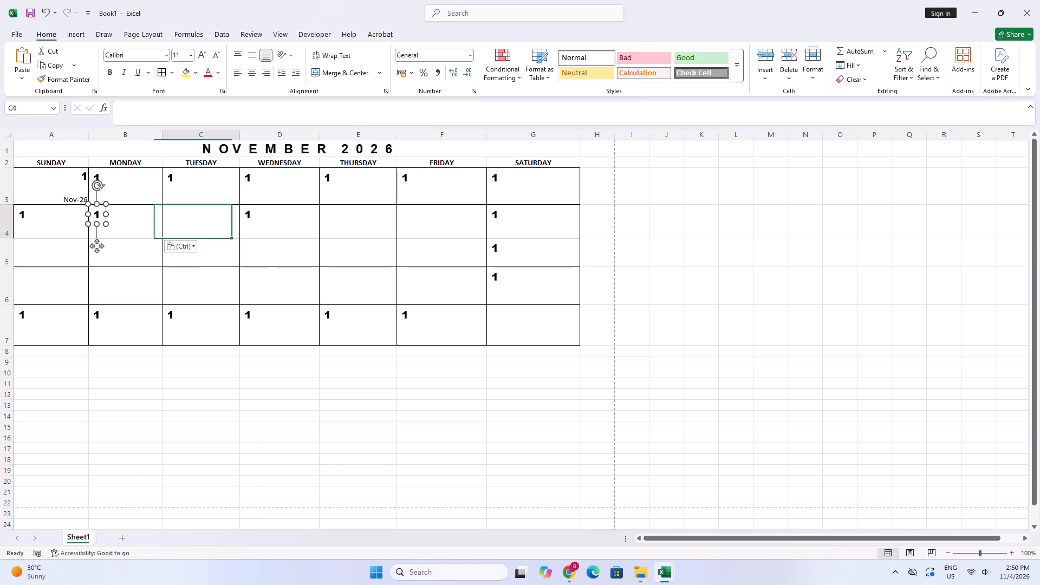
right_click(201, 221)
click(227, 298)
Paste the day-number text box into the second-week Thursday and Friday cells, E4 and F4.
click(359, 222)
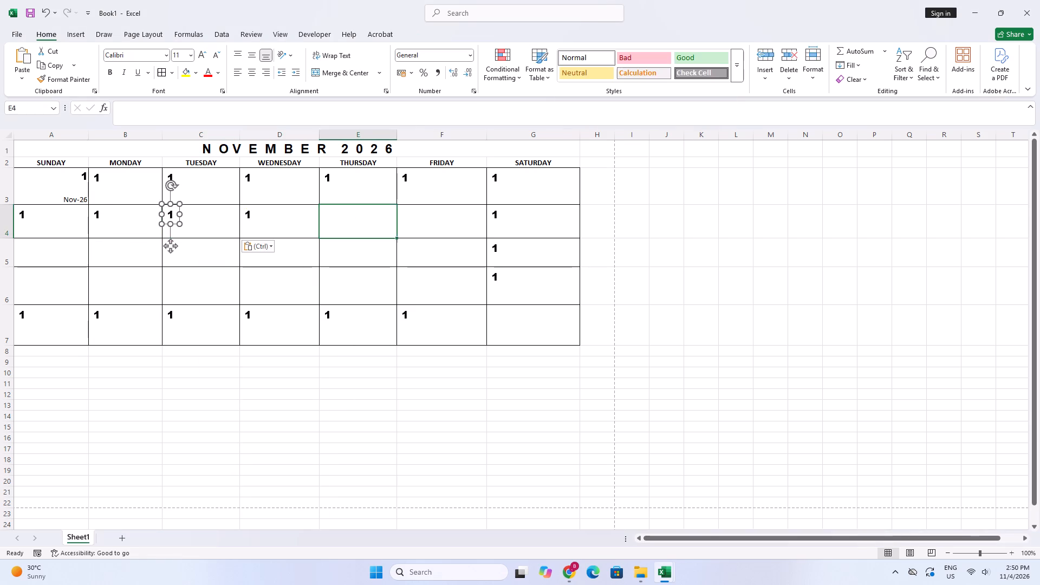
right_click(359, 222)
click(384, 294)
click(415, 225)
right_click(414, 221)
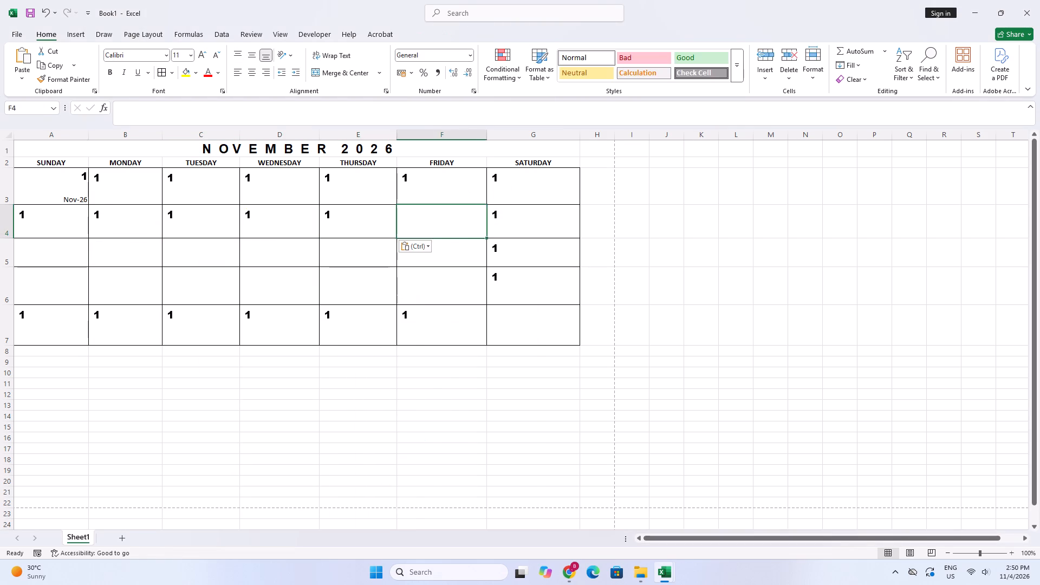
click(438, 293)
Paste the day-number text box into the third-week Friday, Thursday and Wednesday cells, F5, E5 and D5.
click(423, 259)
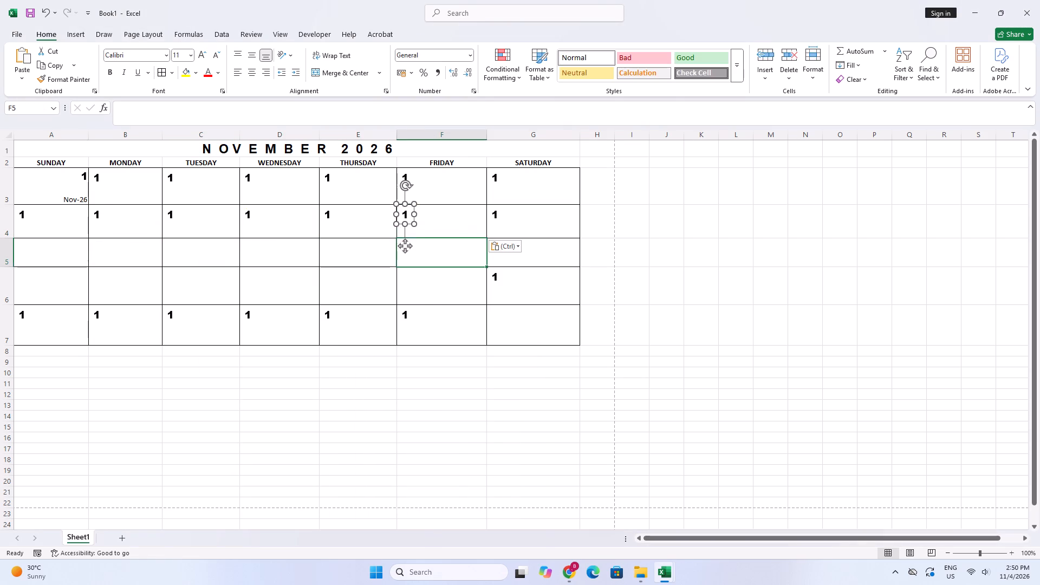
right_click(422, 258)
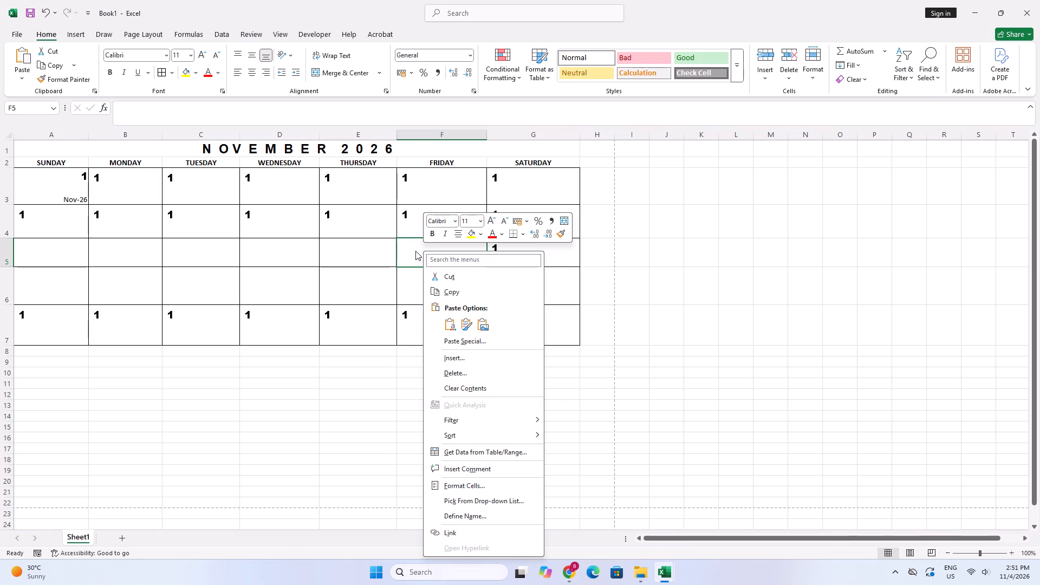
right_click(412, 245)
click(440, 316)
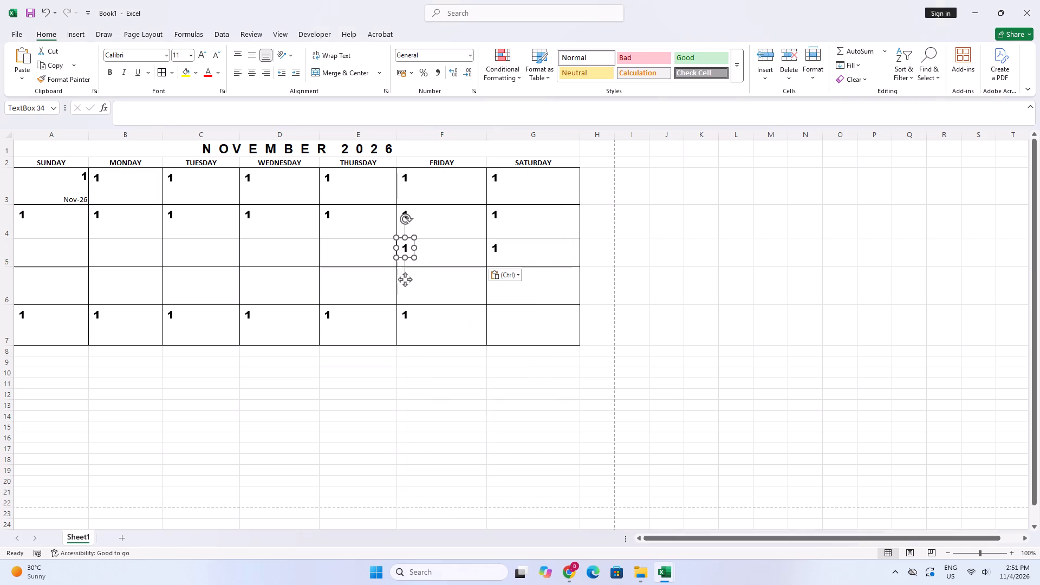
click(367, 258)
right_click(364, 258)
click(392, 327)
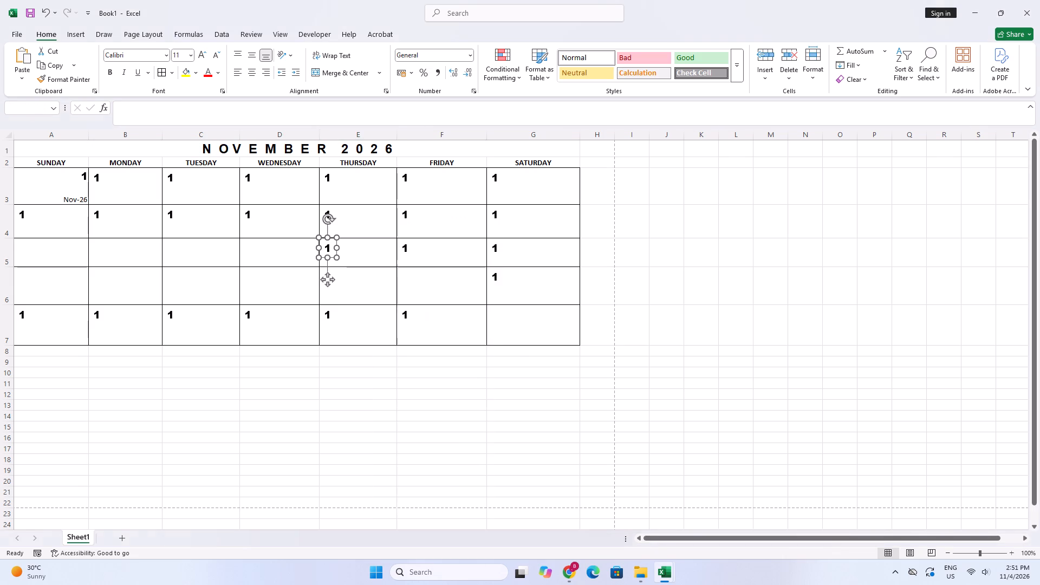
click(271, 258)
right_click(270, 258)
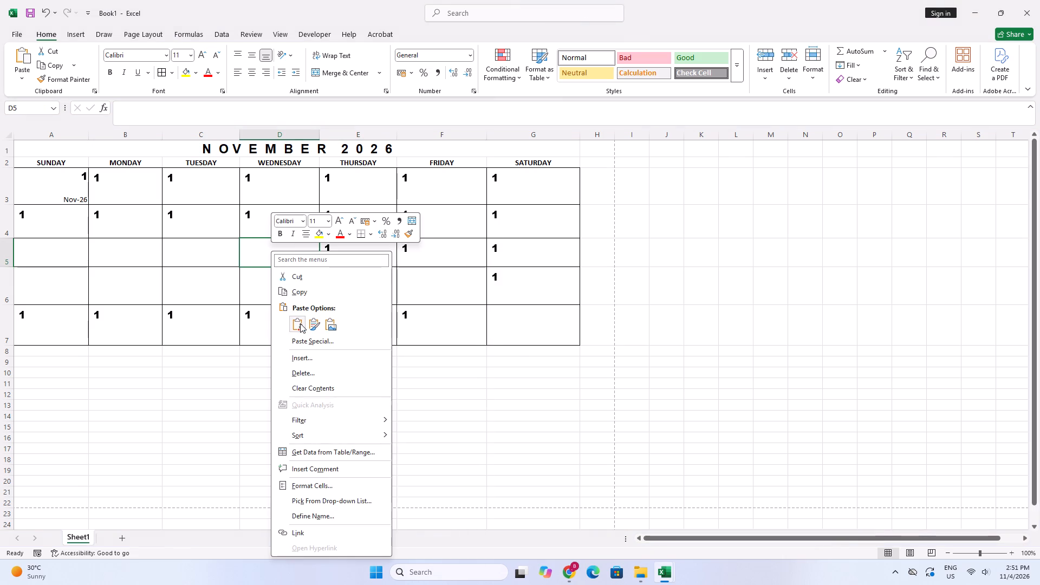
click(300, 323)
Paste the day-number text box into the third-week Tuesday, Monday and Sunday cells, C5, B5 and A5.
click(204, 252)
right_click(207, 256)
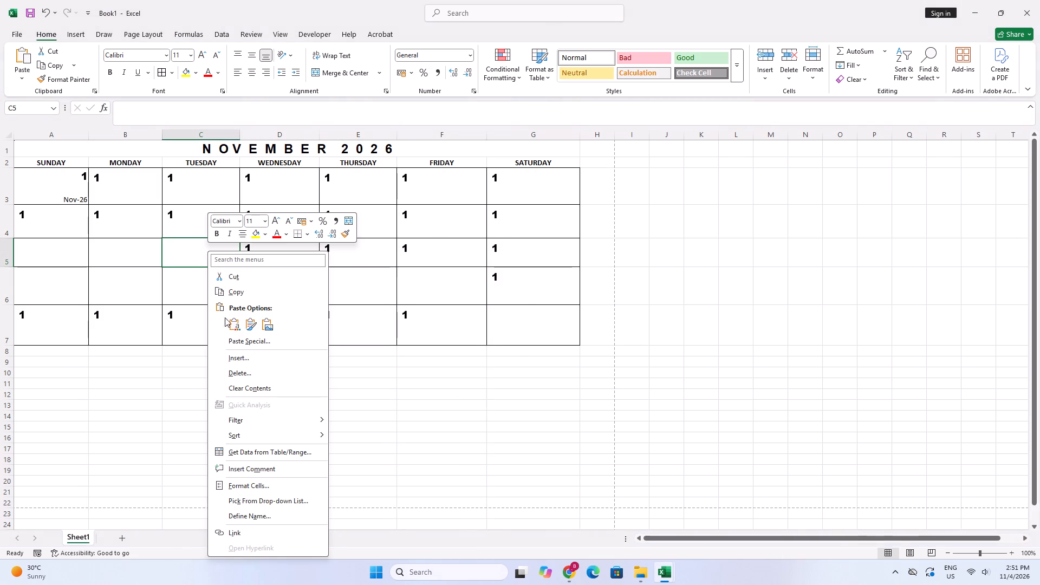
click(237, 327)
click(134, 253)
right_click(134, 255)
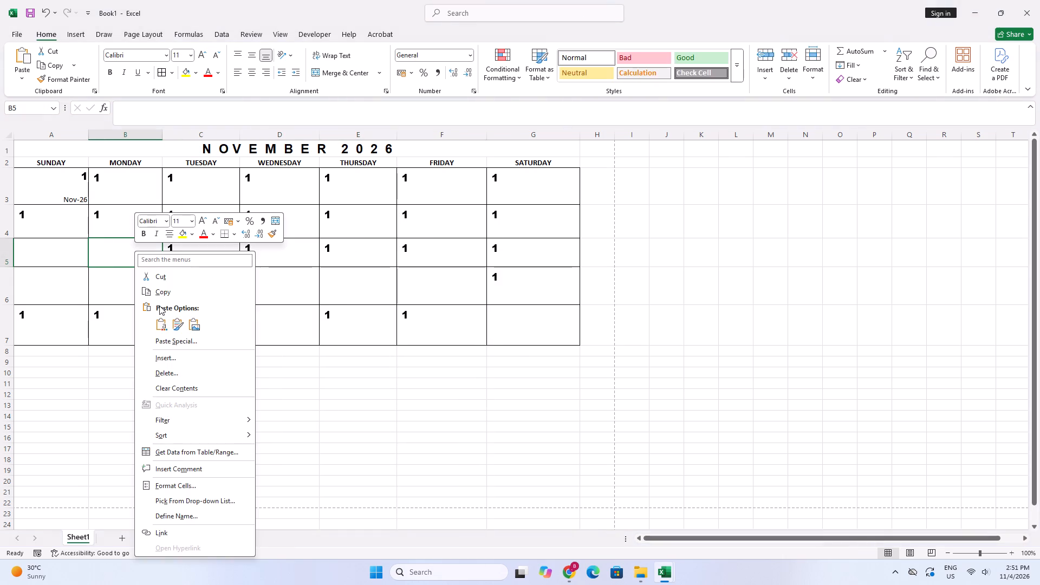
click(165, 321)
click(58, 254)
right_click(58, 255)
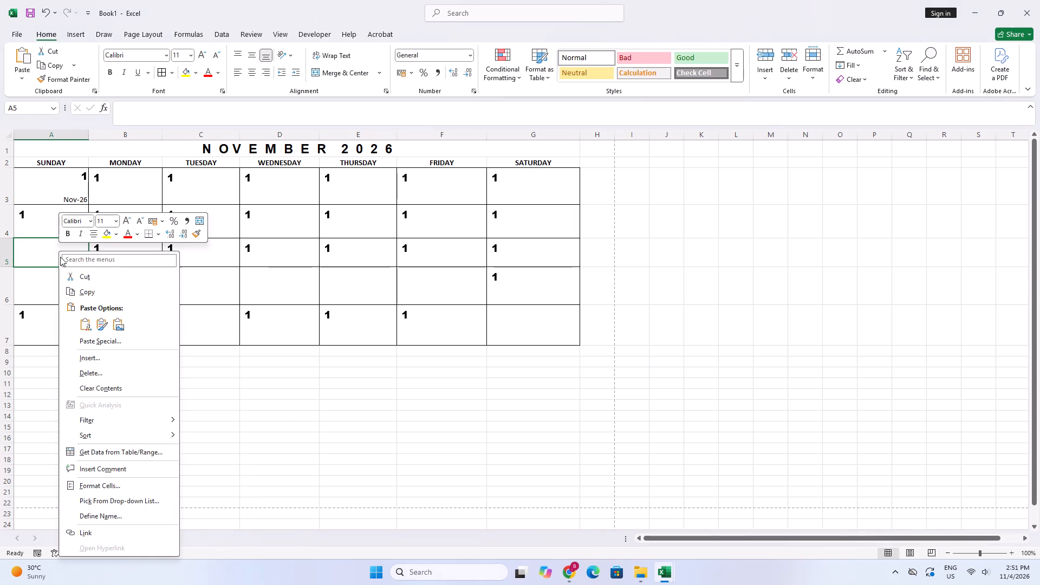
click(89, 320)
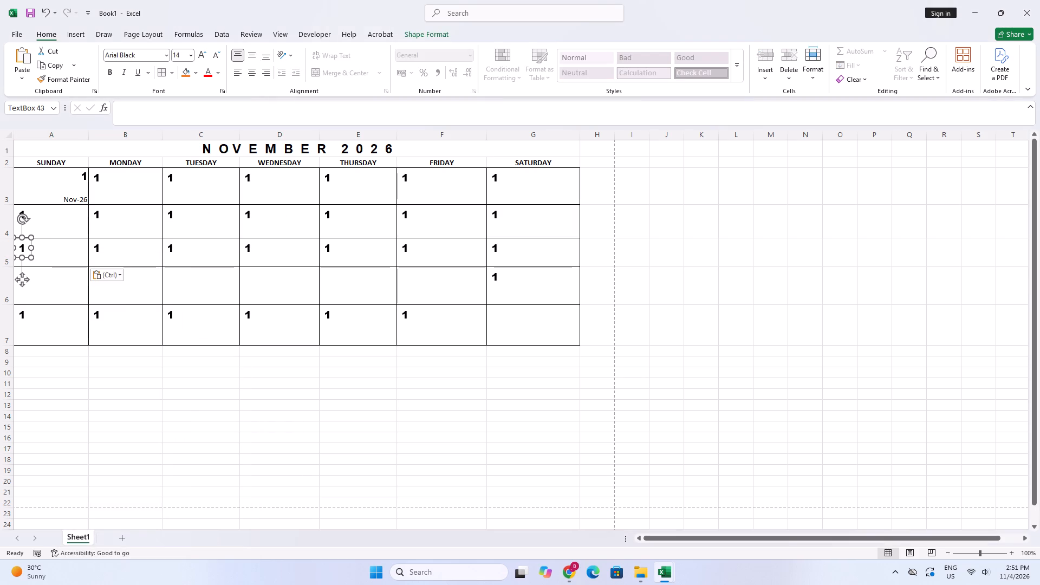
Paste the day-number text box into the fourth-week Sunday, Monday and Tuesday cells, A6, B6 and C6.
click(70, 291)
right_click(65, 289)
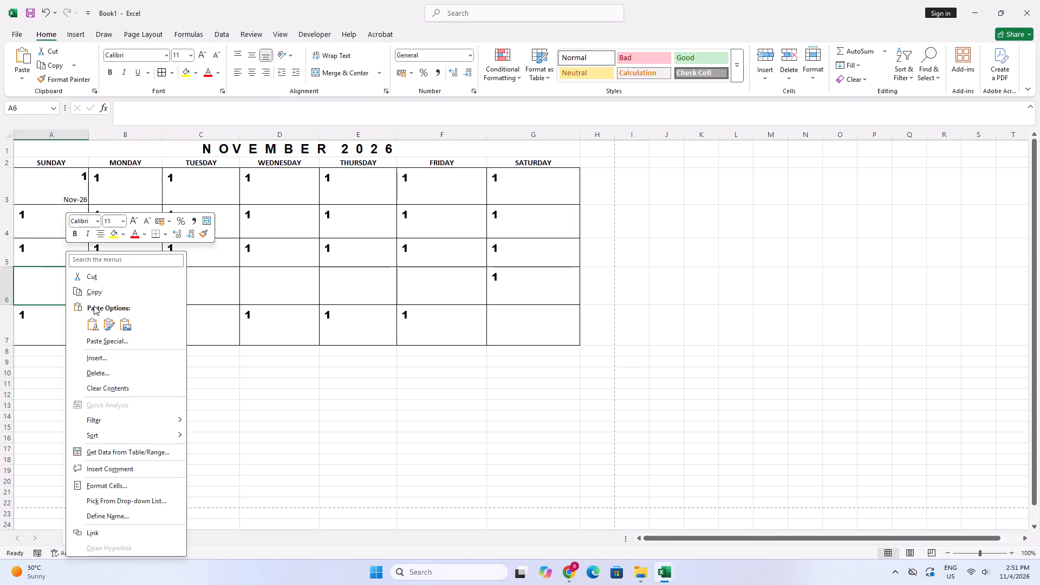
click(95, 326)
click(122, 284)
right_click(123, 284)
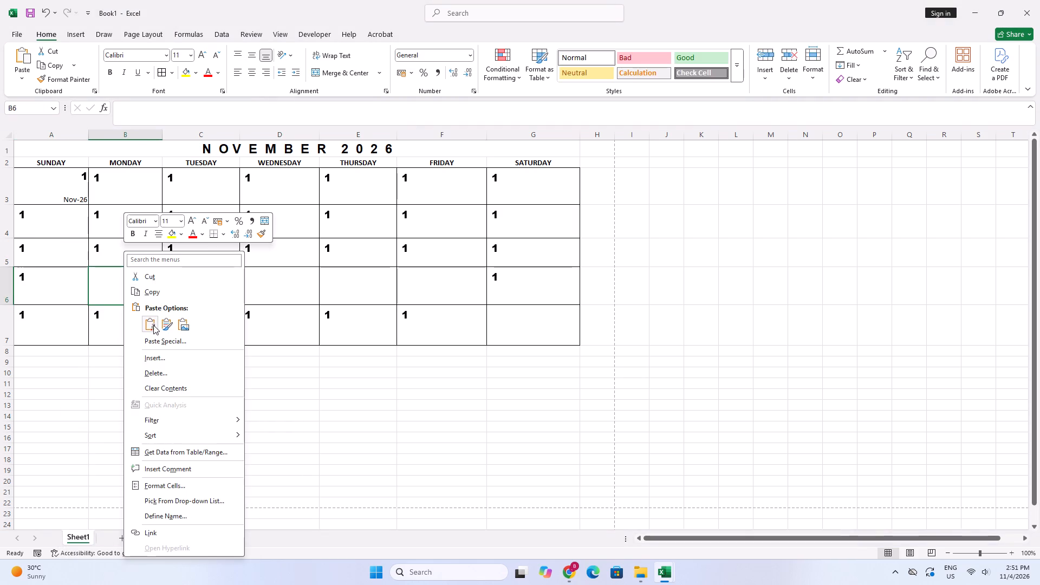
click(153, 325)
click(191, 284)
right_click(191, 284)
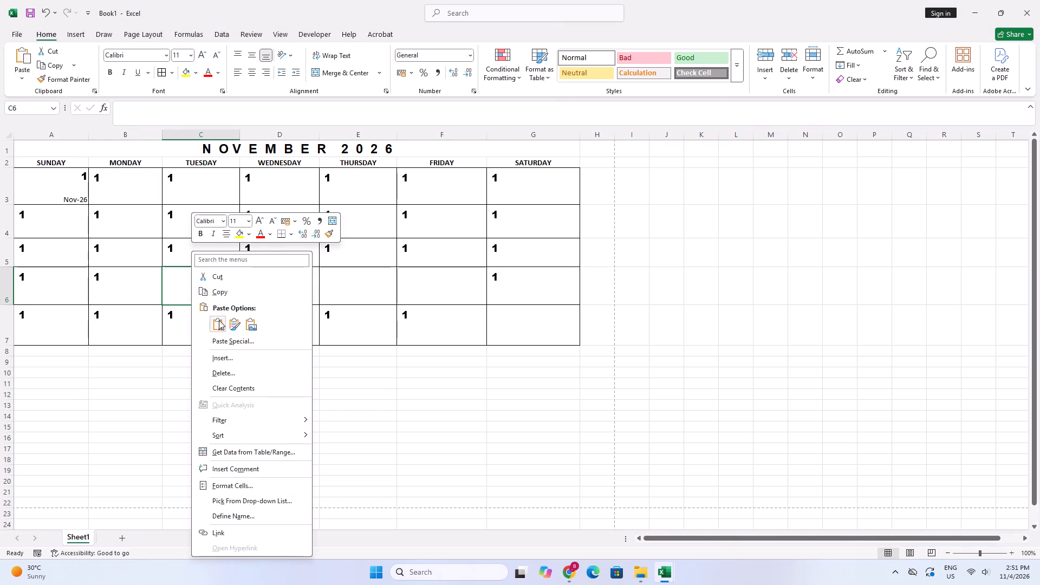
click(219, 320)
Paste the day-number text box into the fourth-week Wednesday, Thursday and Friday cells, D6, E6 and F6.
click(262, 294)
right_click(262, 292)
click(289, 328)
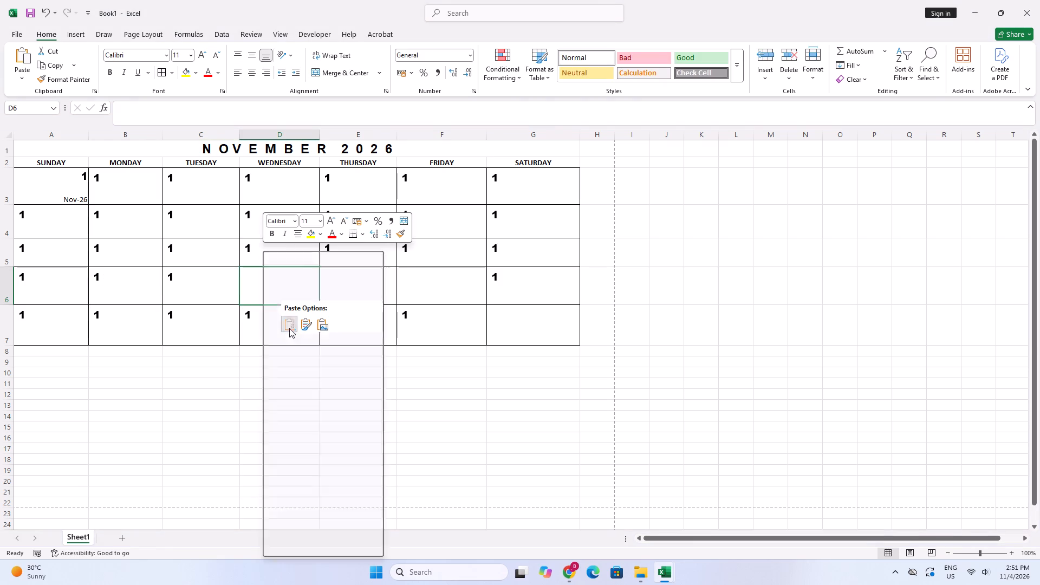
click(355, 283)
right_click(356, 282)
click(382, 323)
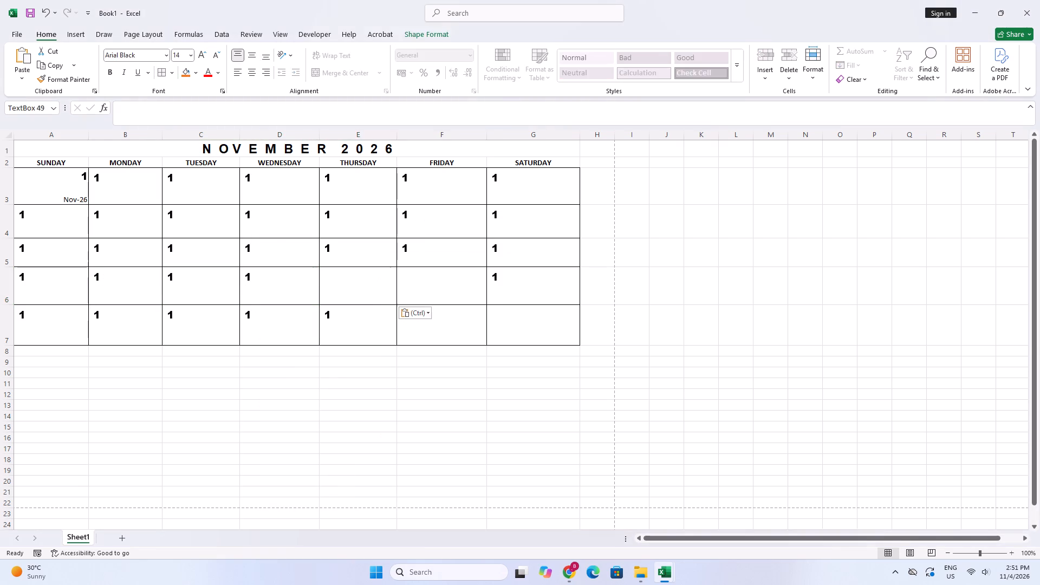
click(426, 285)
right_click(423, 281)
click(450, 321)
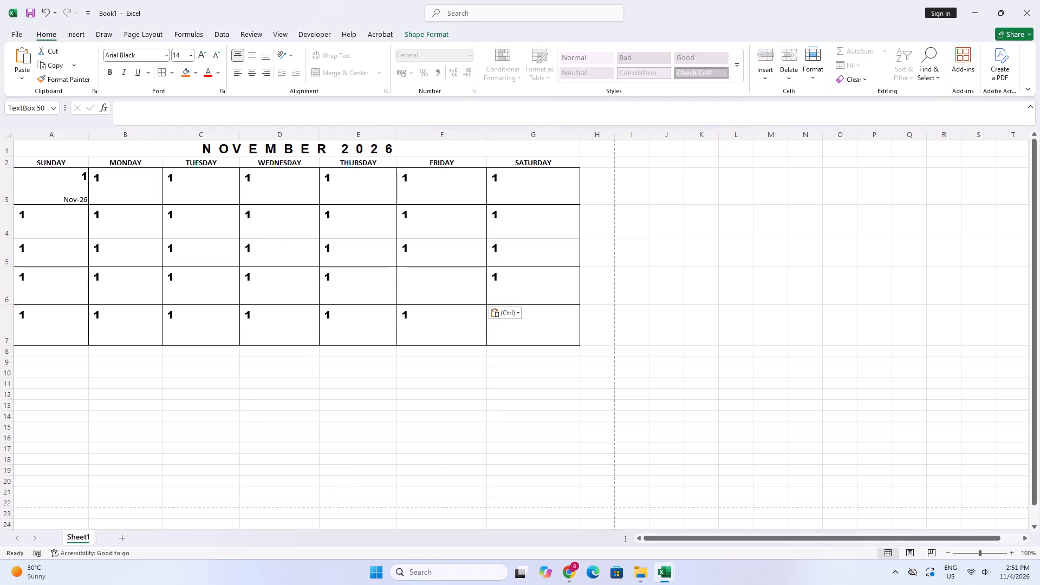
Change the first-week Monday text box to 2 and move it to the upper-right corner of cell B3.
click(99, 179)
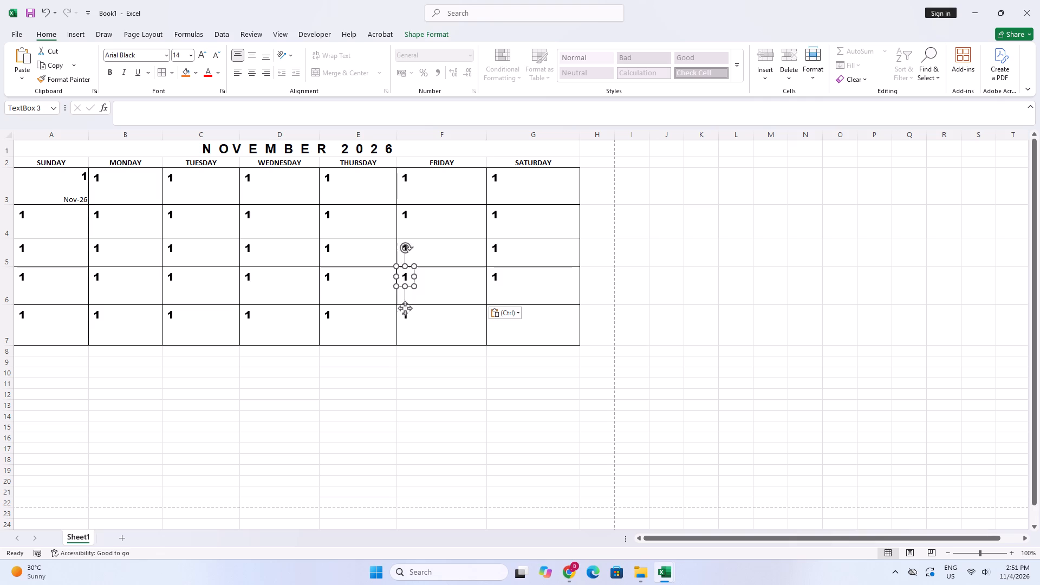
drag(102, 177, 96, 177)
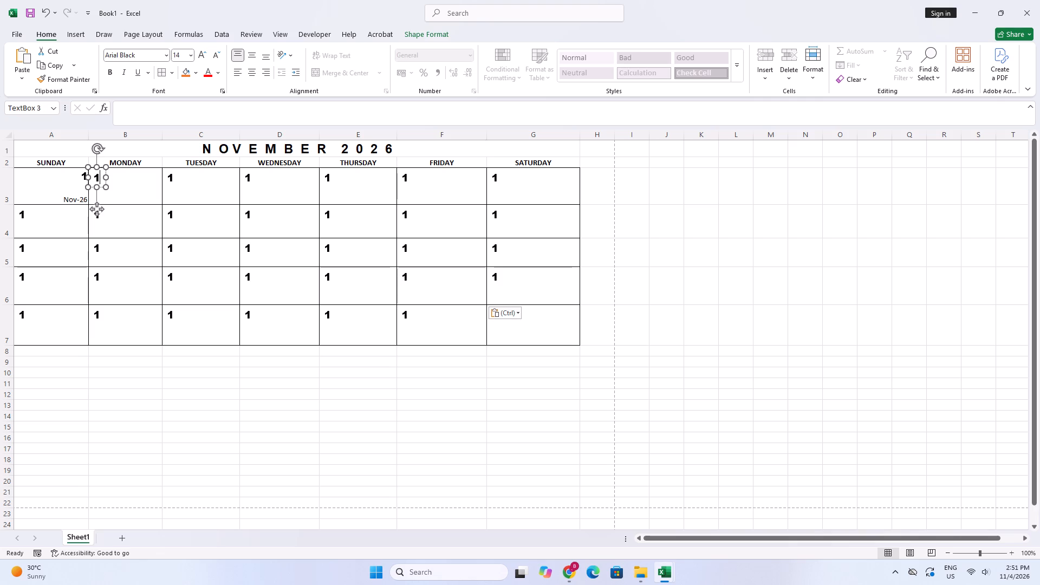
drag(96, 177, 89, 177)
key(2)
click(139, 184)
click(100, 176)
drag(101, 165, 163, 160)
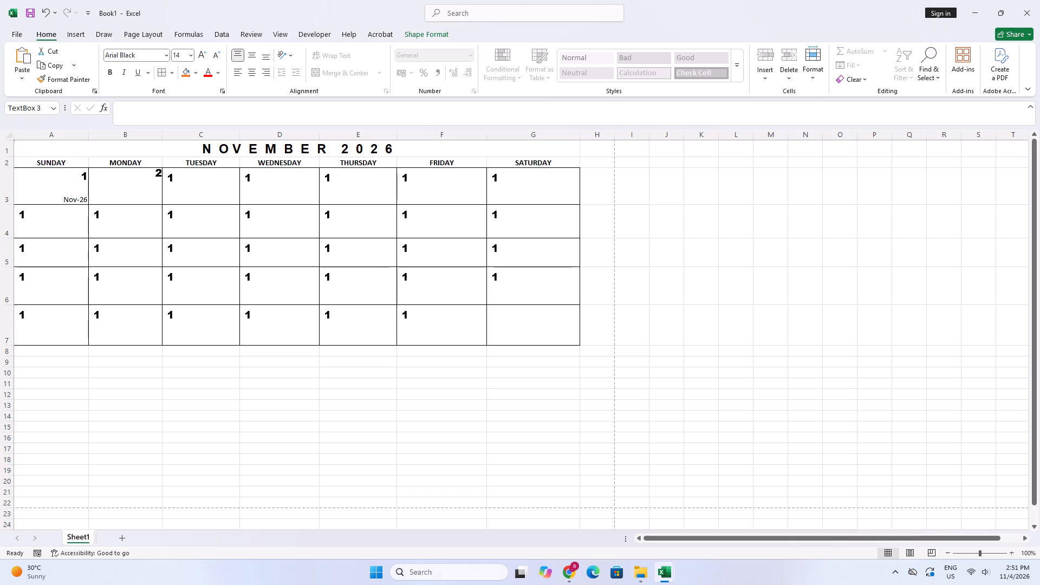
drag(163, 160, 160, 161)
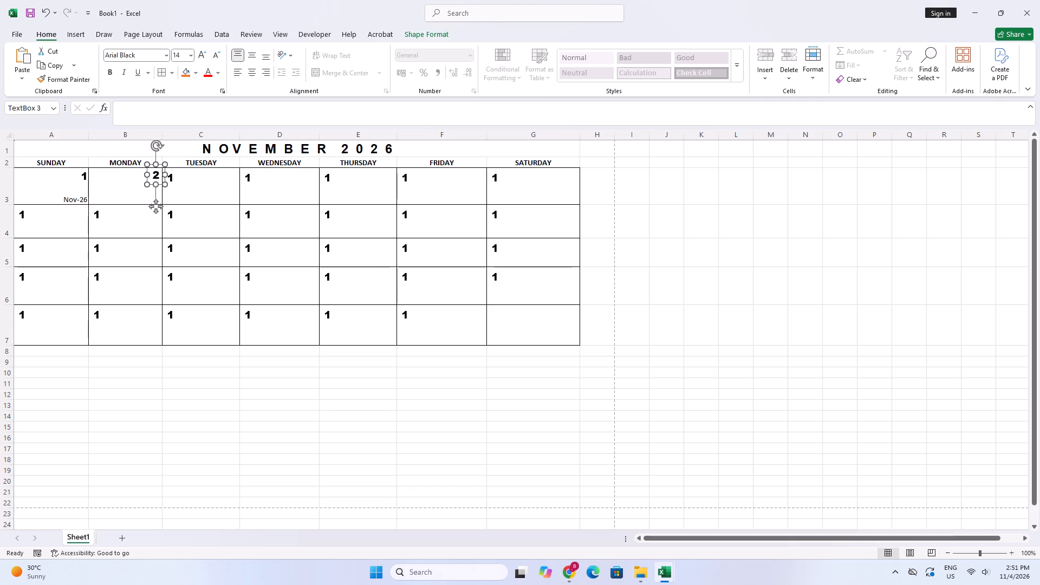
Change the first-week Tuesday text box to 3 and move it to the upper-right corner of cell C3.
click(172, 173)
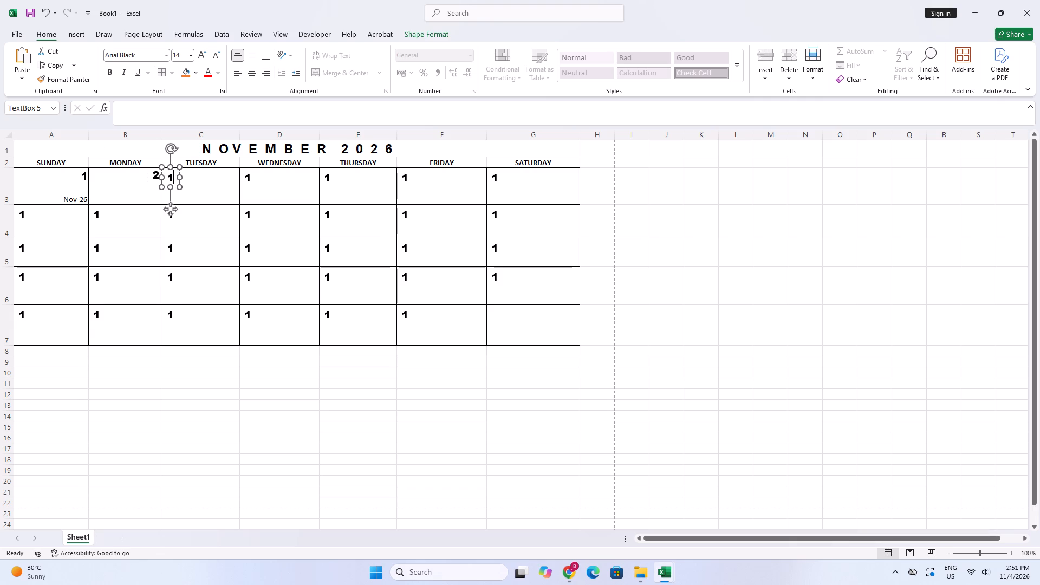
key(BackSpace)
key(3)
click(195, 179)
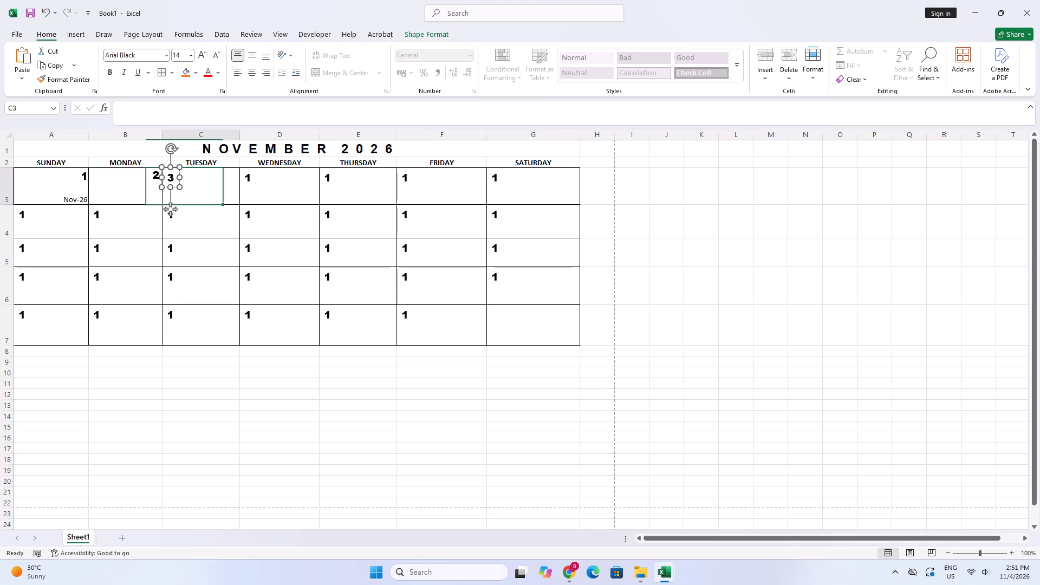
click(174, 168)
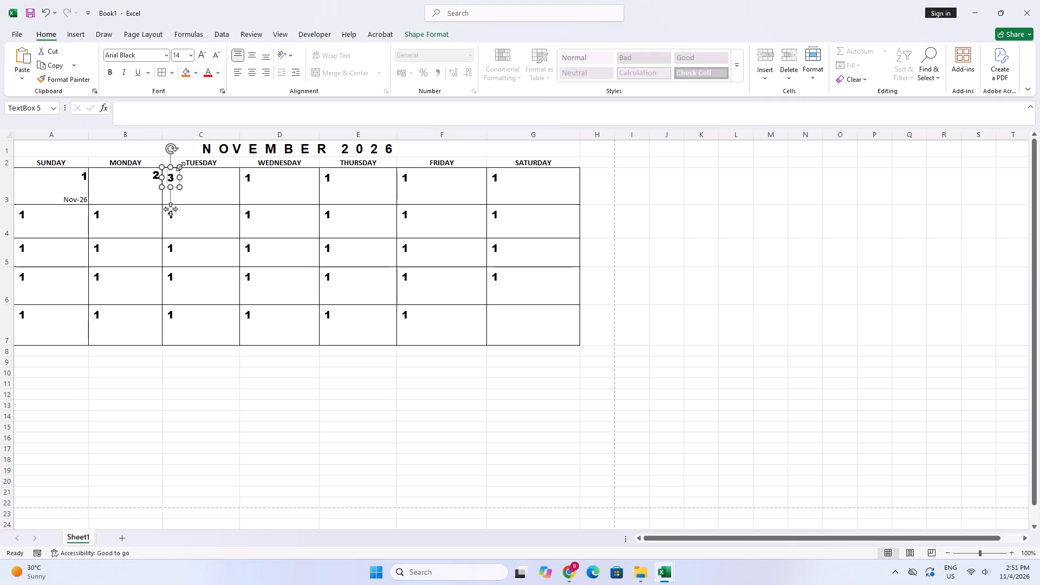
drag(174, 167, 199, 168)
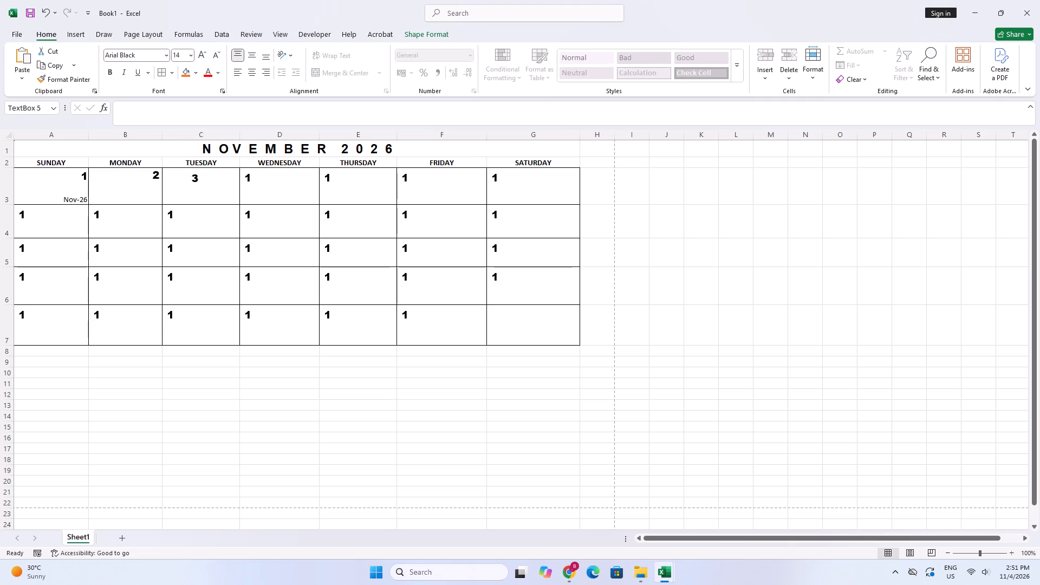
drag(199, 168, 236, 165)
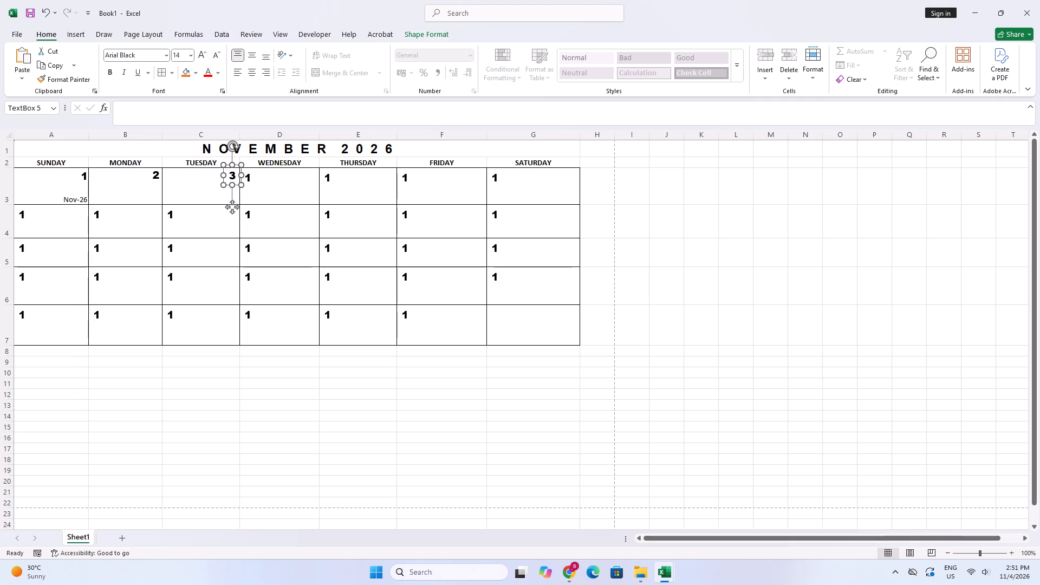
Move the first-week Wednesday text box to the upper-right corner of cell D3 and change its number to 4.
click(252, 174)
click(251, 171)
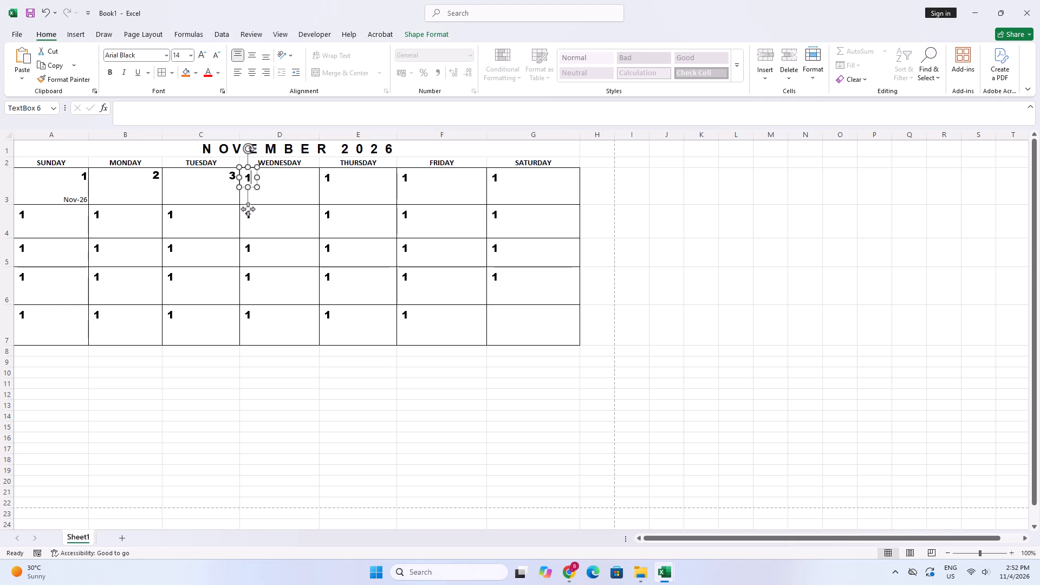
drag(251, 165, 313, 164)
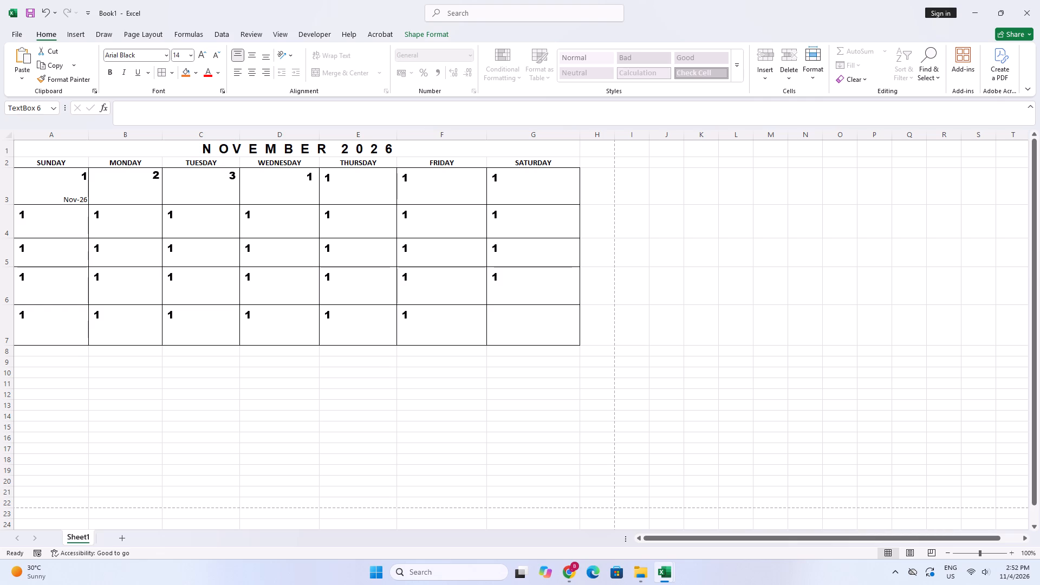
drag(313, 164, 314, 166)
click(317, 175)
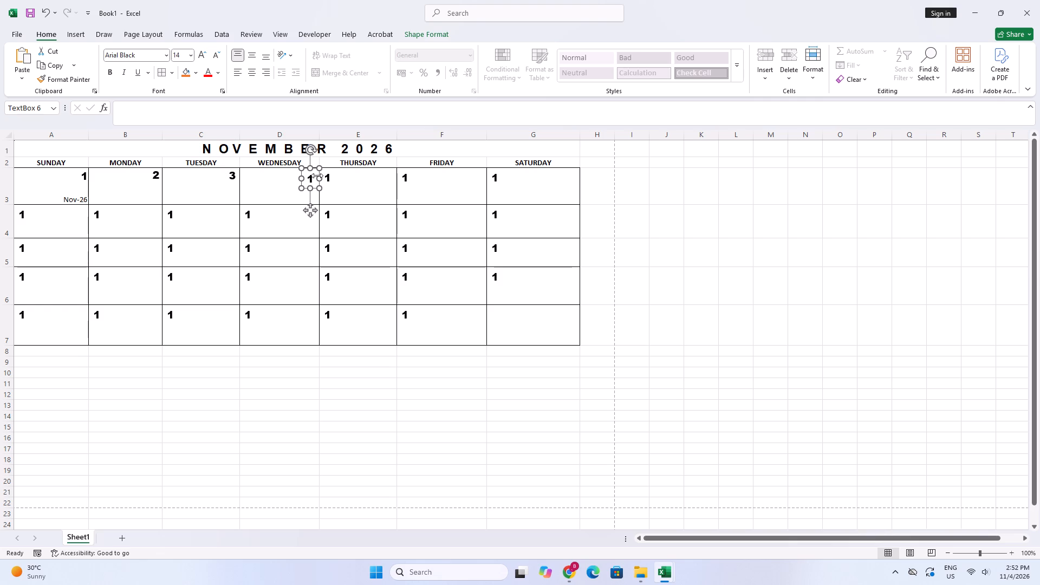
click(311, 181)
key(BackSpace)
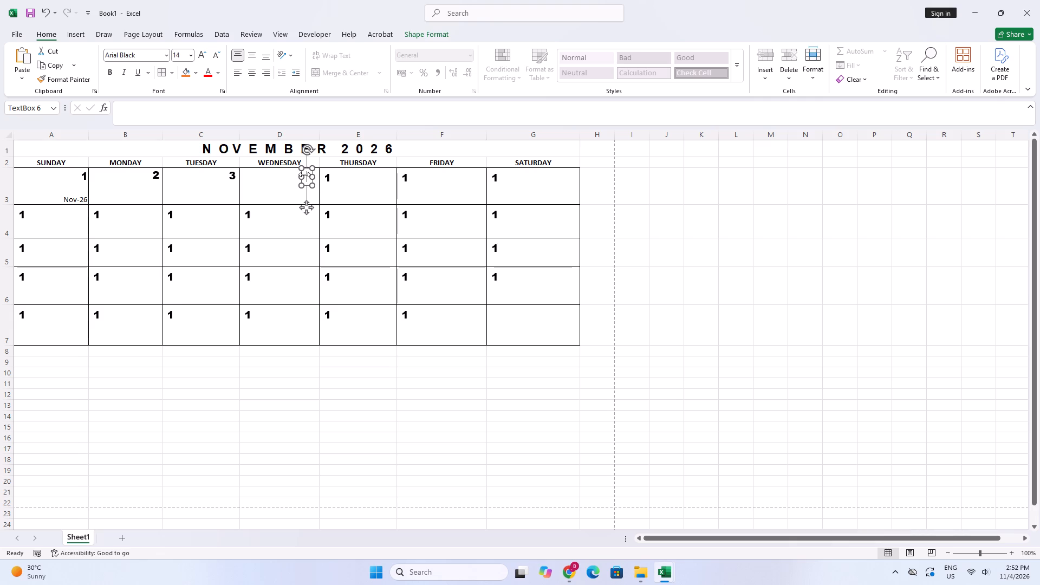
key(4)
drag(369, 181, 363, 184)
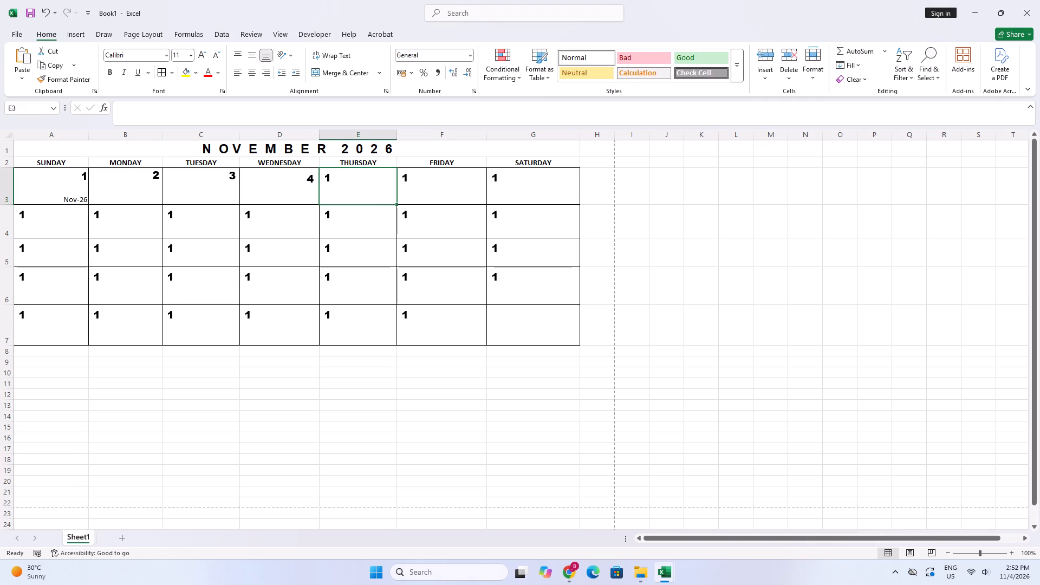
Move the first-week Thursday text box to the upper-right corner of cell E3 and change its number to 5.
click(334, 179)
click(328, 176)
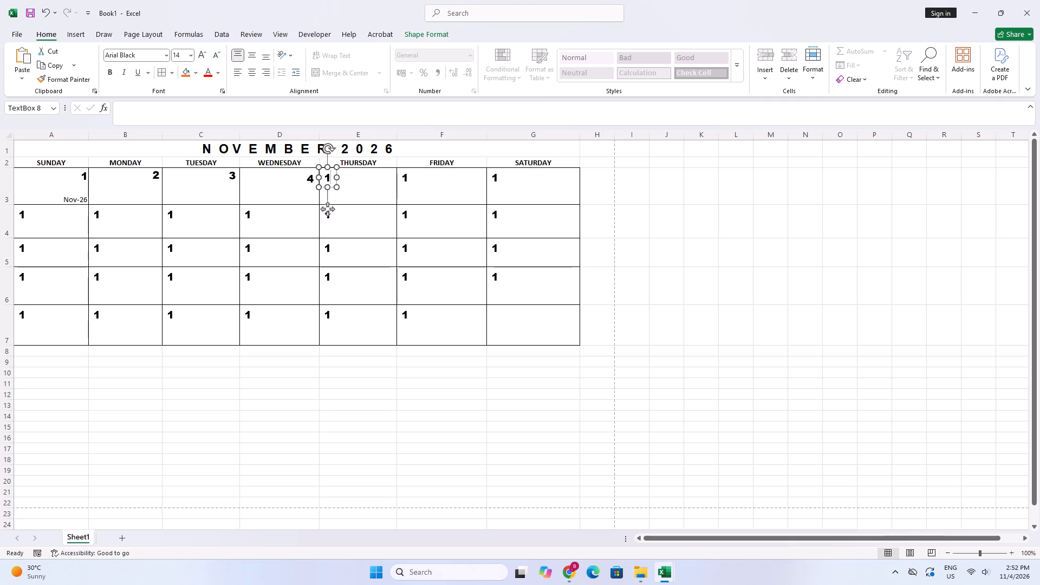
drag(331, 167, 388, 168)
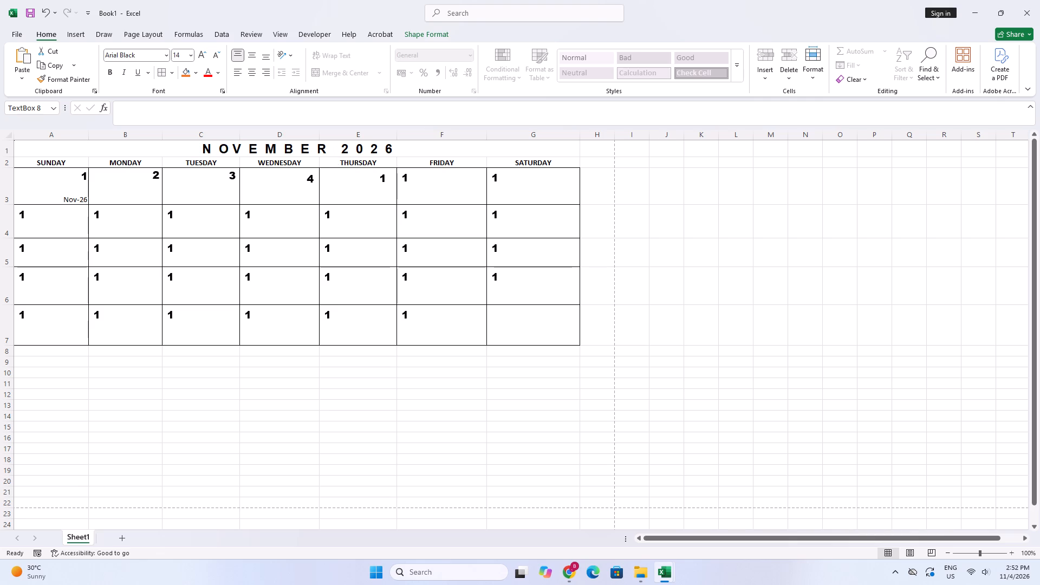
drag(388, 168, 392, 167)
drag(393, 174, 382, 175)
key(5)
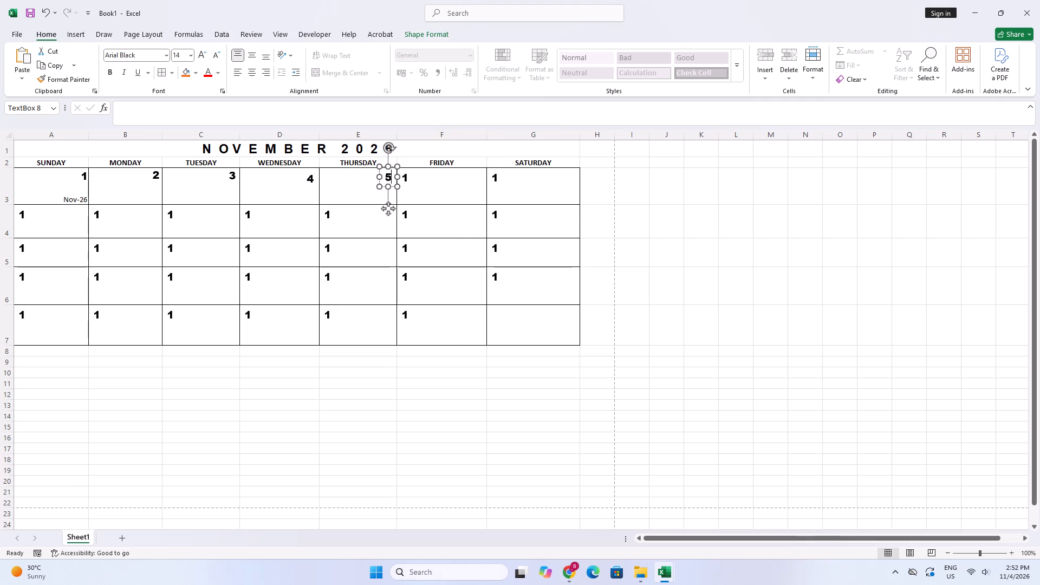
Move the first-week Friday text box to the upper-right corner of cell F3 and change its number to 6.
click(411, 172)
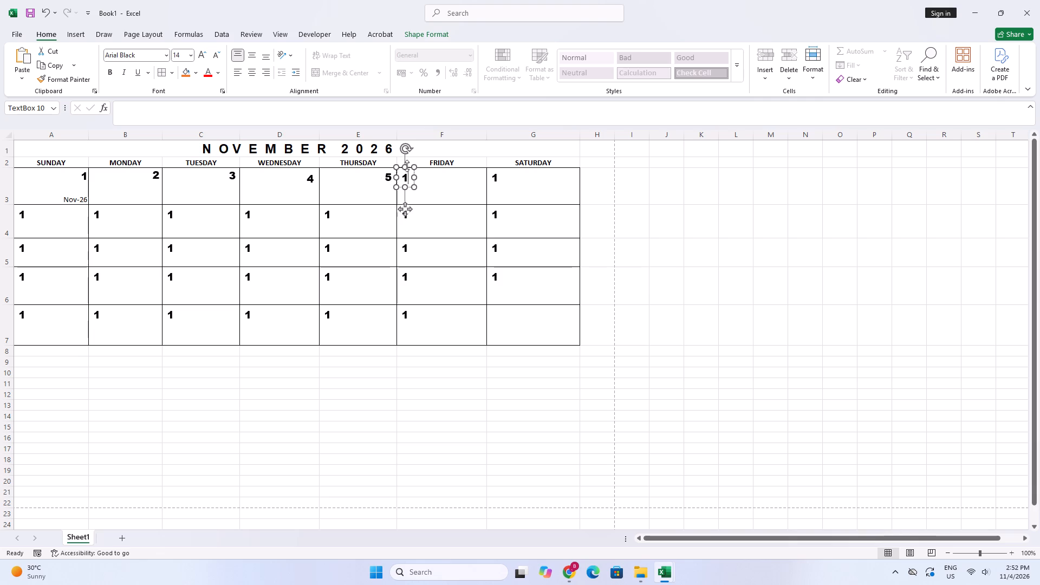
drag(408, 167, 459, 168)
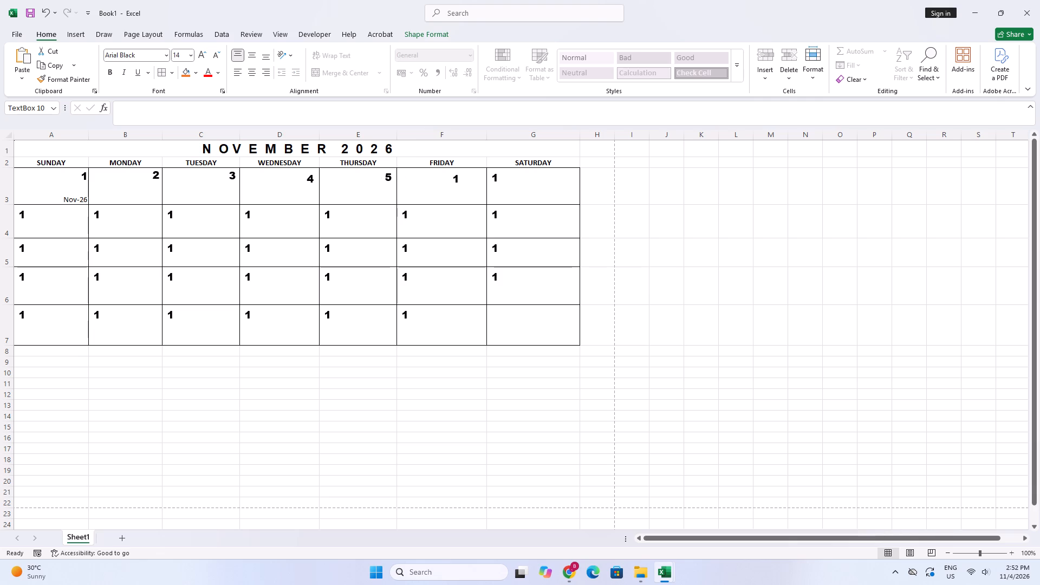
drag(459, 168, 482, 168)
drag(483, 176, 473, 177)
key(6)
Move the first-week Saturday text box to the upper-right corner of cell G3 and change its number to 7.
click(522, 173)
click(502, 173)
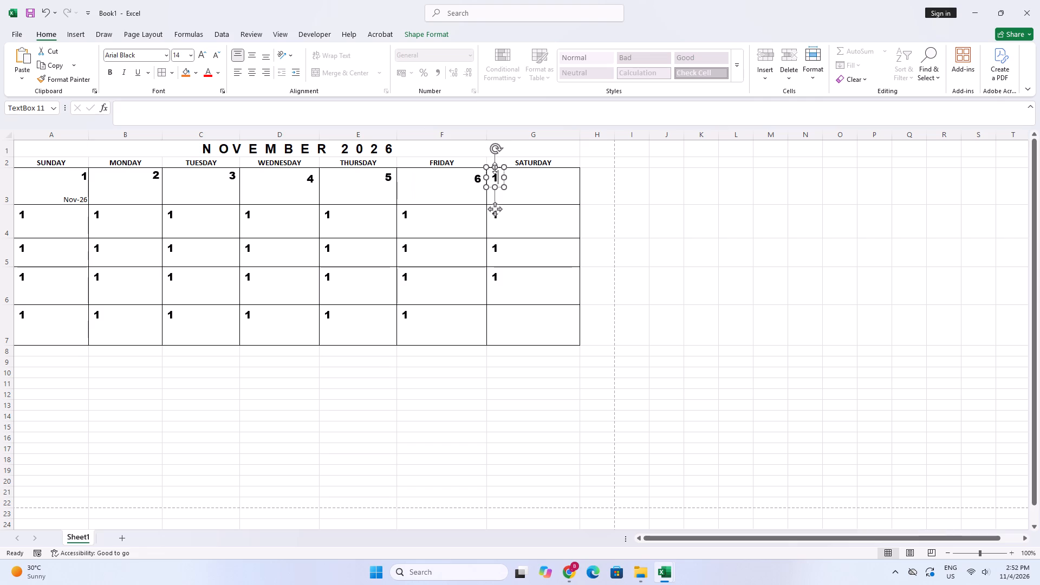
drag(499, 167, 511, 167)
drag(511, 167, 576, 166)
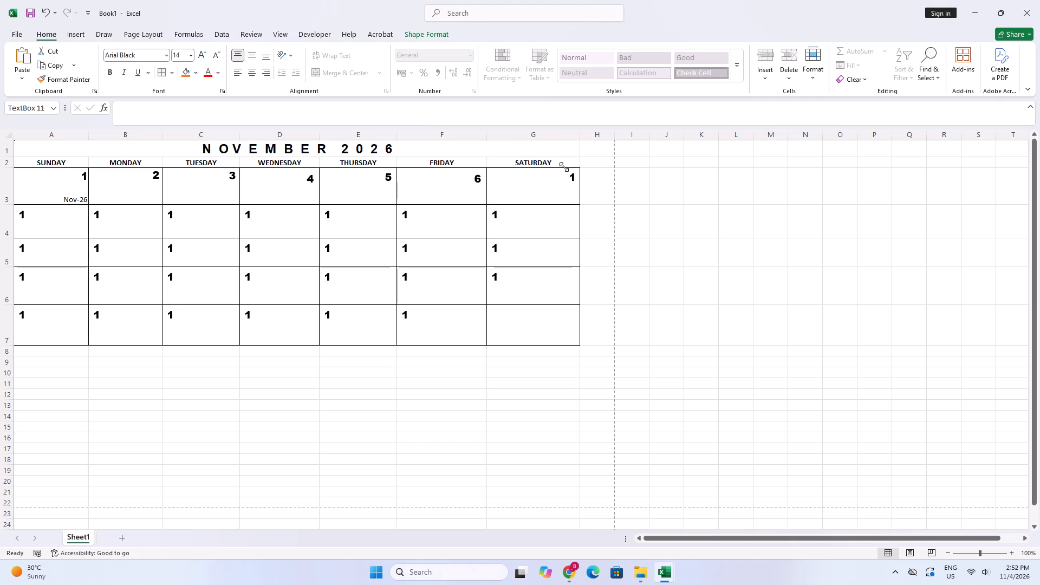
drag(575, 177, 569, 177)
drag(569, 177, 568, 177)
key(7)
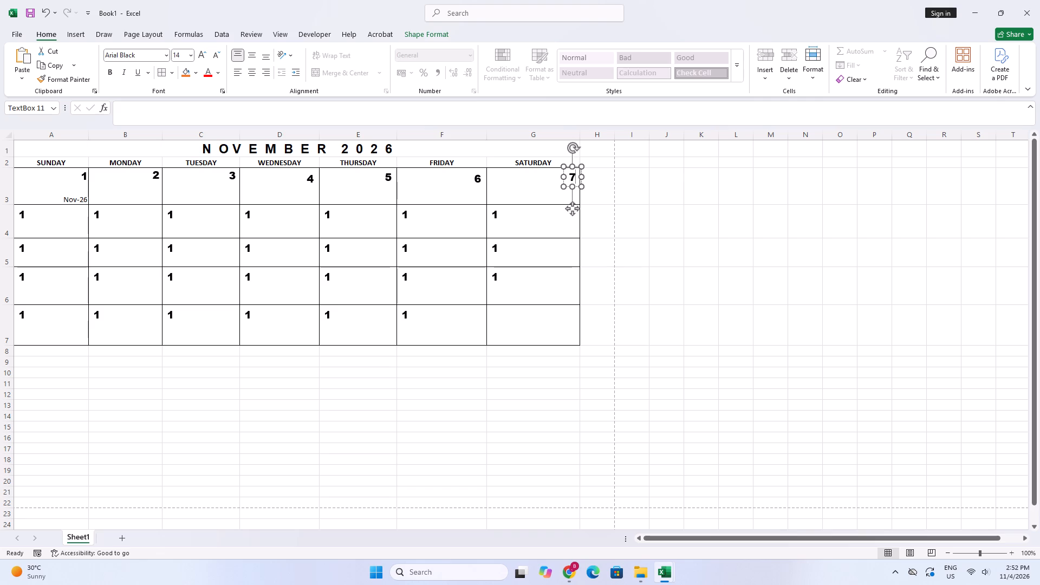
Move the second-week Sunday text box to the upper-right corner of cell A4 and change its number to 8.
click(29, 216)
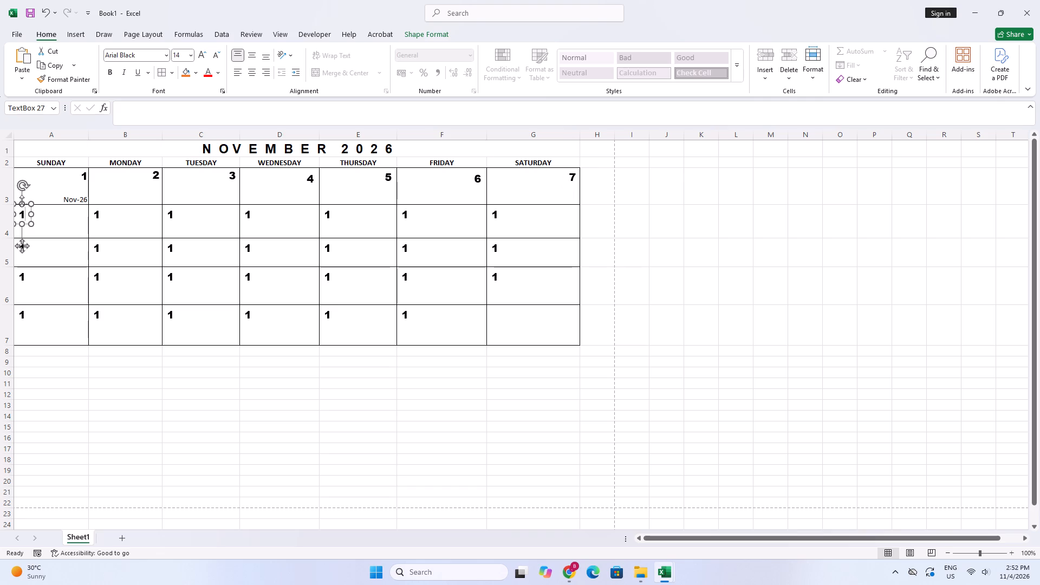
drag(27, 204, 54, 206)
drag(54, 206, 87, 204)
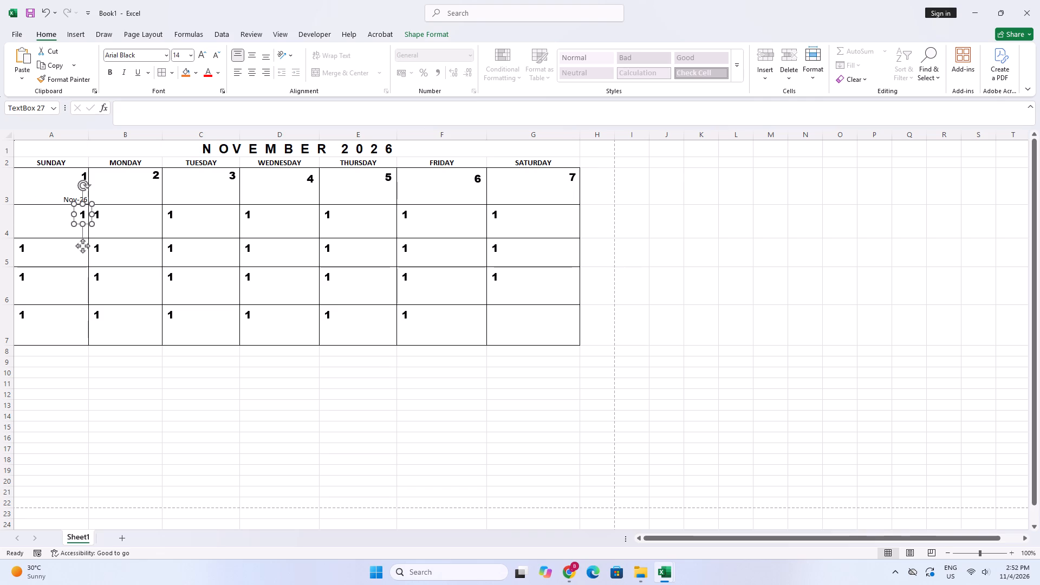
drag(86, 213, 78, 213)
key(8)
Move the second-week Monday text box to the upper-right corner of cell B4 and change its number to 9.
click(105, 211)
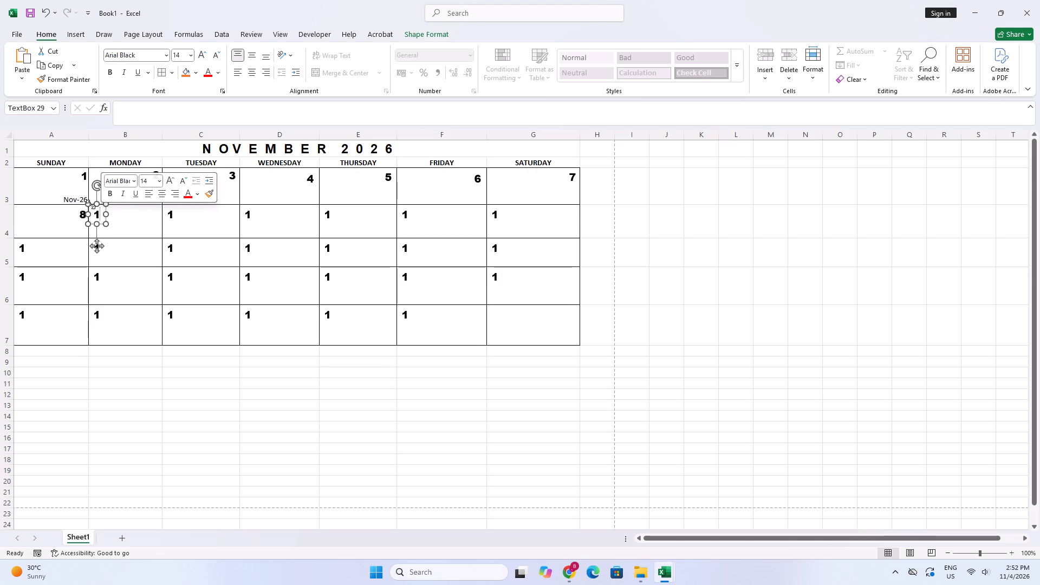
drag(93, 203, 149, 204)
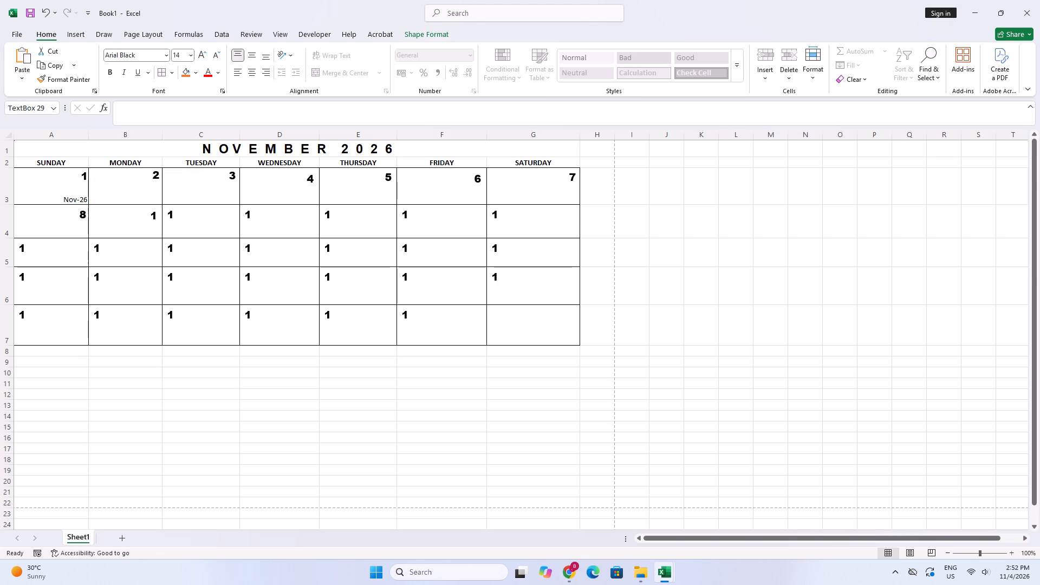
drag(149, 204, 152, 201)
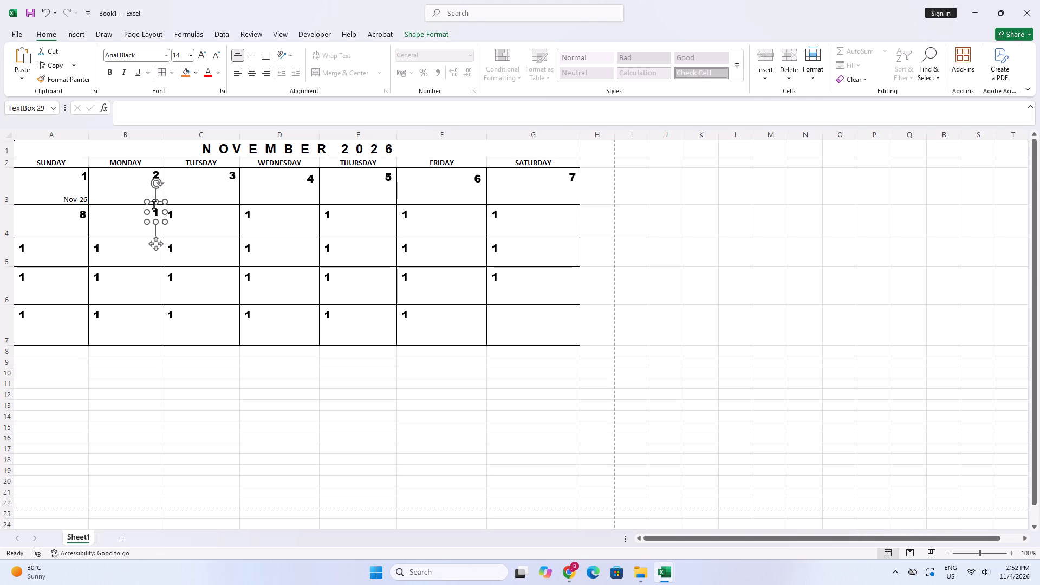
drag(159, 209, 148, 209)
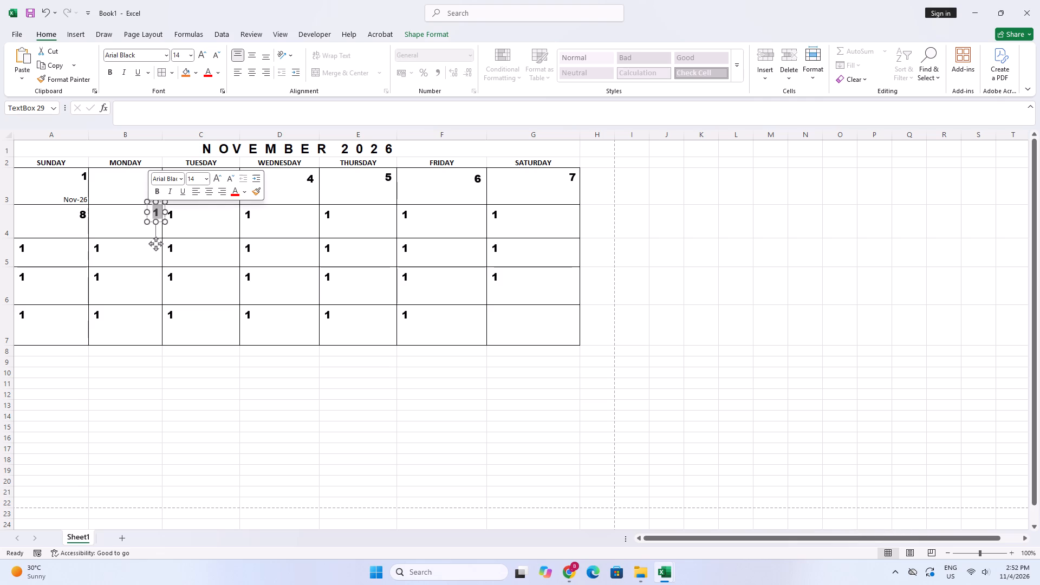
key(9)
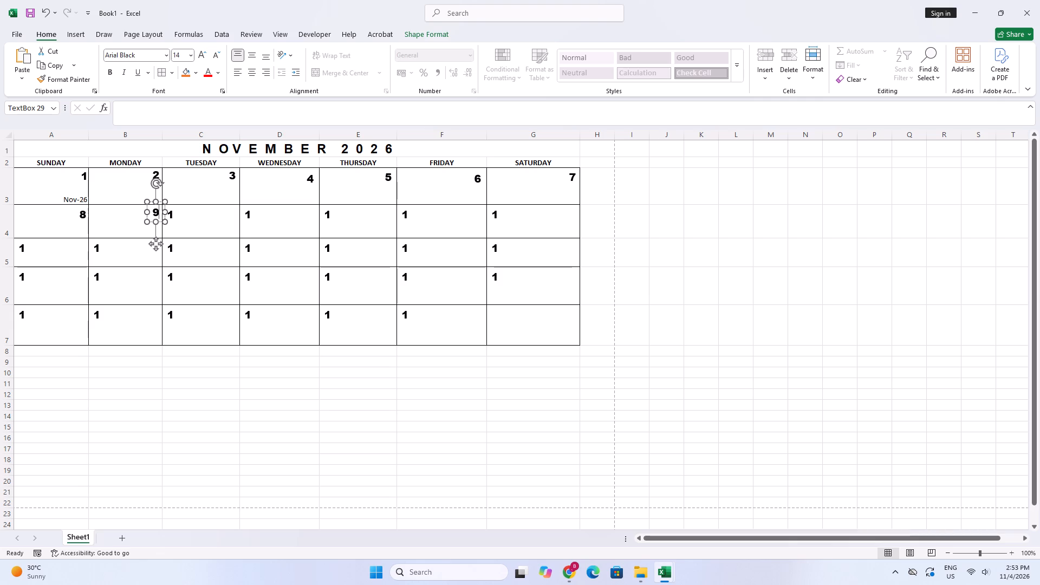
Move the second-week Tuesday text box to the upper-right corner of cell C4 and change its number to 10.
click(189, 224)
click(178, 218)
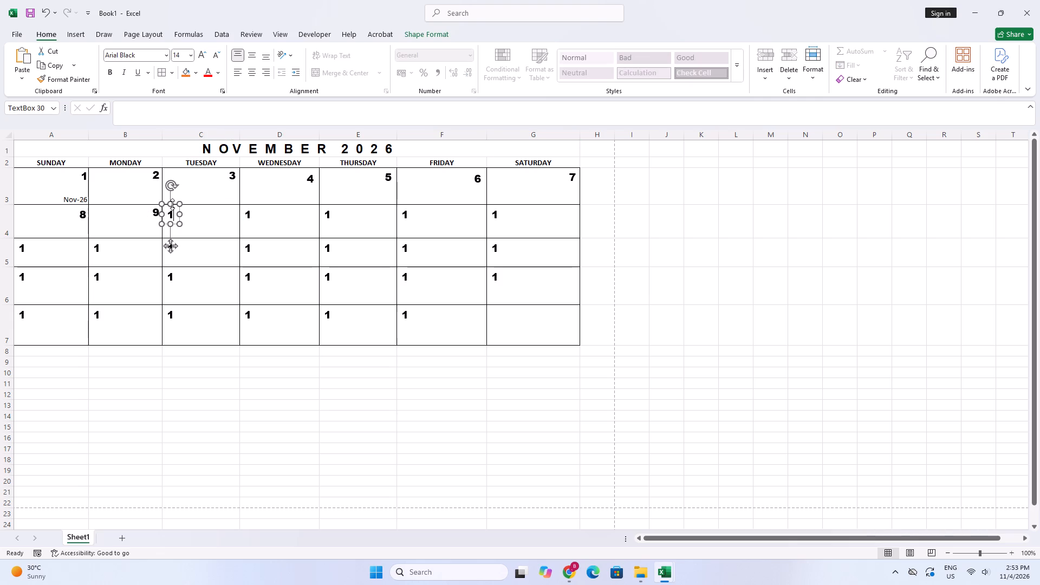
drag(174, 204, 235, 203)
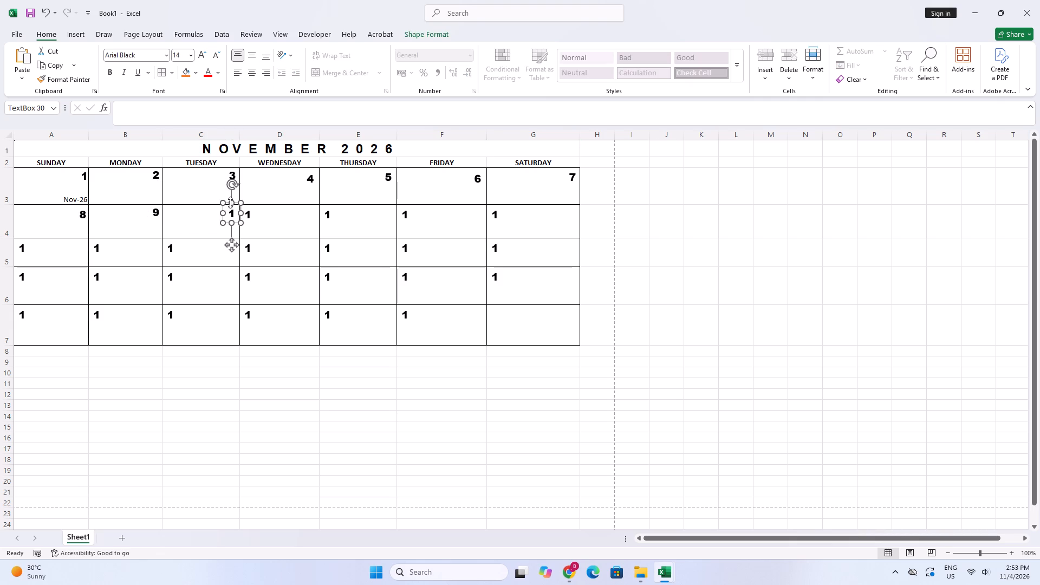
click(235, 213)
key(0)
Move the second-week Wednesday text box to the upper-right corner of cell D4 and change its number to 11.
click(263, 209)
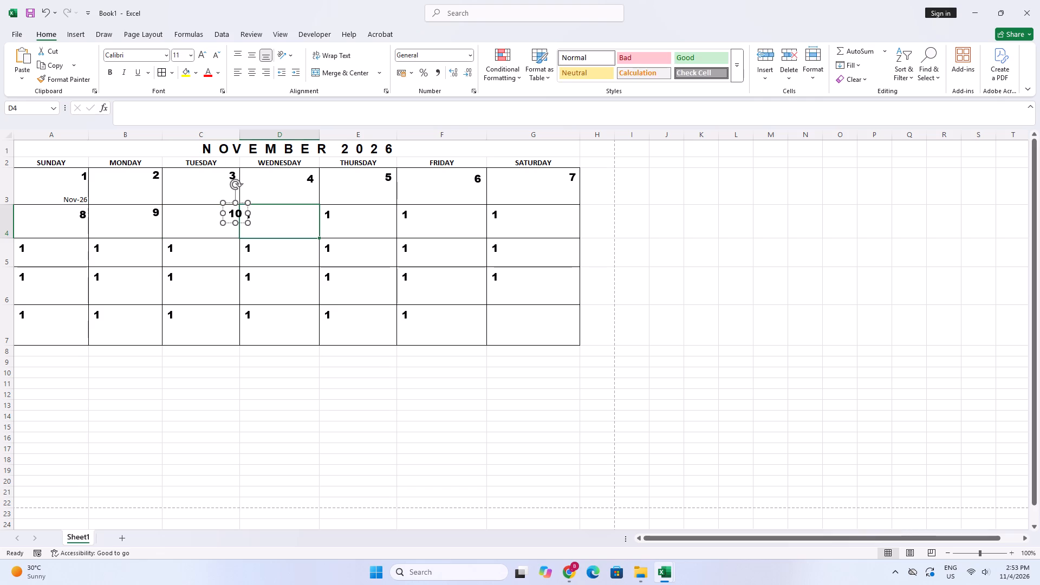
click(250, 211)
drag(251, 204, 257, 205)
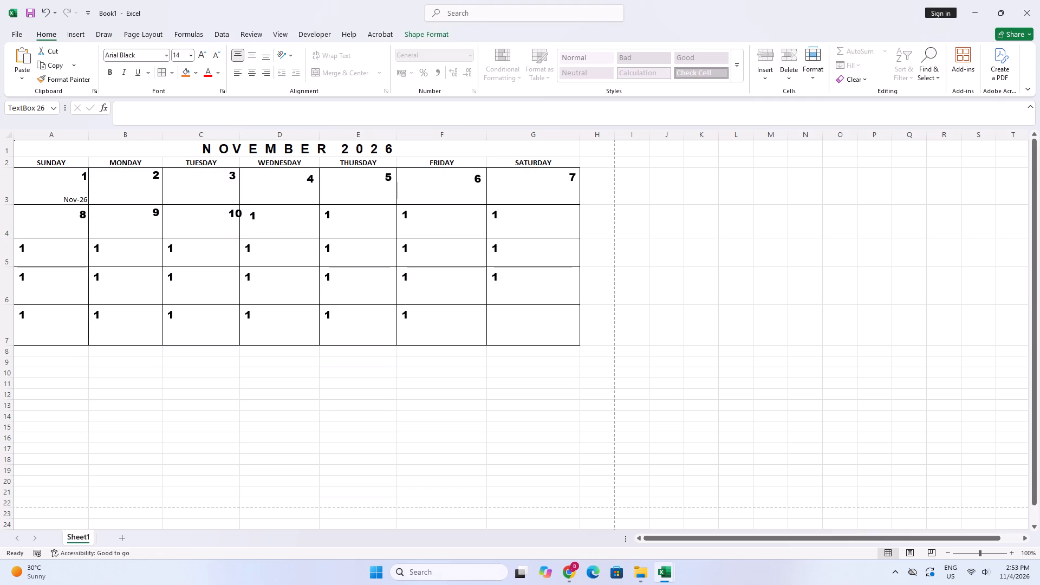
drag(257, 205, 315, 201)
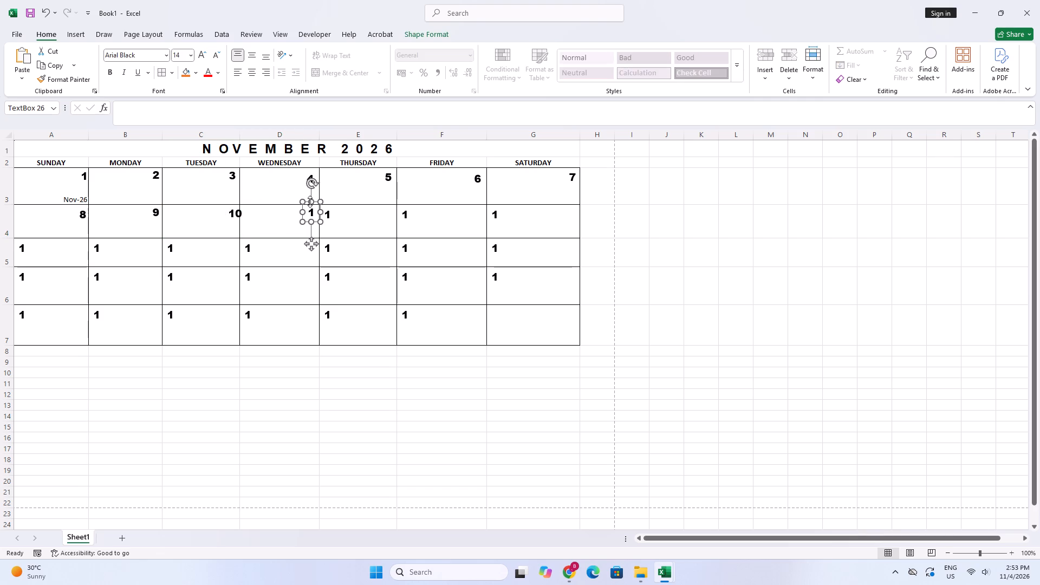
click(316, 211)
key(1)
Move the second-week Thursday text box to the upper-right corner of cell E4 and change its number to 12.
click(335, 212)
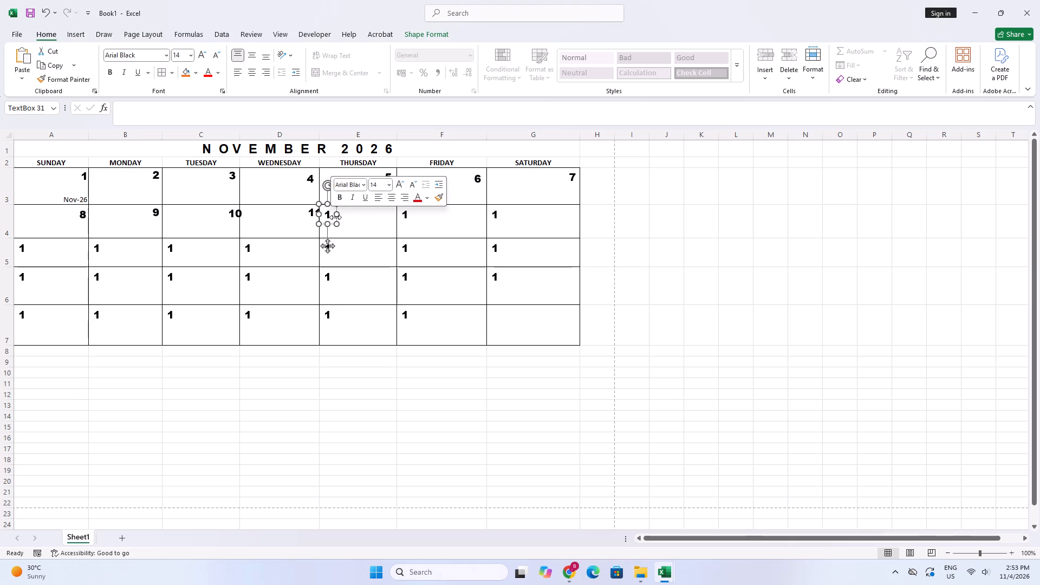
drag(335, 219, 341, 219)
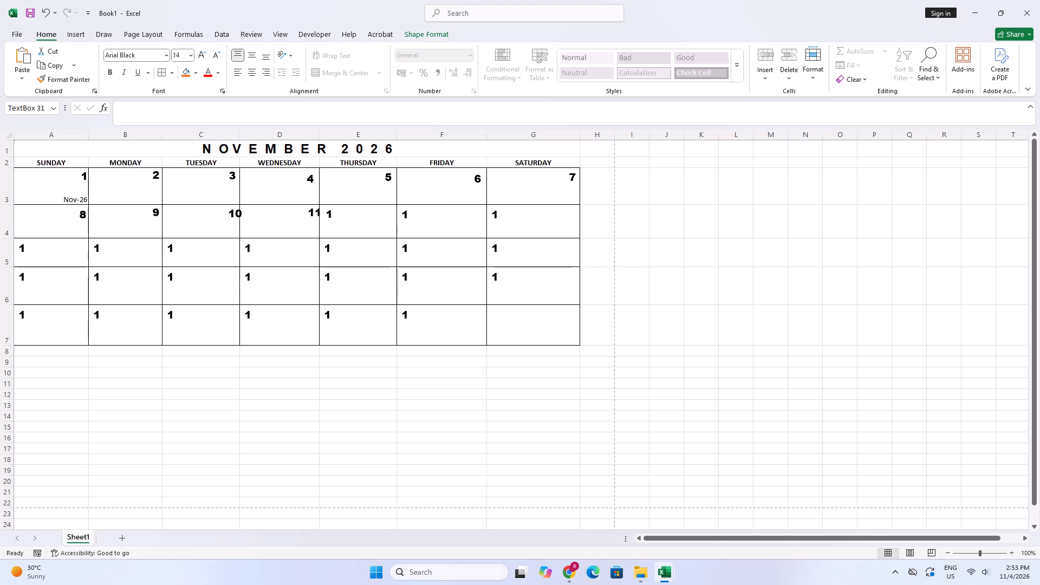
drag(341, 219, 391, 217)
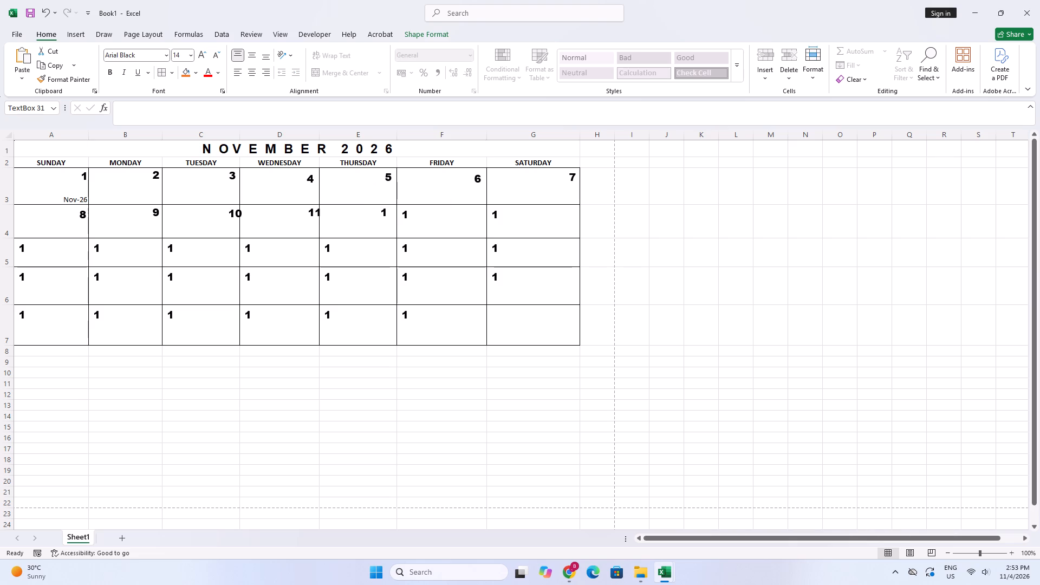
click(389, 215)
key(2)
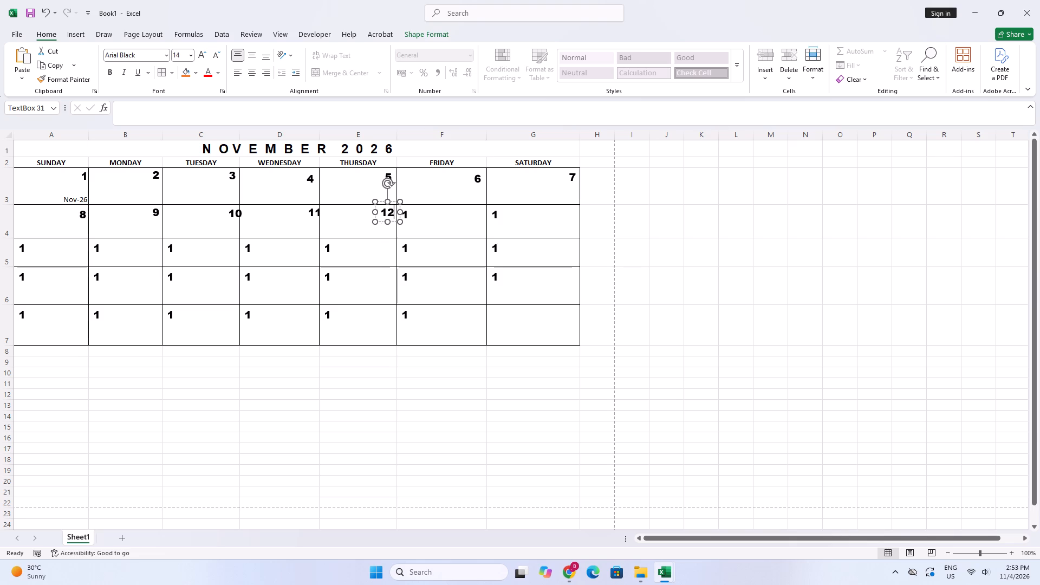
Move the second-week Friday text box to the upper-right corner of cell F4 and change its number to 13.
click(424, 225)
click(408, 220)
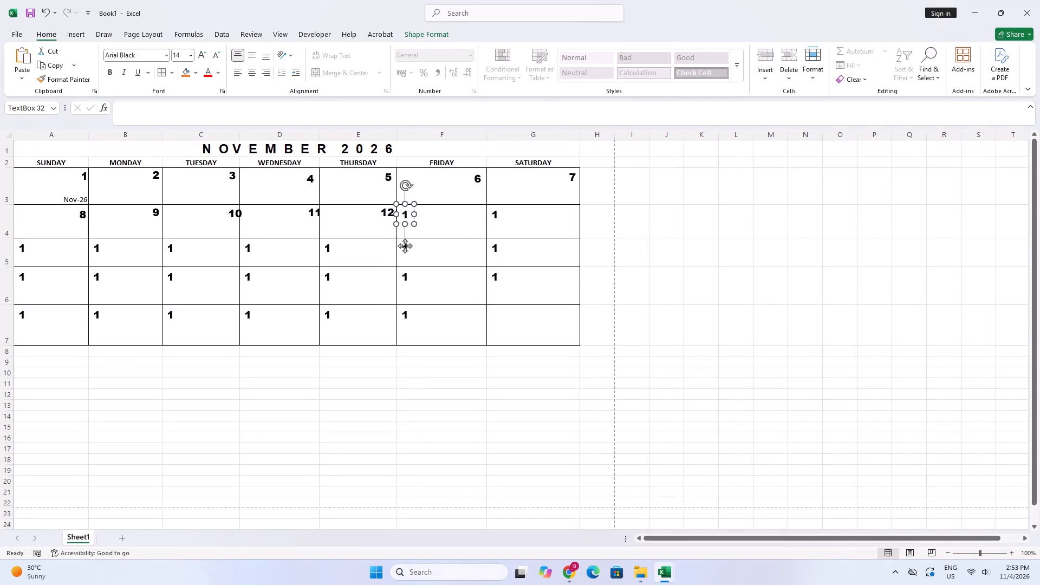
drag(410, 204, 483, 202)
click(480, 209)
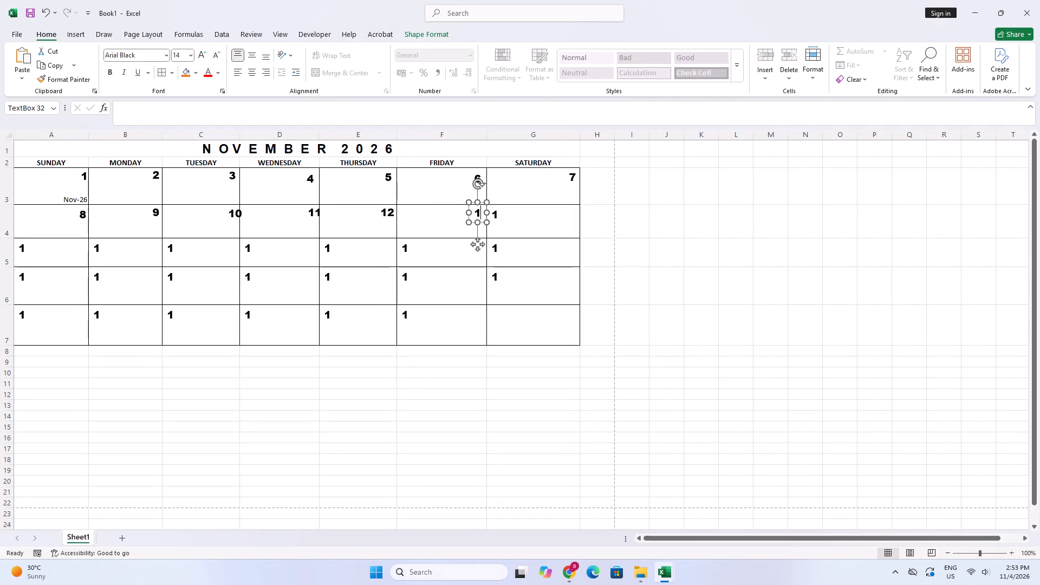
key(3)
click(480, 229)
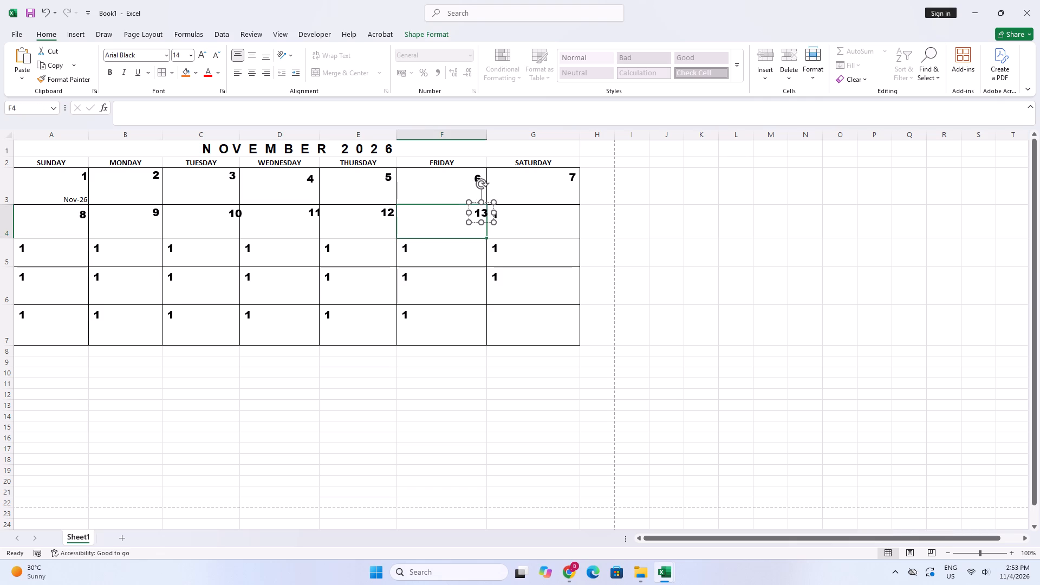
click(482, 211)
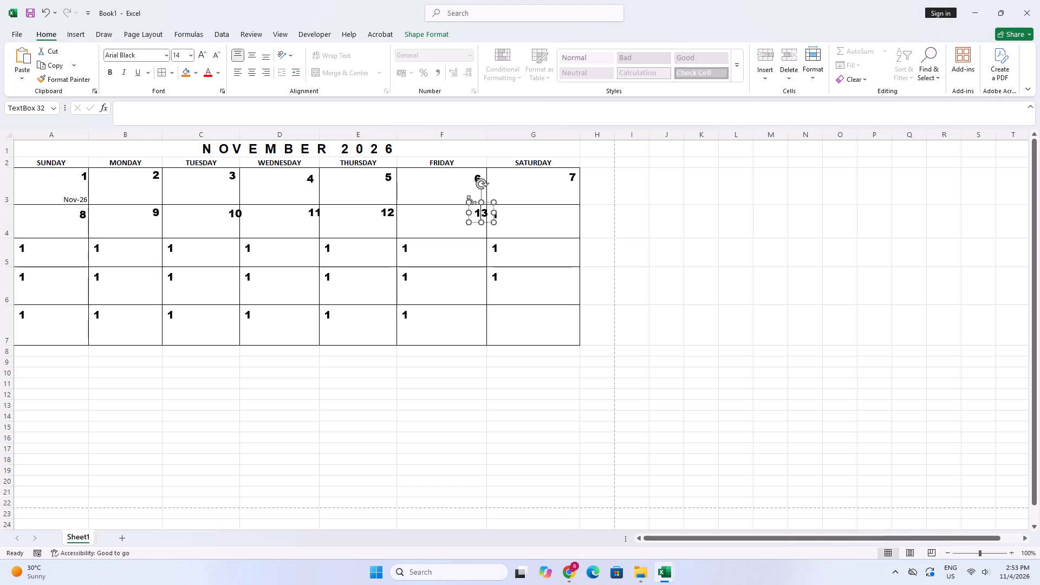
drag(476, 201, 470, 202)
drag(470, 202, 470, 200)
Move the second-week Saturday text box to the upper-right corner of cell G4 and change its number to 14.
click(498, 210)
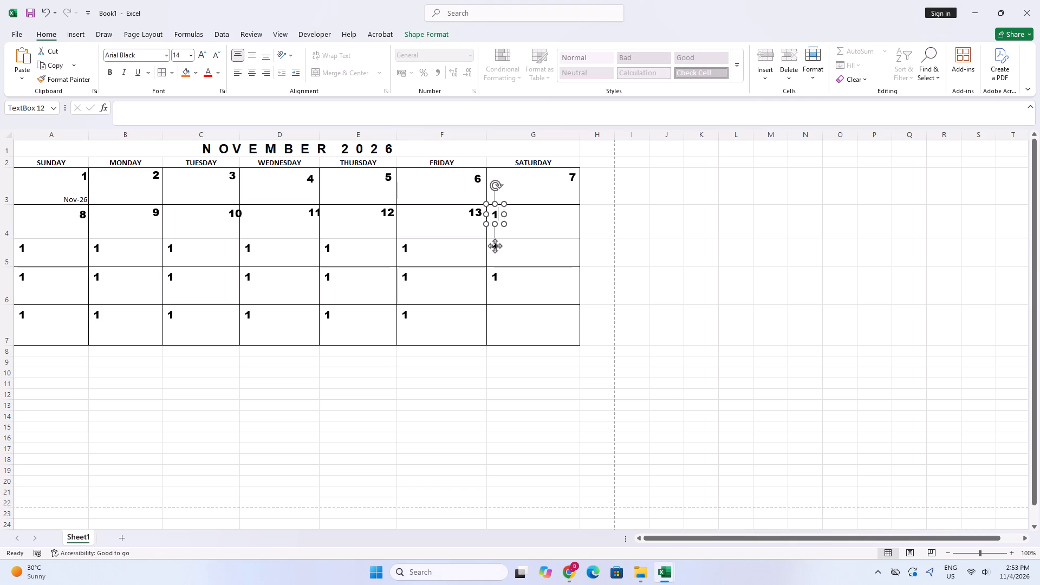
drag(500, 204, 571, 209)
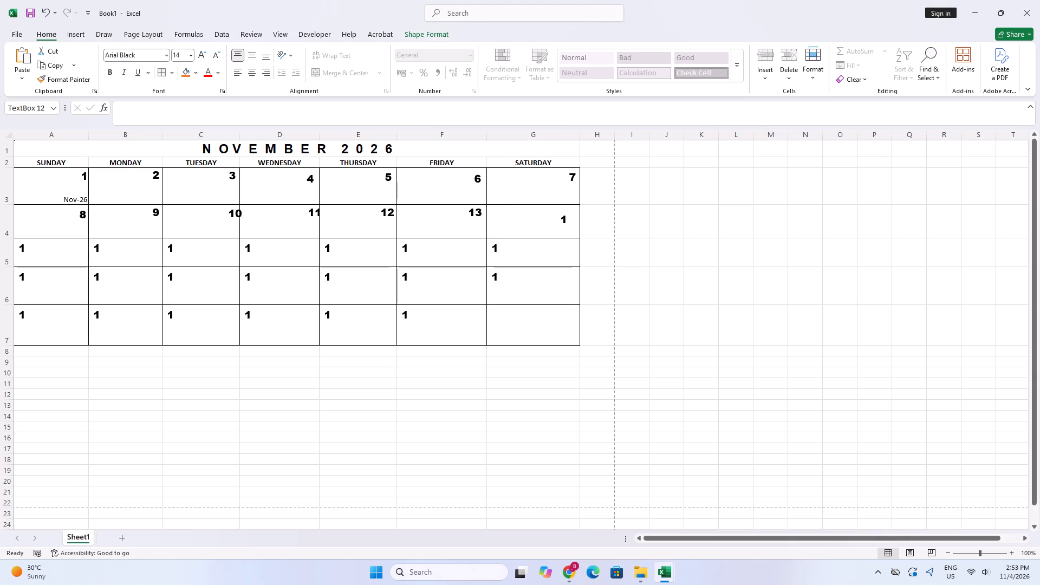
drag(571, 209, 573, 202)
click(571, 210)
key(4)
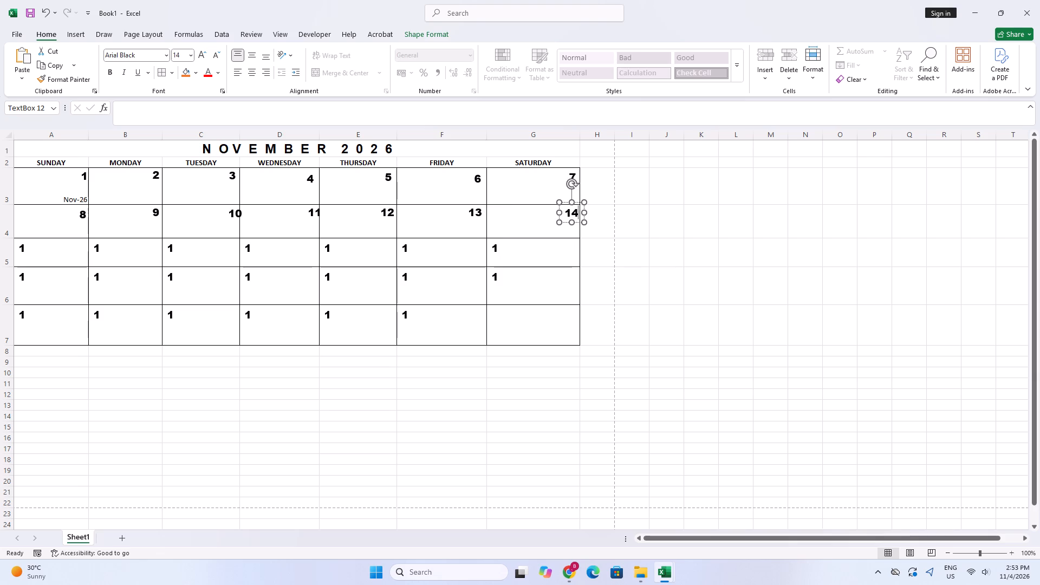
Move the third-week Sunday text box to the upper-right corner of cell A5 and change its number to 15.
click(24, 246)
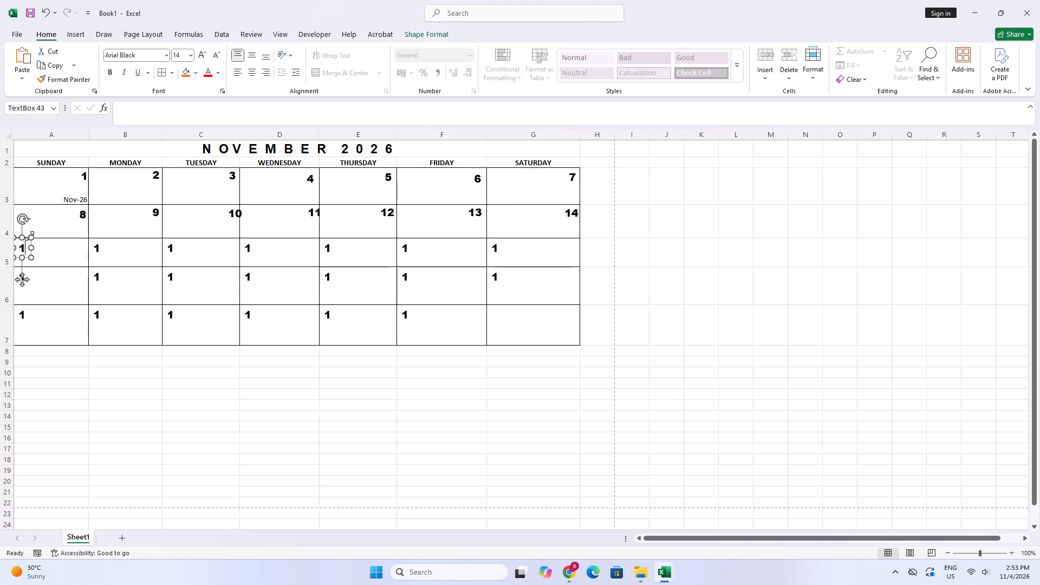
drag(27, 237, 87, 239)
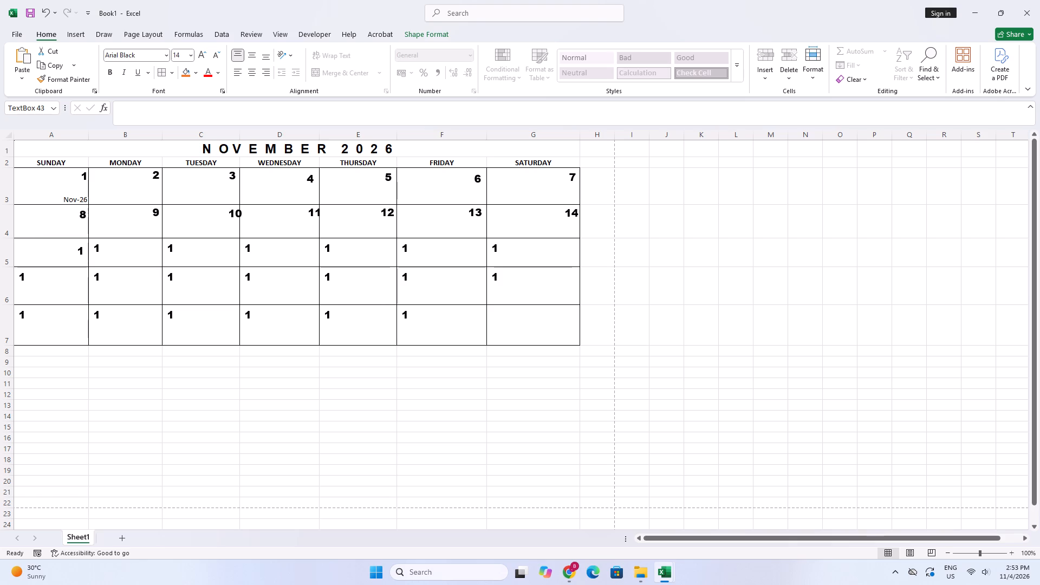
drag(87, 239, 83, 236)
drag(83, 236, 82, 236)
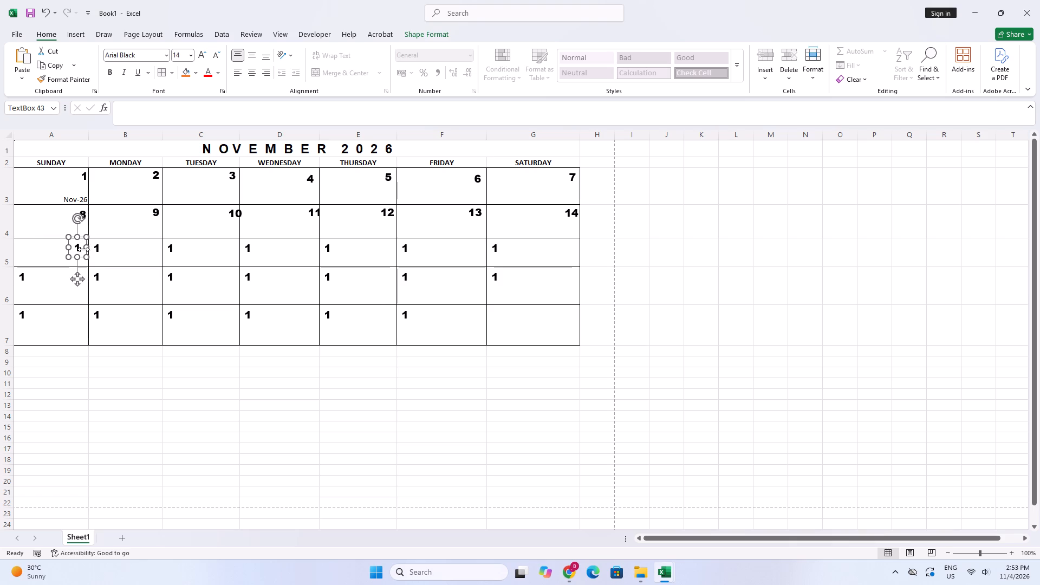
click(80, 248)
key(5)
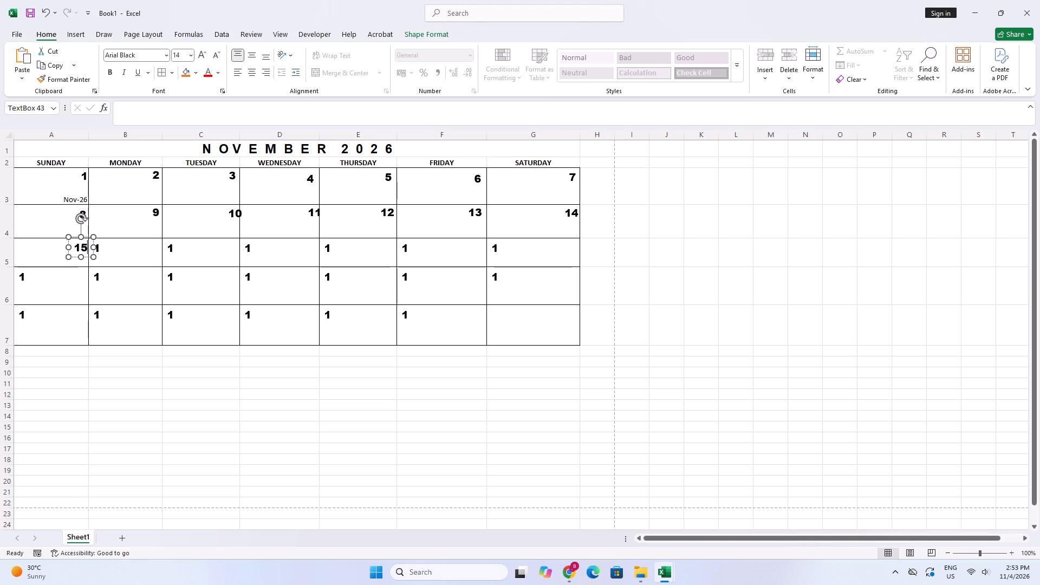
click(124, 248)
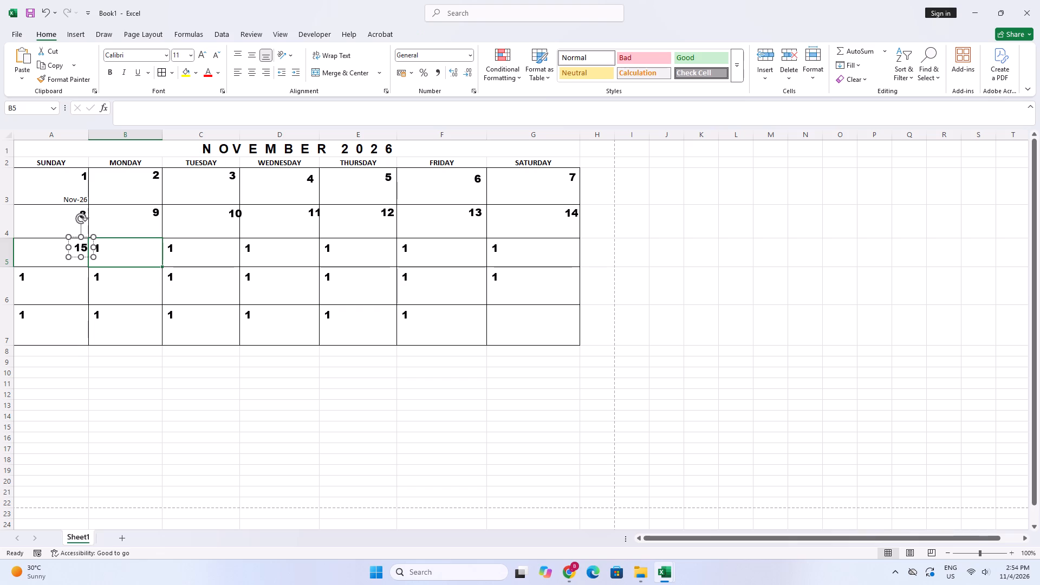
Increase the heights of rows 5 and 6 so the third and fourth week rows are taller.
drag(10, 266, 13, 271)
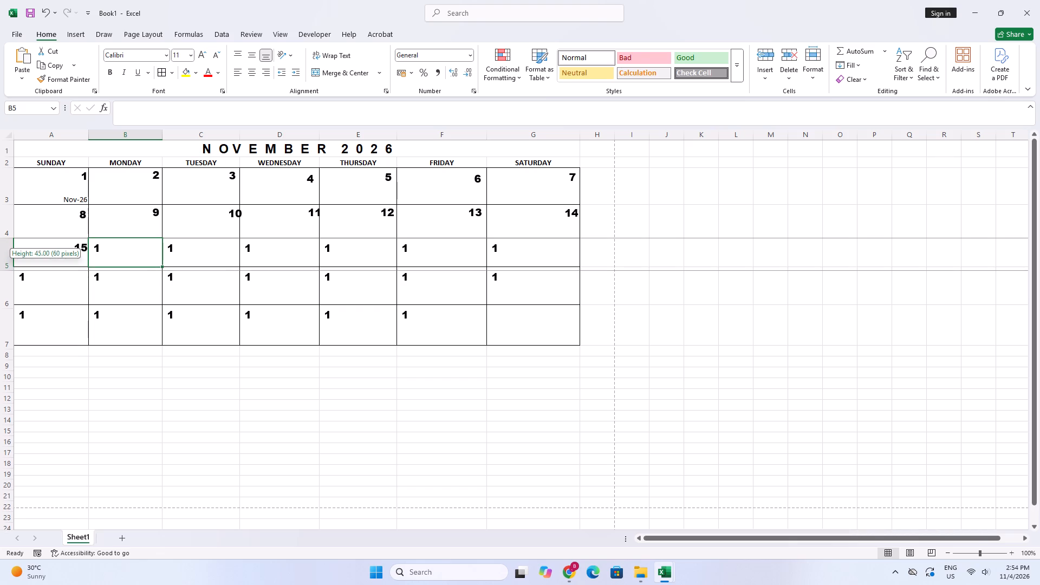
drag(13, 271, 15, 275)
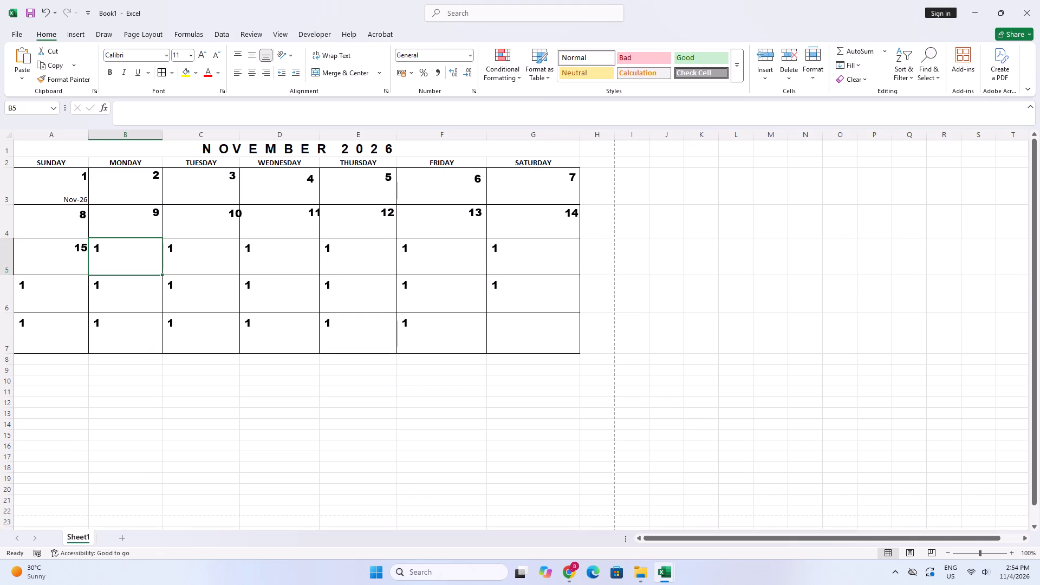
click(7, 313)
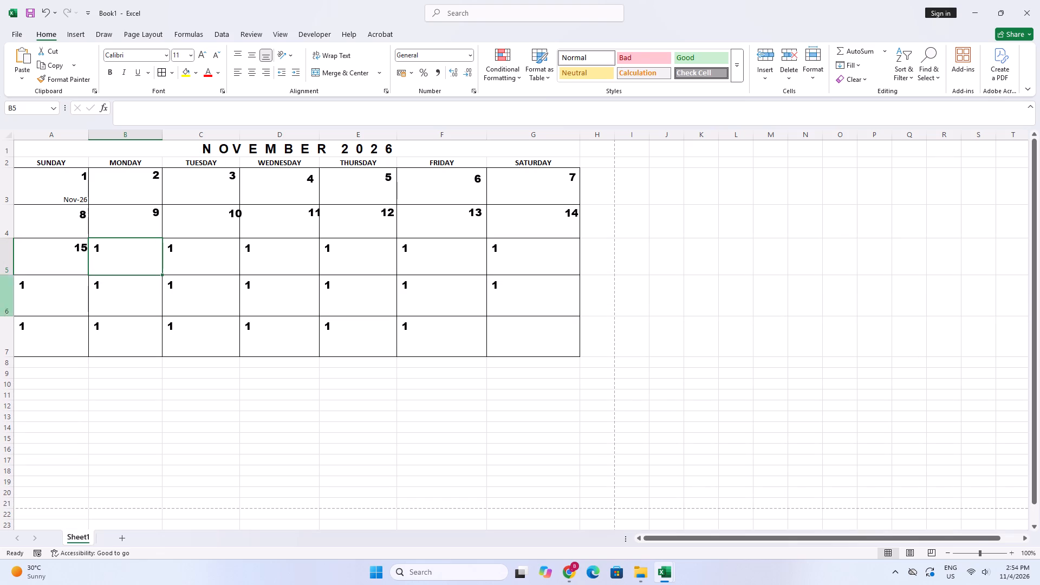
Insert a blank row above the NOVEMBER 2026 title row and make it slightly taller.
right_click(9, 148)
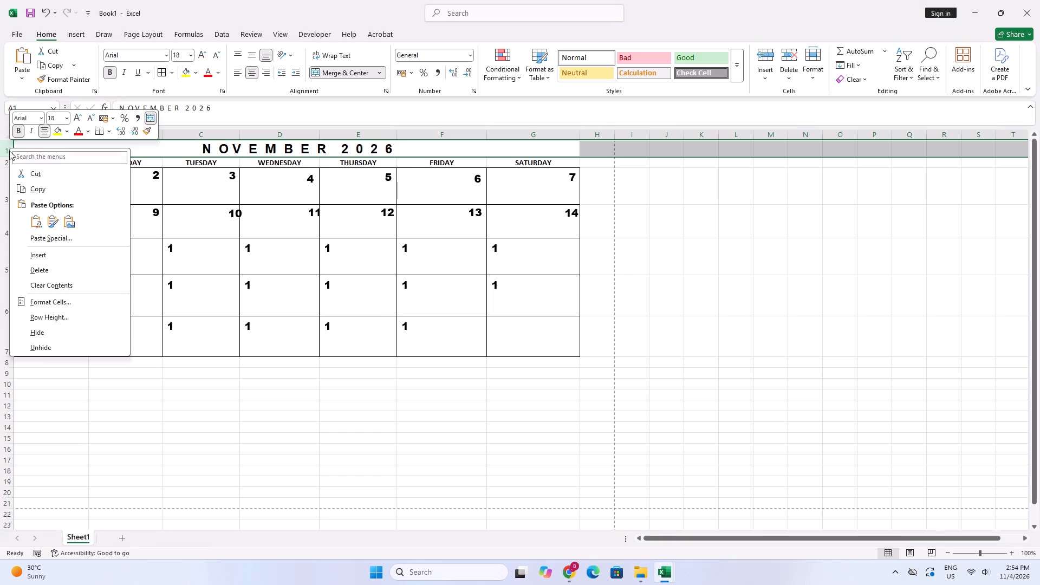
click(50, 256)
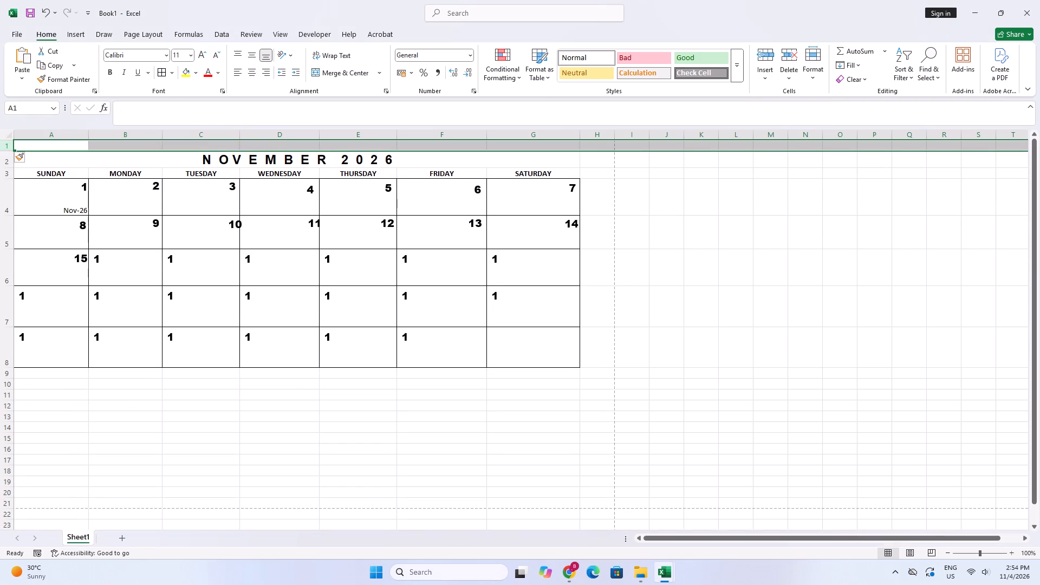
drag(8, 153, 10, 159)
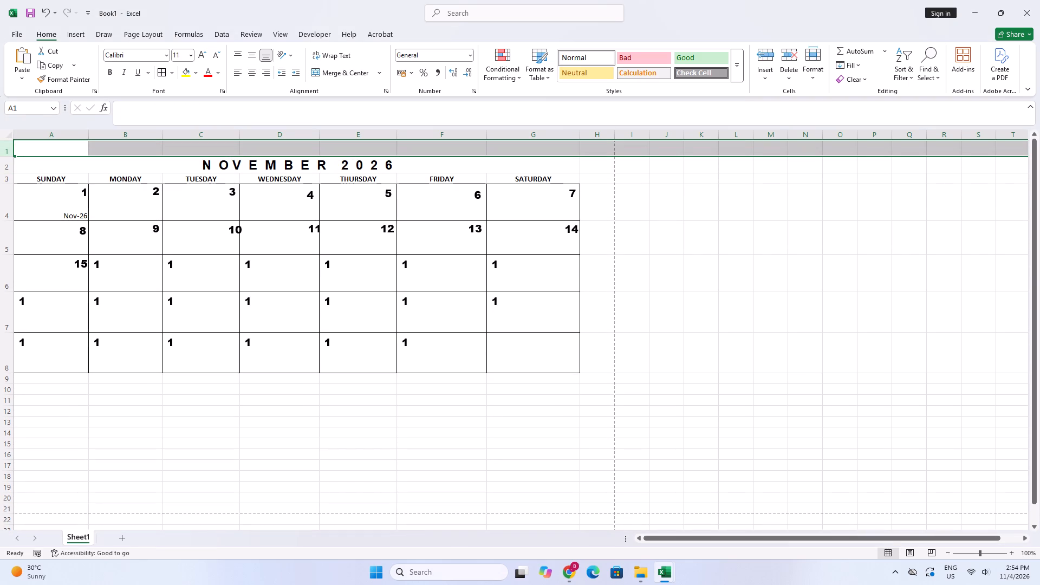
Nudge the number 11 text box slightly left so it fits inside cell D5.
click(303, 225)
drag(314, 230, 307, 231)
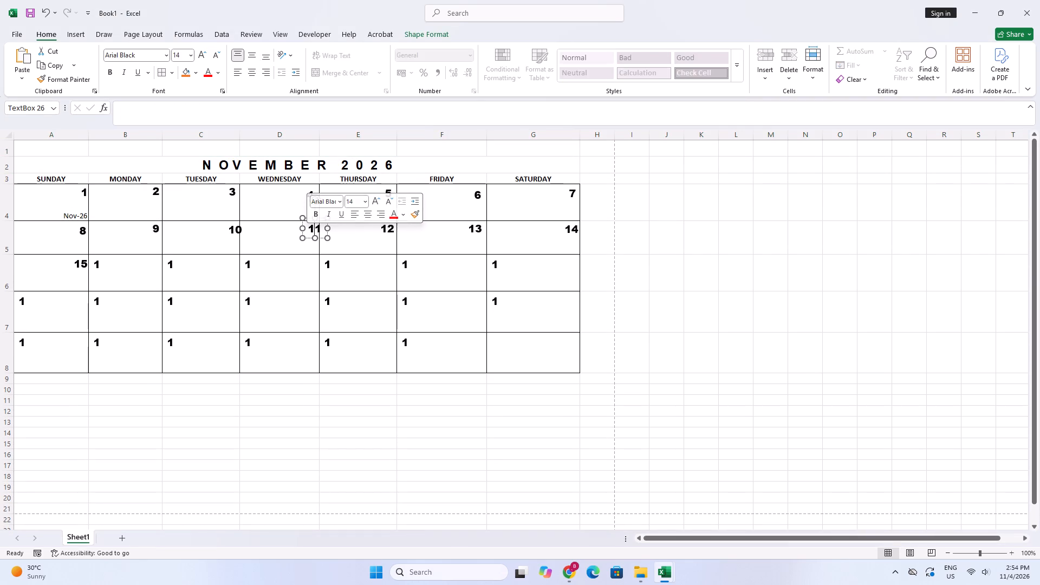
click(303, 224)
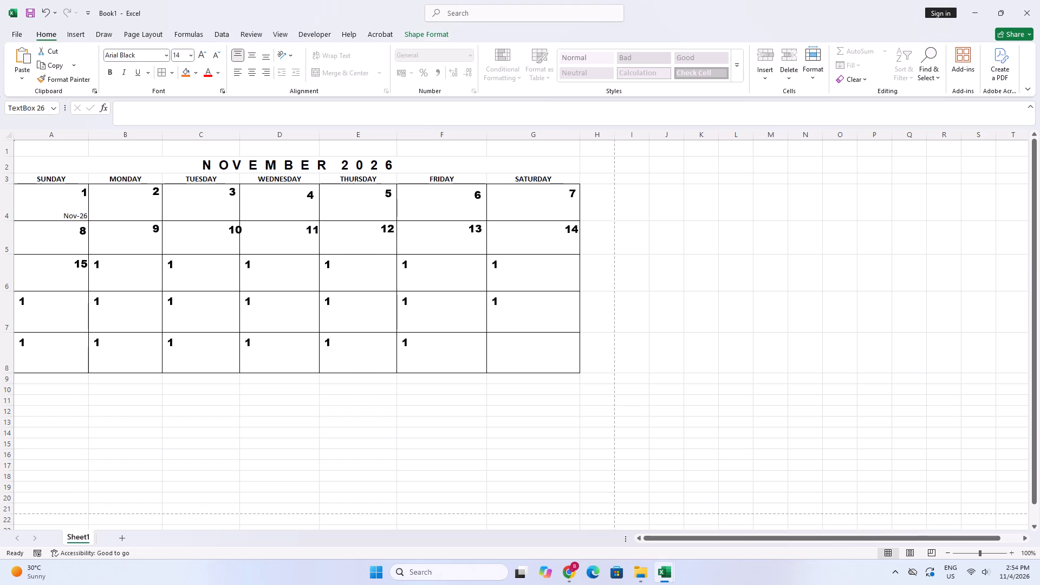
Move the third-week Monday text box to the upper-right corner of cell B6 and change its number to 16.
click(103, 271)
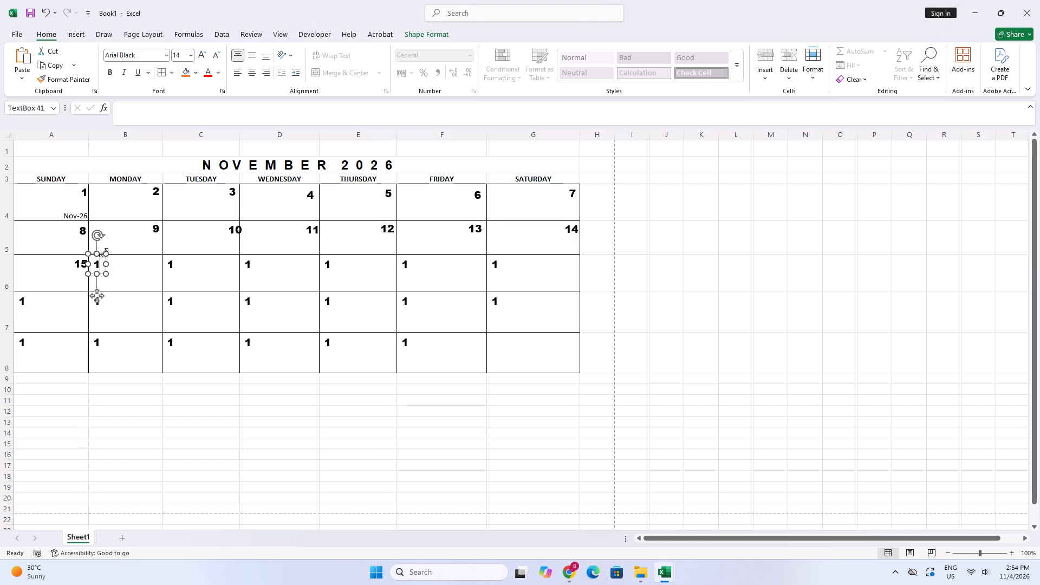
drag(101, 252, 151, 252)
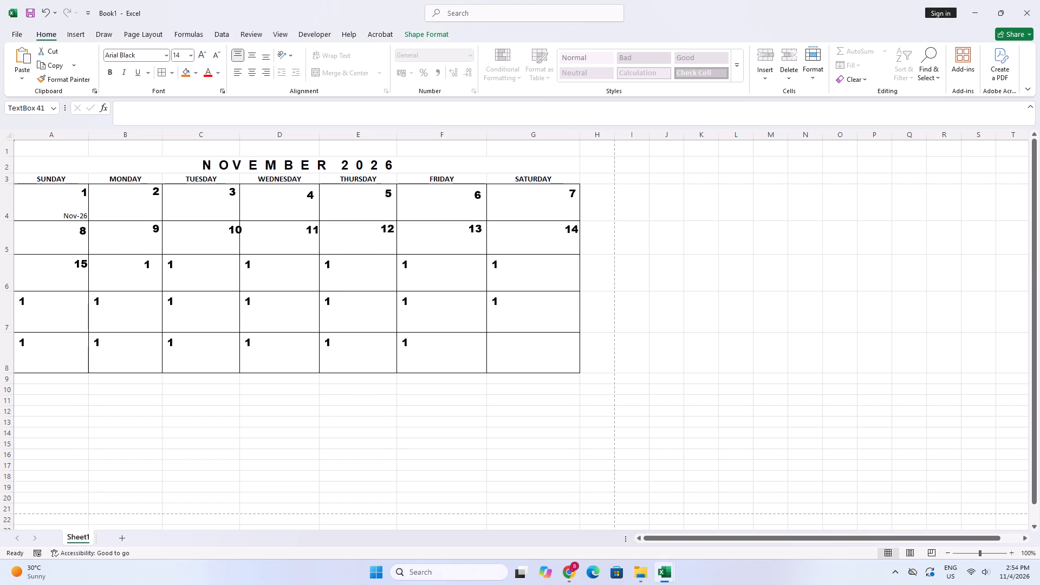
drag(151, 252, 154, 251)
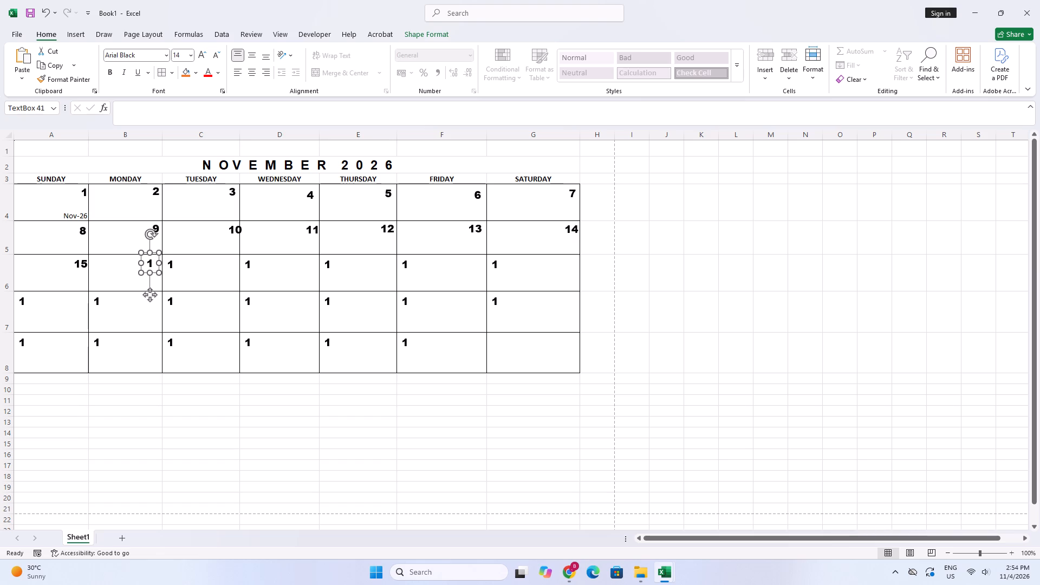
click(155, 262)
key(6)
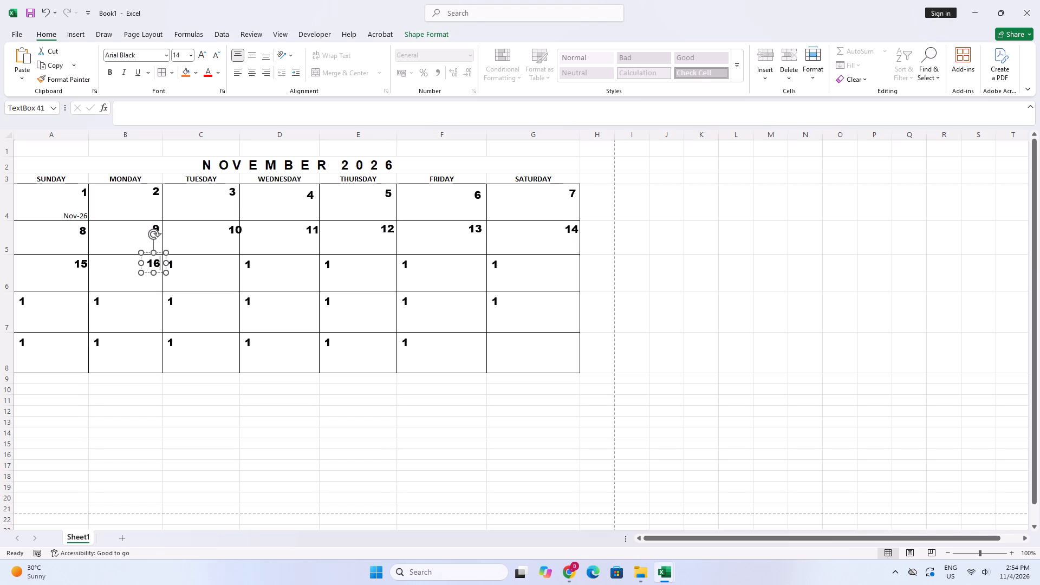
Move the third-week Tuesday text box to the upper-right corner of cell C6 and change its number to 17.
click(189, 282)
click(172, 264)
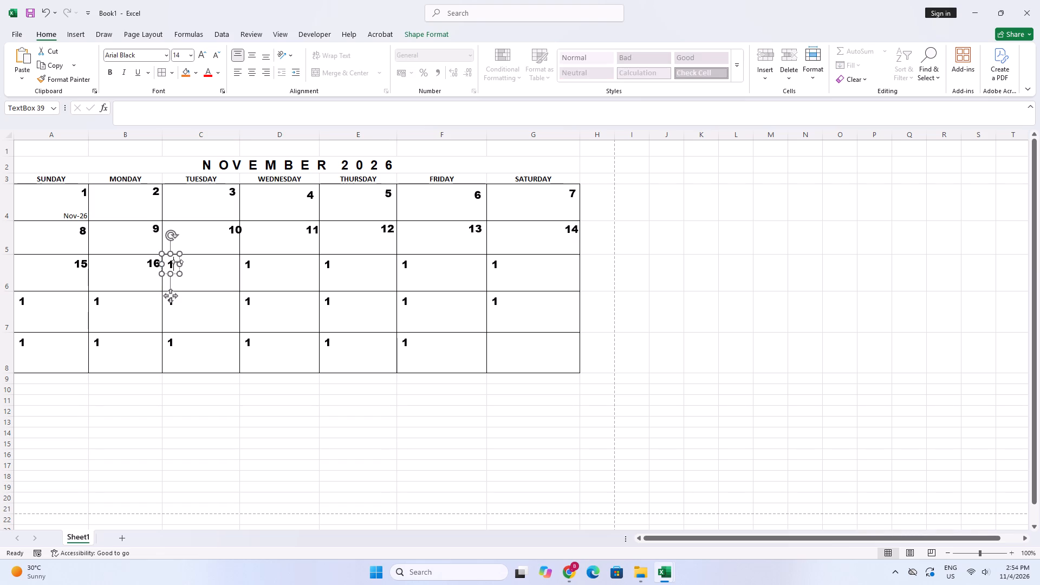
drag(175, 253, 210, 251)
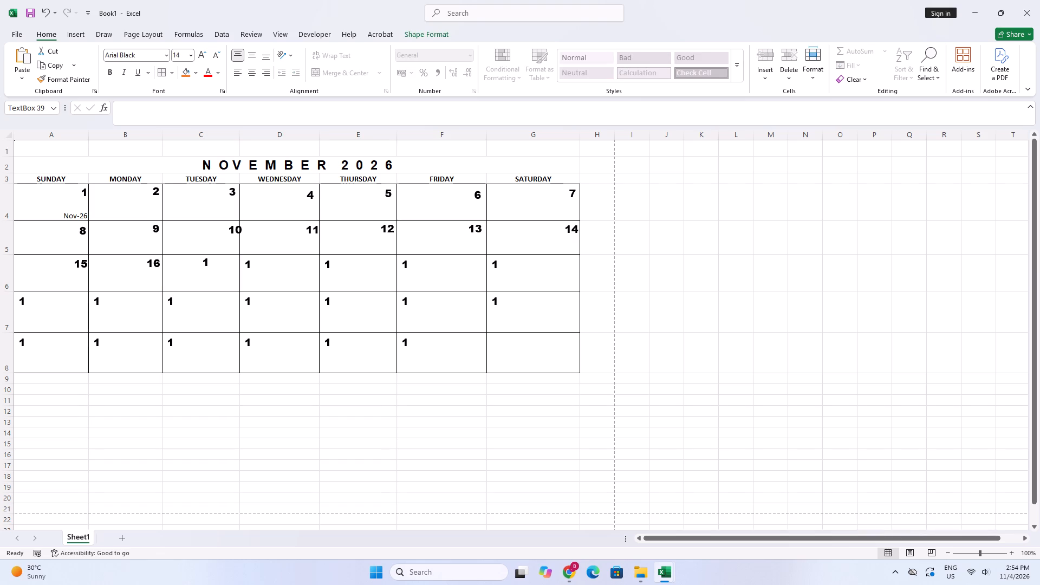
drag(210, 251, 229, 251)
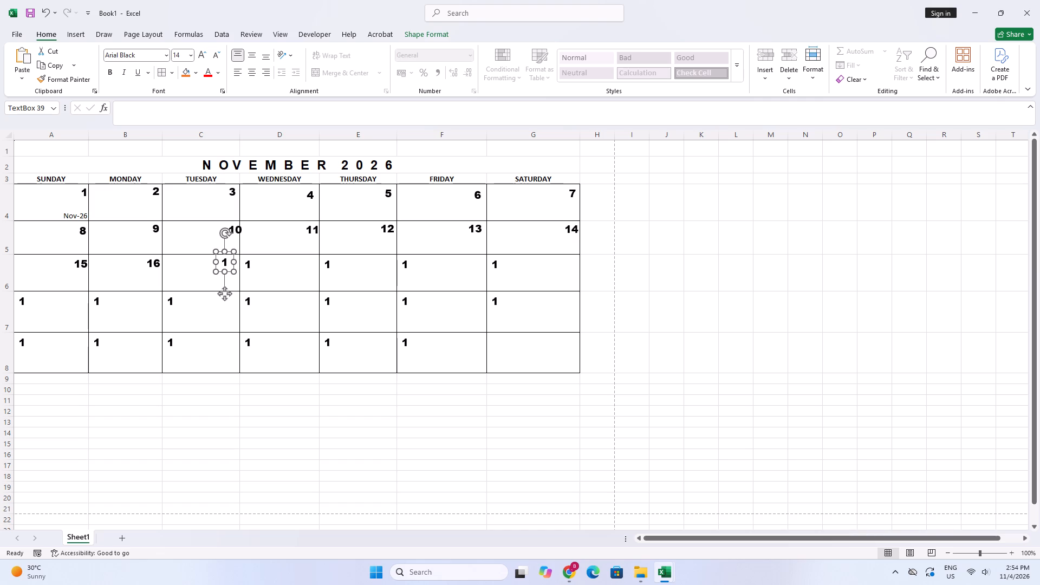
click(231, 262)
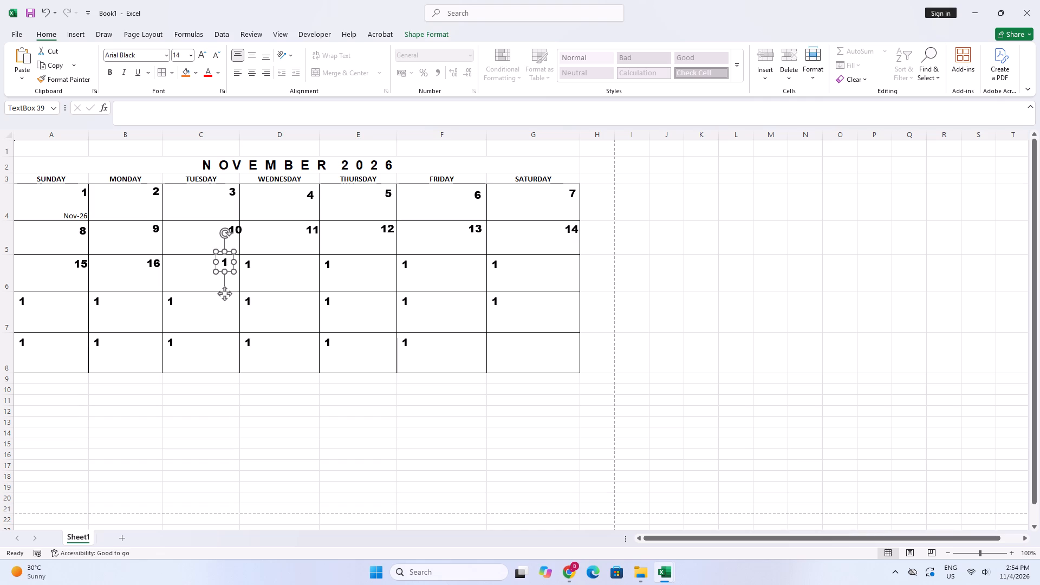
click(226, 260)
key(7)
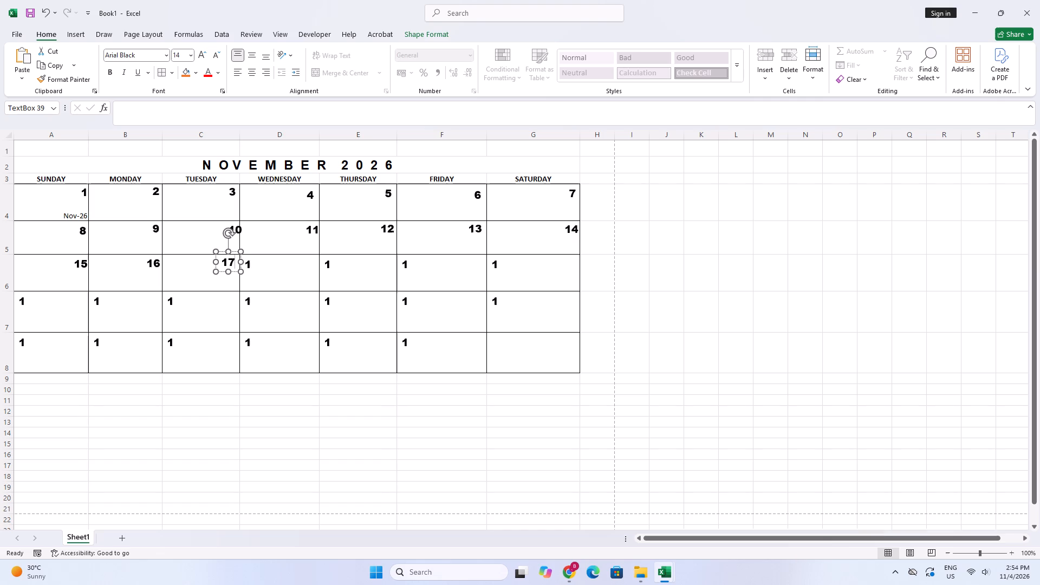
Move the third-week Wednesday text box to the upper-right corner of cell D6 and change its number to 18.
click(269, 286)
click(245, 269)
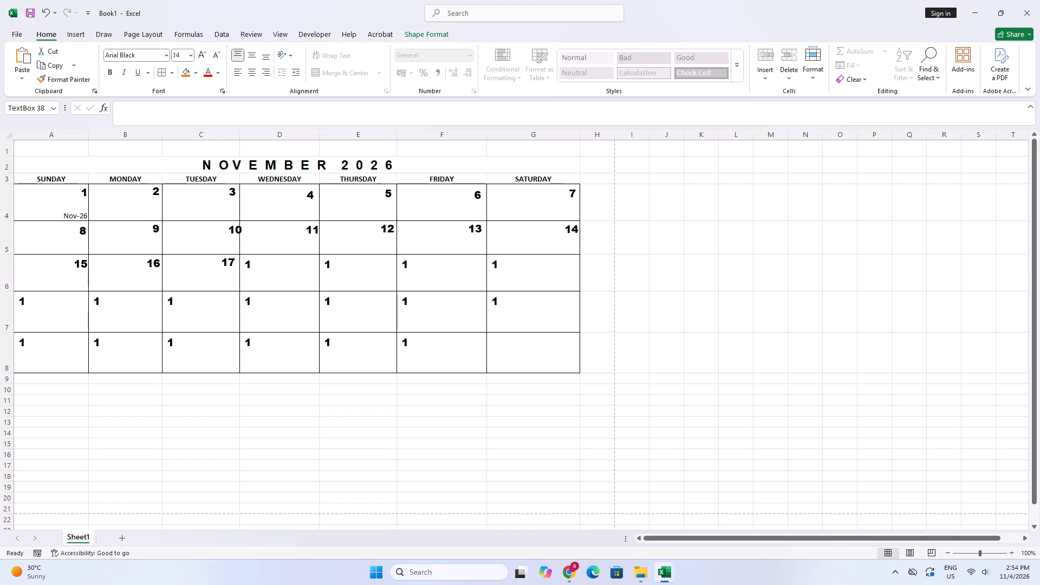
click(252, 261)
drag(251, 252, 288, 251)
drag(288, 251, 304, 251)
click(309, 264)
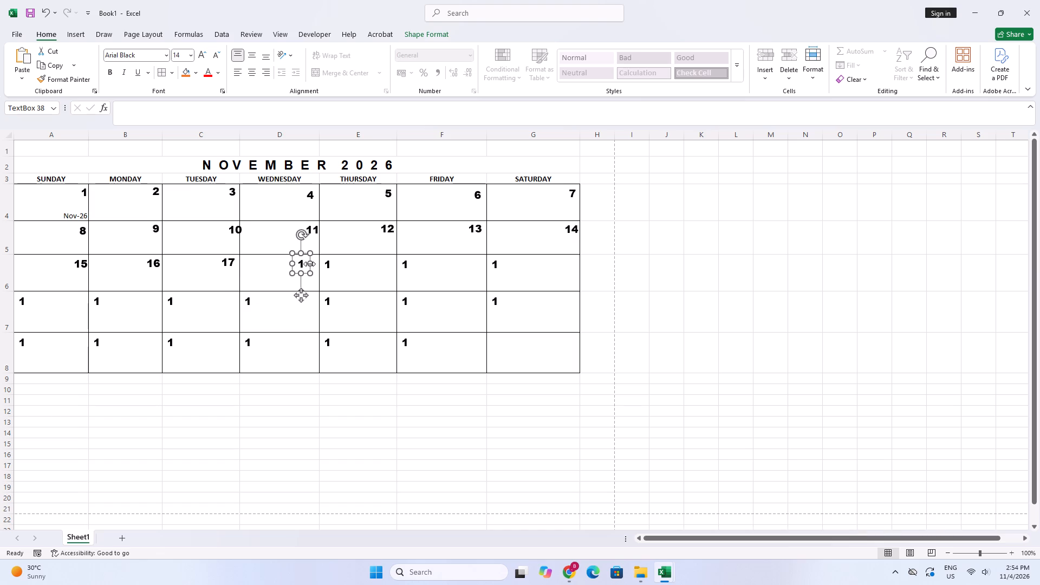
click(304, 262)
key(8)
click(321, 286)
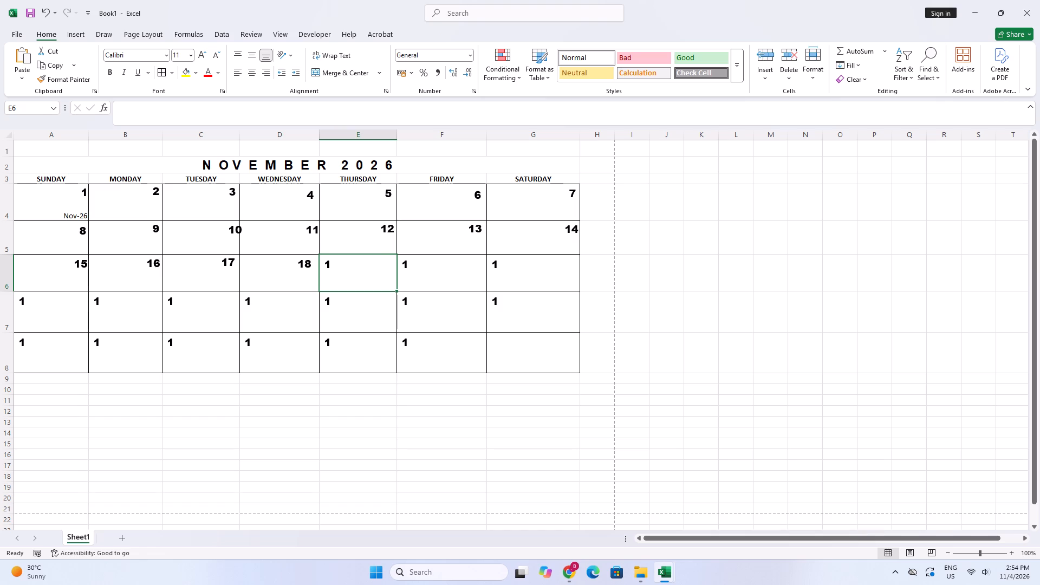
click(305, 266)
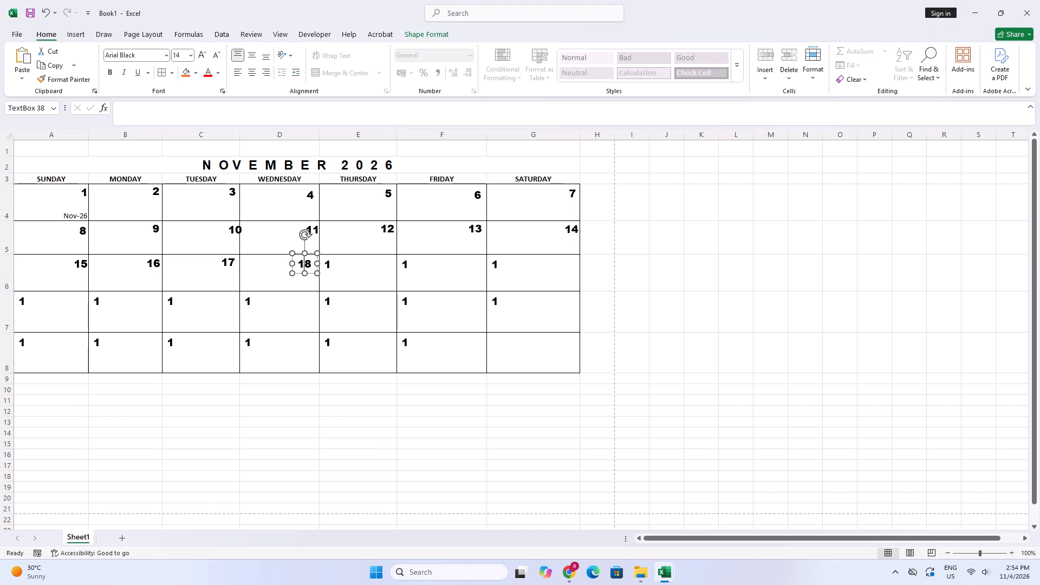
drag(298, 251, 302, 250)
drag(302, 250, 303, 251)
Move the third-week Thursday text box to the upper-right corner of cell E6 and change its number to 19.
click(333, 263)
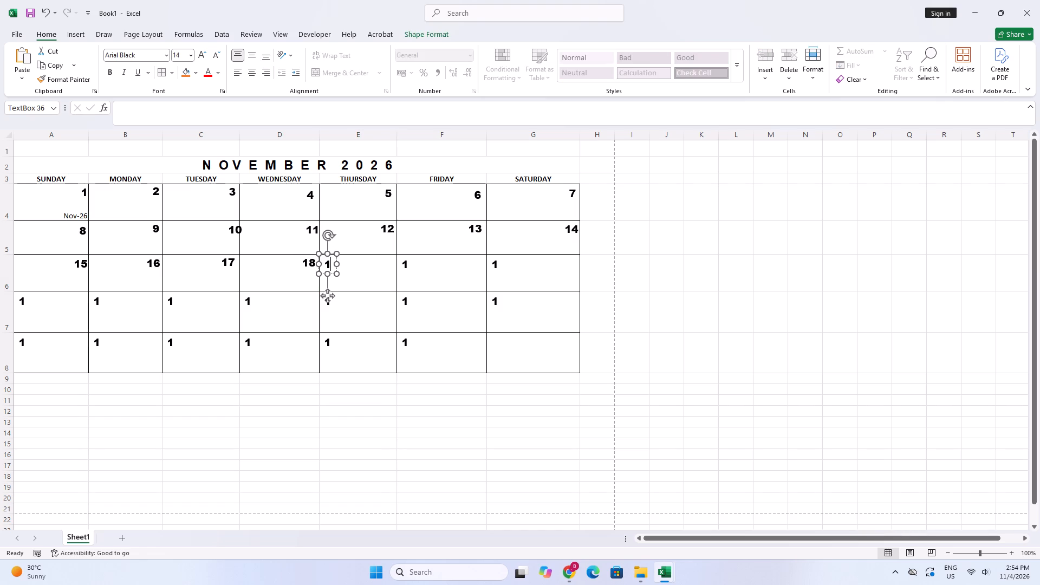
drag(331, 253, 352, 253)
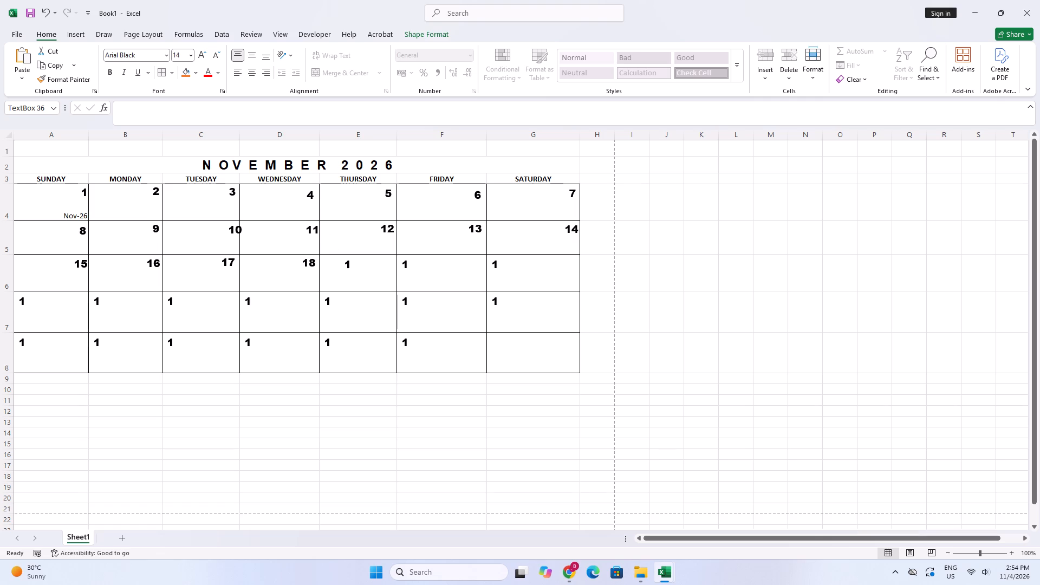
drag(352, 253, 387, 253)
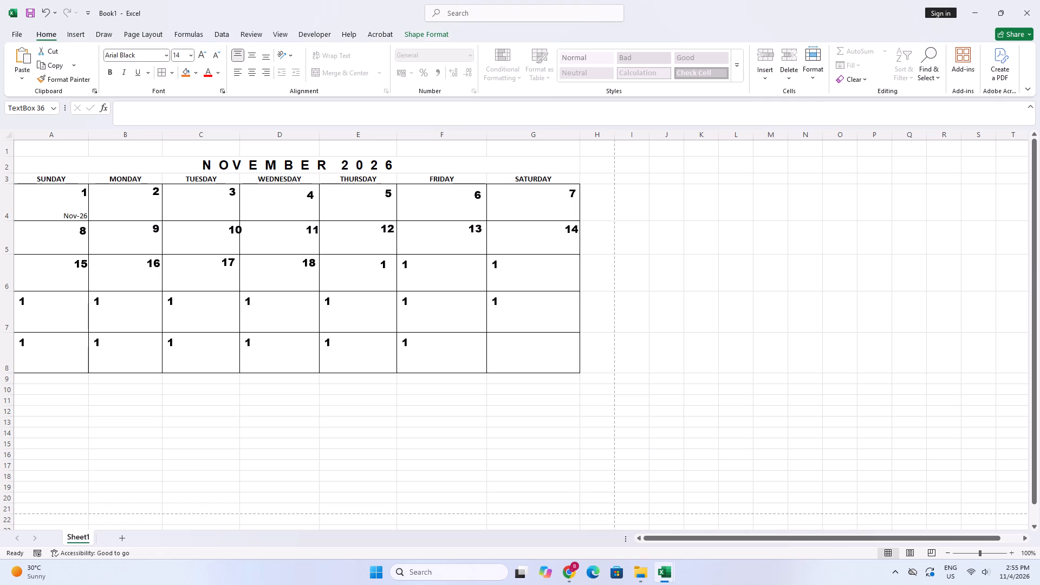
drag(387, 253, 388, 253)
click(387, 263)
key(9)
Move the third-week Friday text box to the upper-right corner of cell F6 and change its number to 20.
click(409, 270)
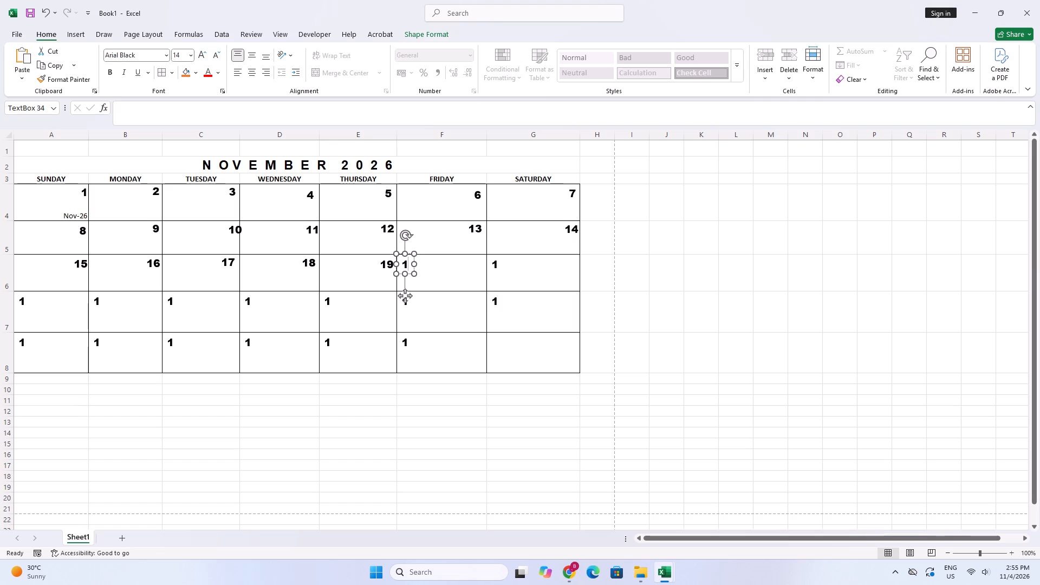
drag(401, 254, 466, 257)
drag(466, 257, 473, 253)
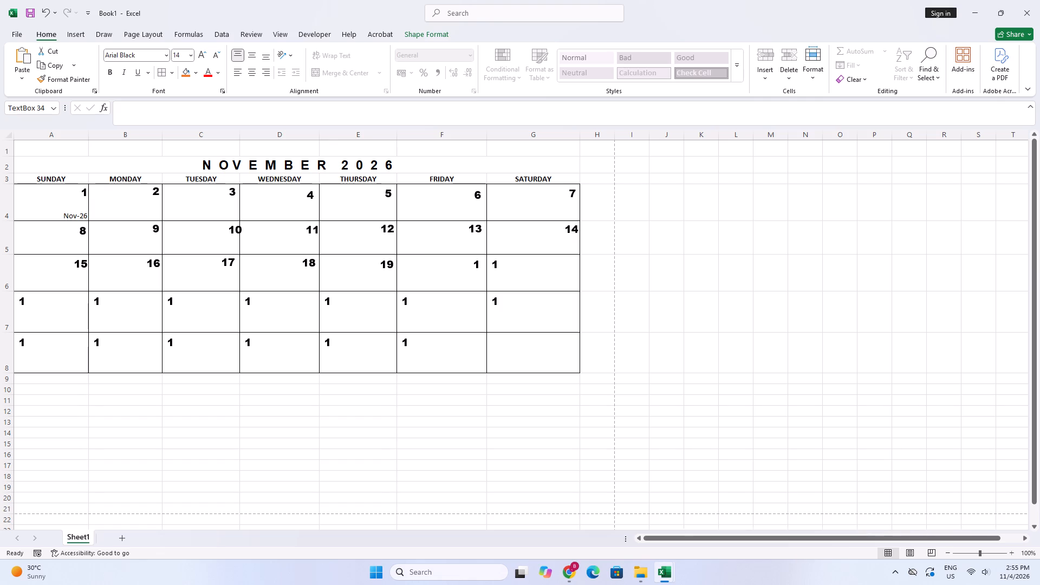
drag(473, 253, 471, 252)
drag(479, 261, 469, 261)
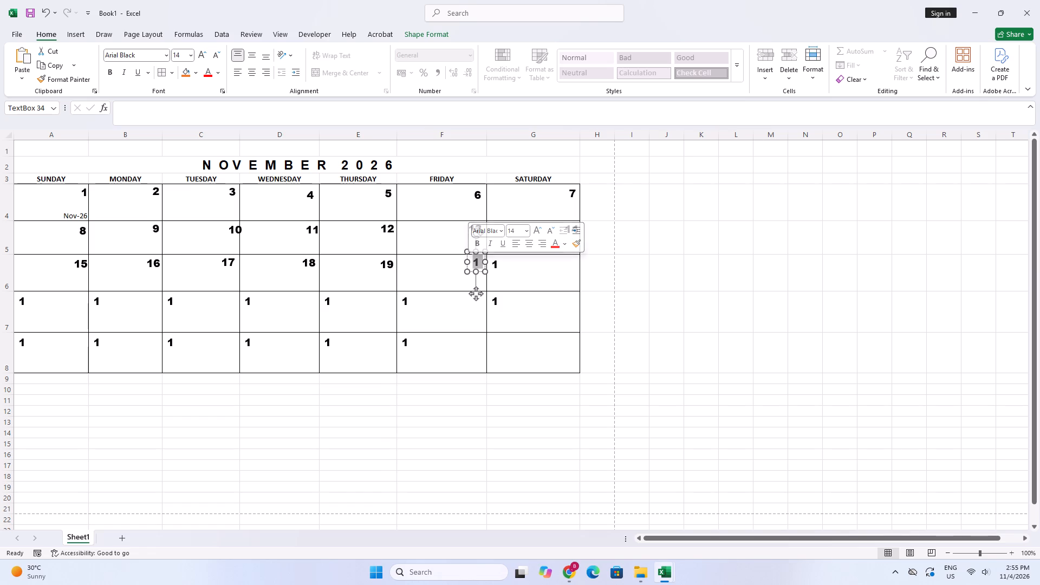
key(2)
key(0)
click(509, 288)
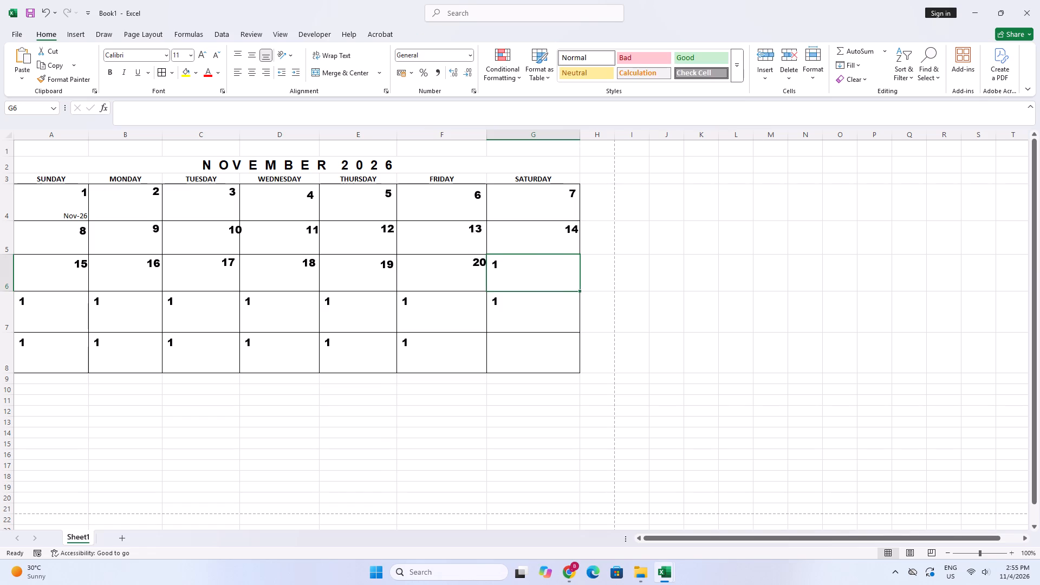
click(470, 268)
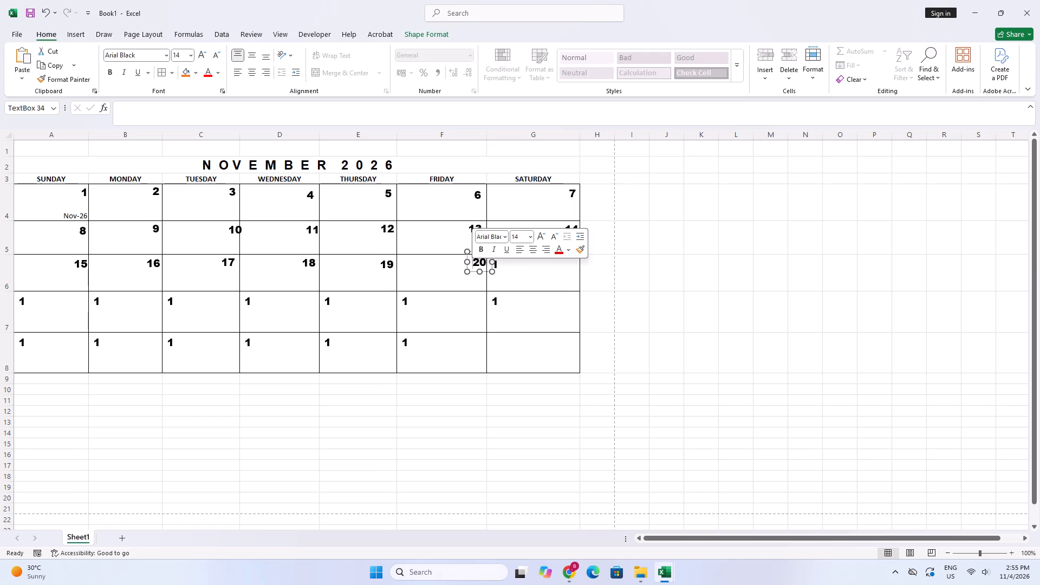
click(465, 256)
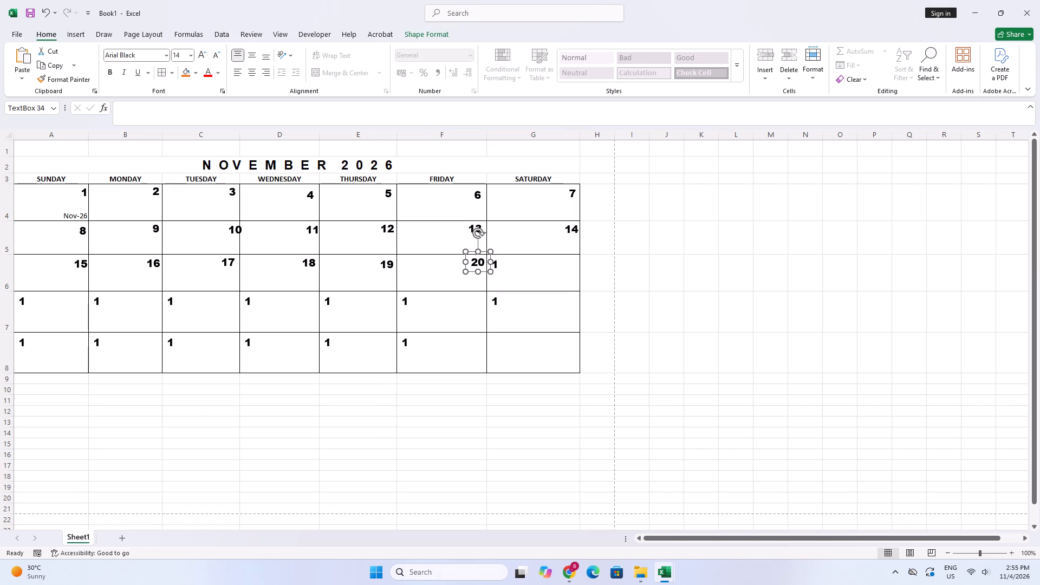
Move the third-week Saturday text box to the upper-right corner of cell G6, change its number to 21, and keep it inside the cell.
click(511, 264)
click(500, 264)
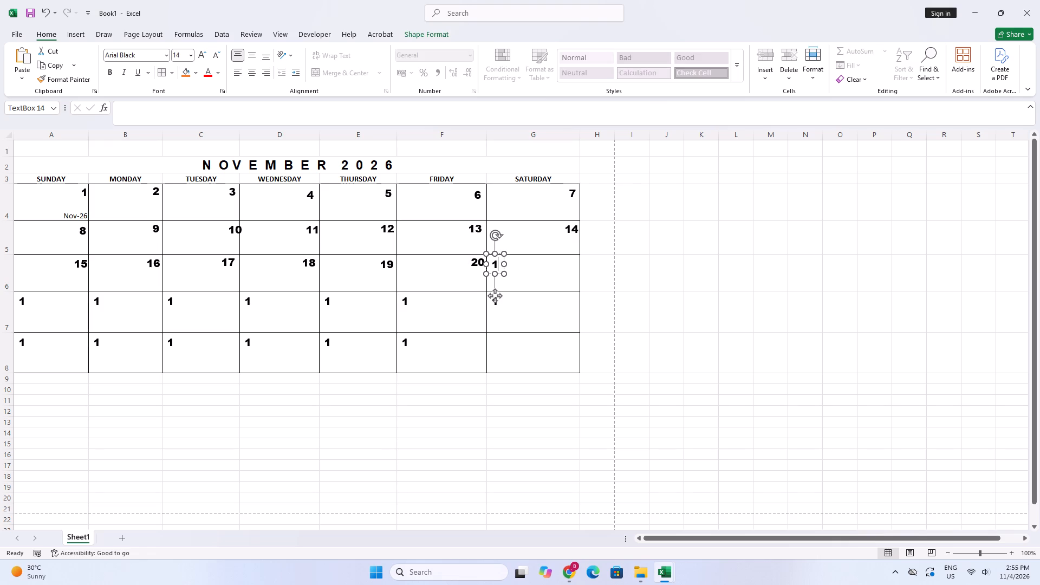
drag(498, 253, 557, 254)
drag(557, 254, 577, 252)
click(569, 262)
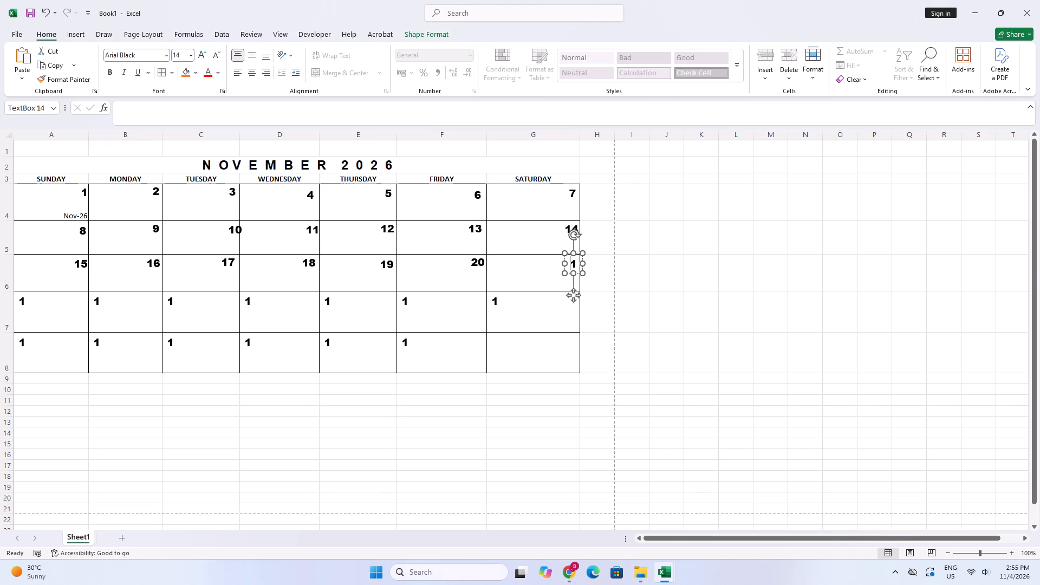
key(2)
drag(568, 252, 562, 255)
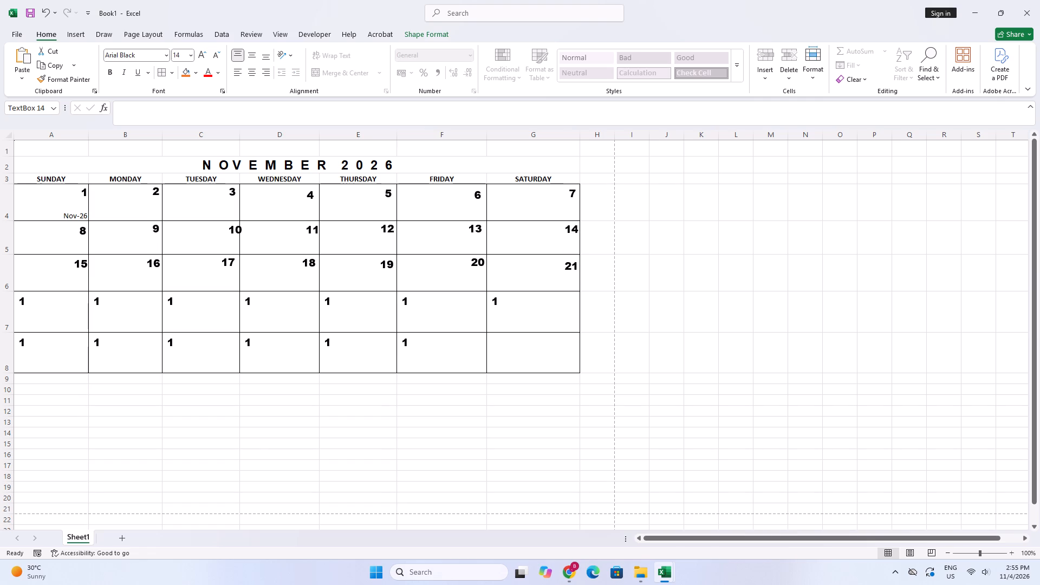
drag(562, 255, 562, 252)
Move the fourth-week Sunday text box to the upper-right corner of cell A7 and replace its number with 22.
click(19, 301)
drag(27, 288, 83, 288)
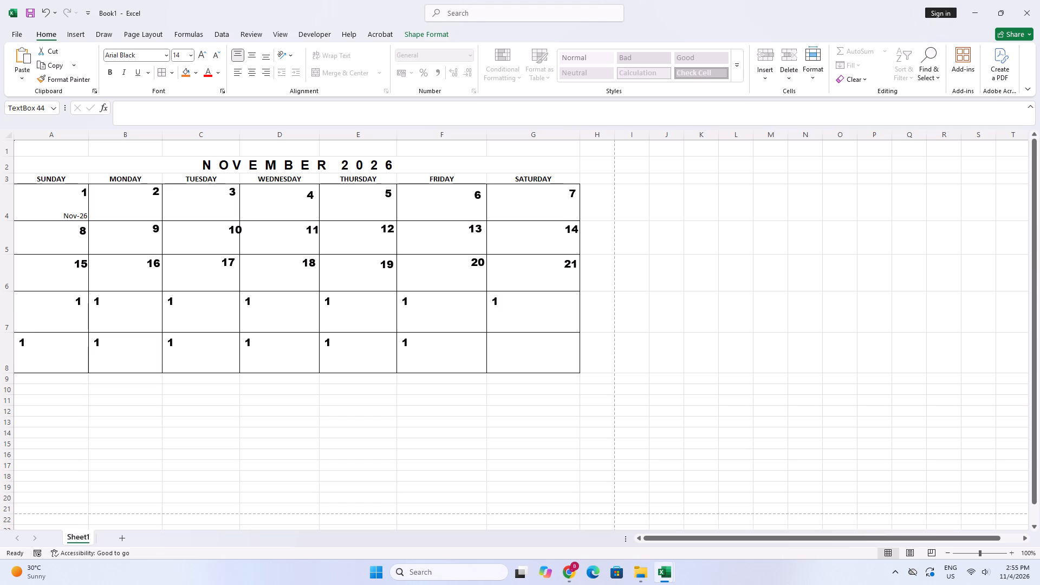
drag(83, 288, 86, 288)
click(78, 303)
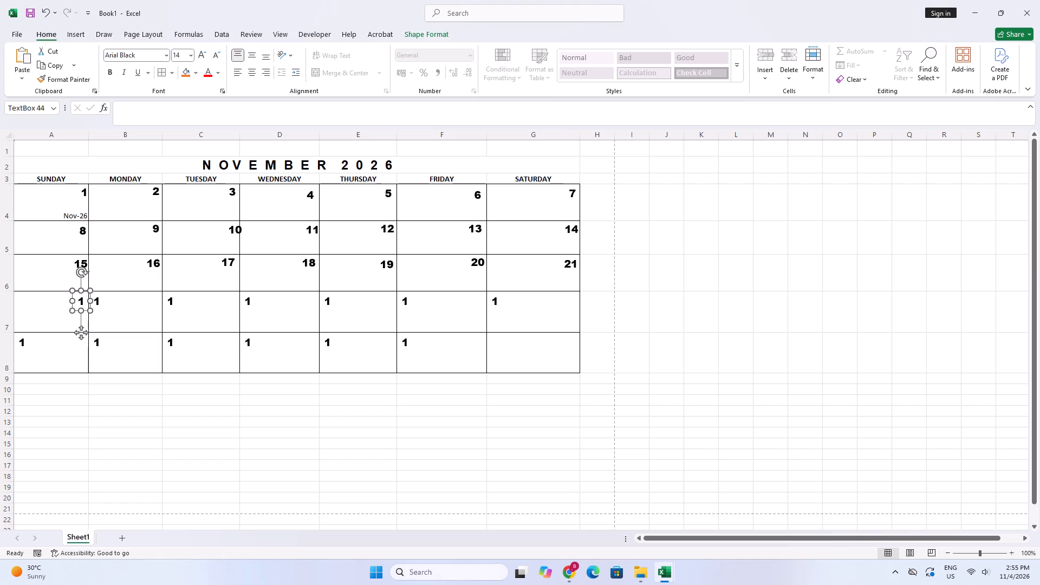
key(Delete)
text(22)
click(112, 311)
click(80, 304)
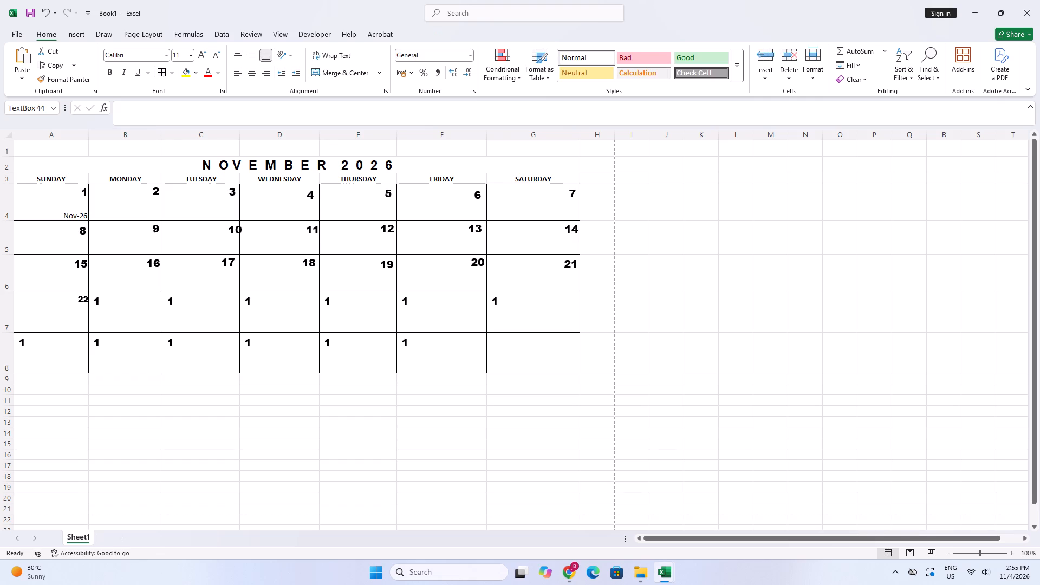
click(77, 289)
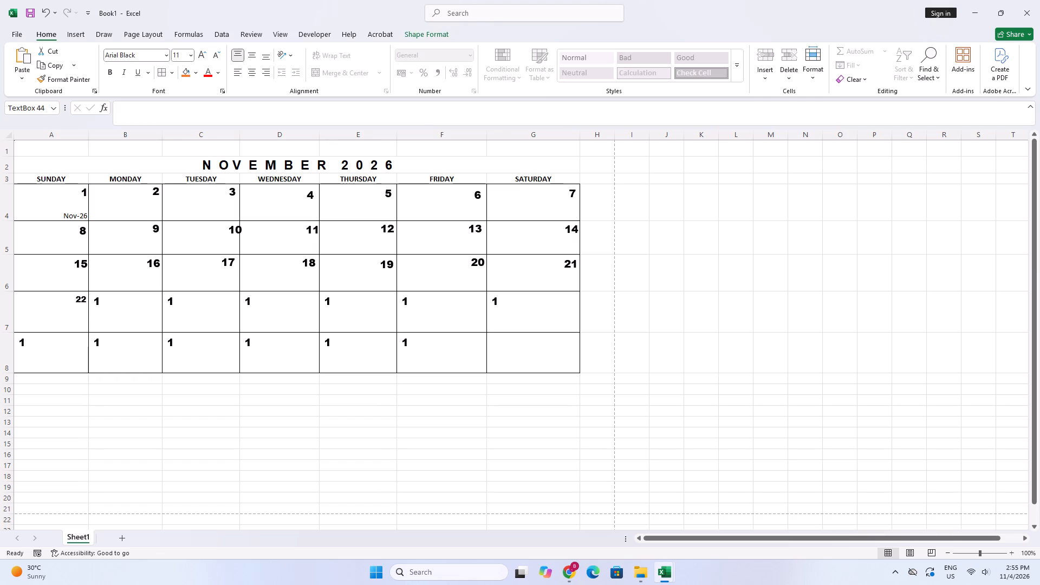
Move the fourth-week Monday text box to the upper-right corner of cell B7, change its number to 23, and keep it inside the cell.
click(98, 300)
drag(100, 290, 145, 289)
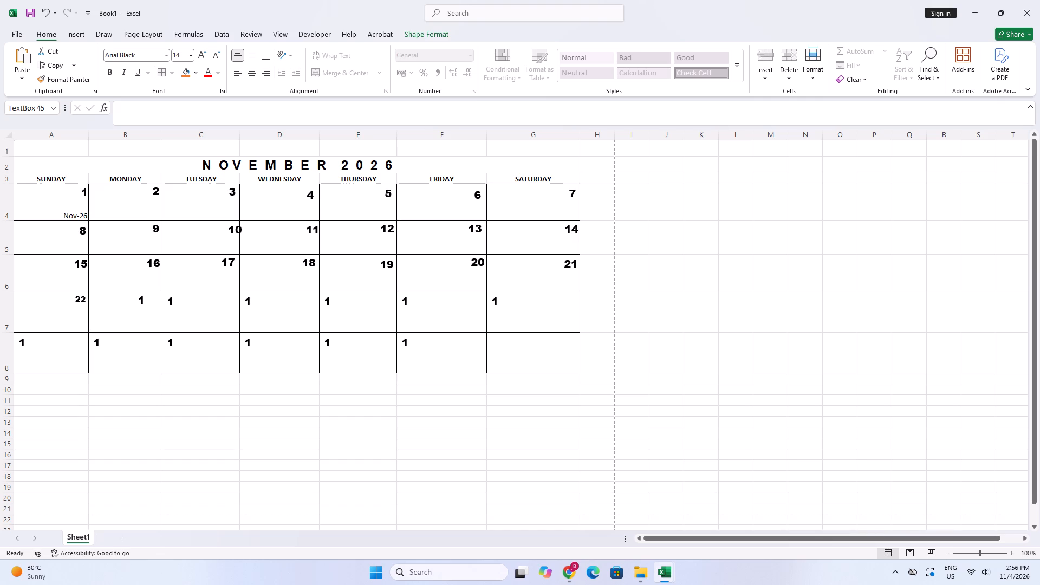
drag(145, 289, 156, 290)
drag(156, 300, 146, 300)
text(23)
click(202, 312)
click(154, 303)
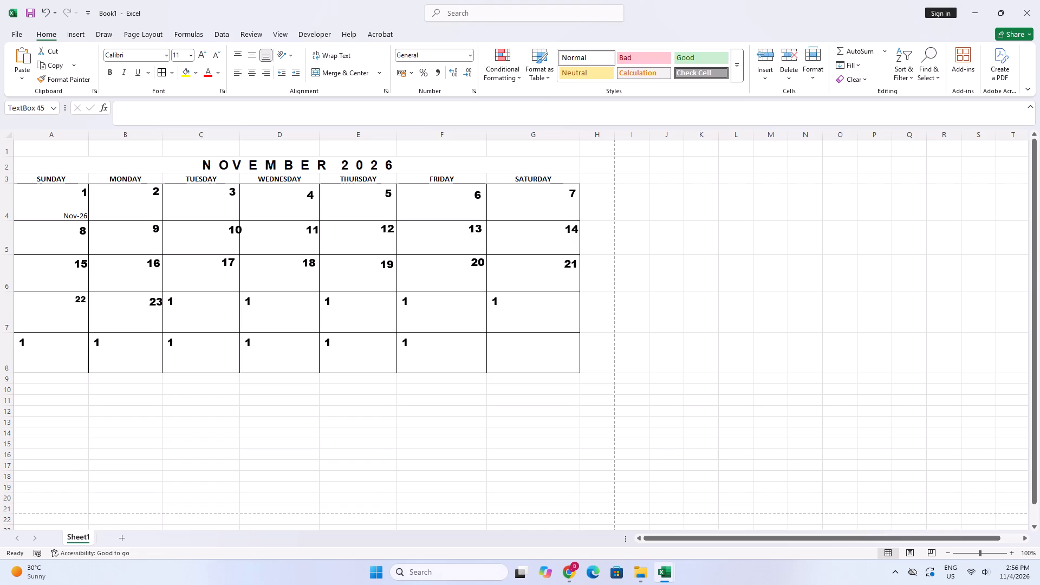
click(149, 290)
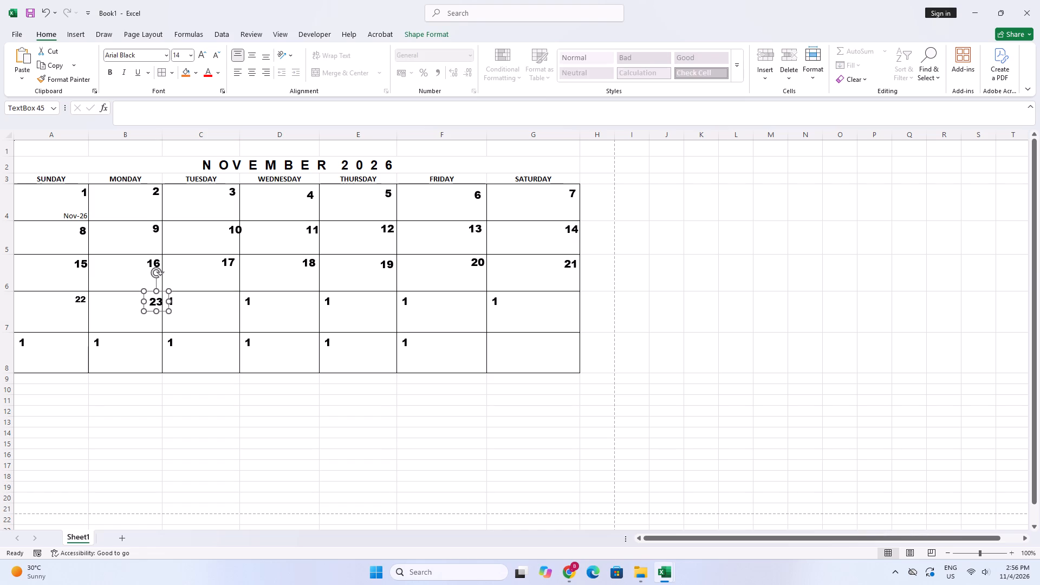
Move the fourth-week Tuesday text box to the upper-right corner of cell C7 and change its number to 24.
click(171, 300)
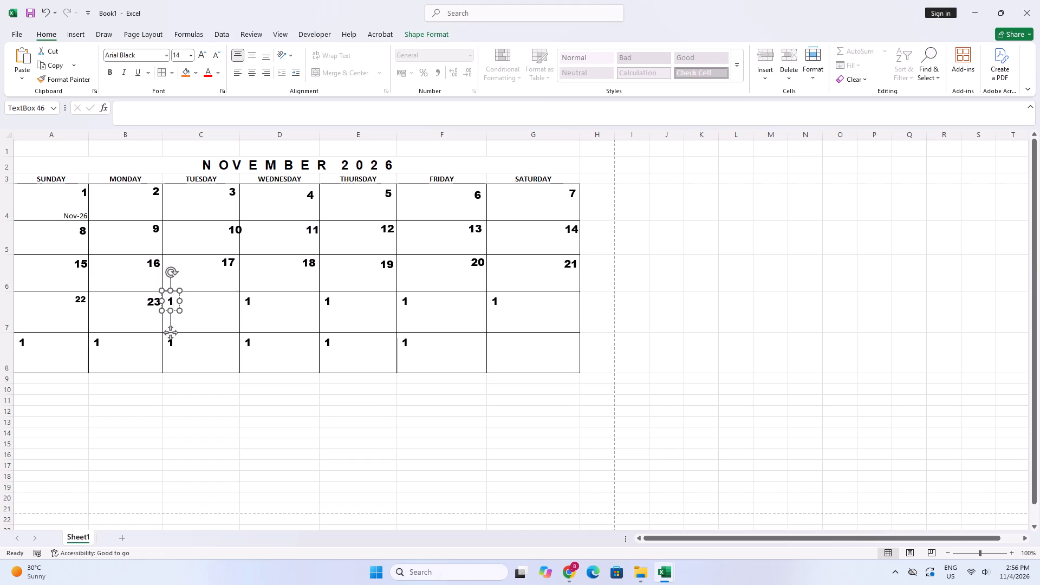
drag(174, 291, 230, 291)
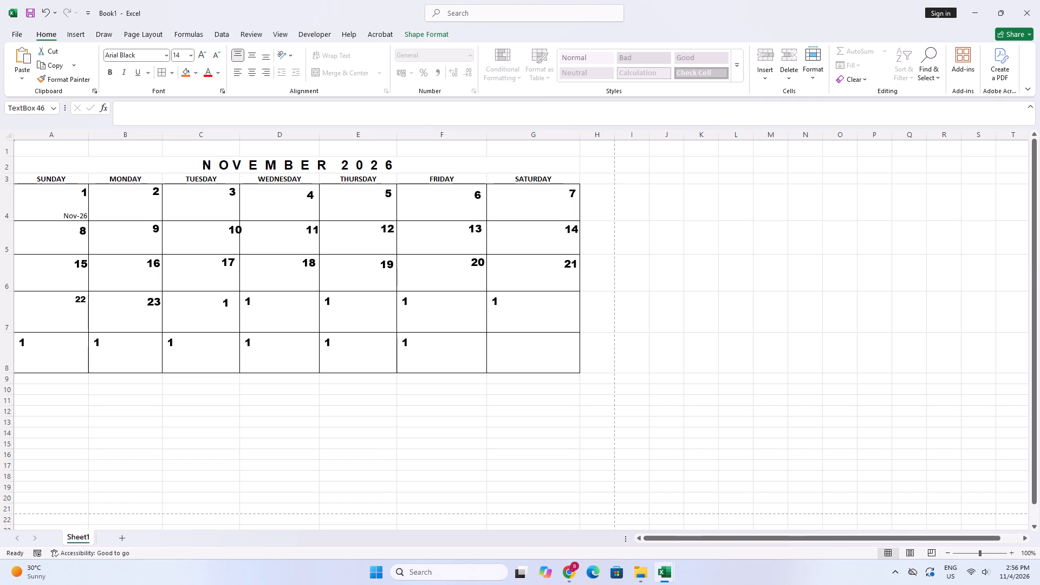
drag(230, 291, 231, 291)
click(229, 300)
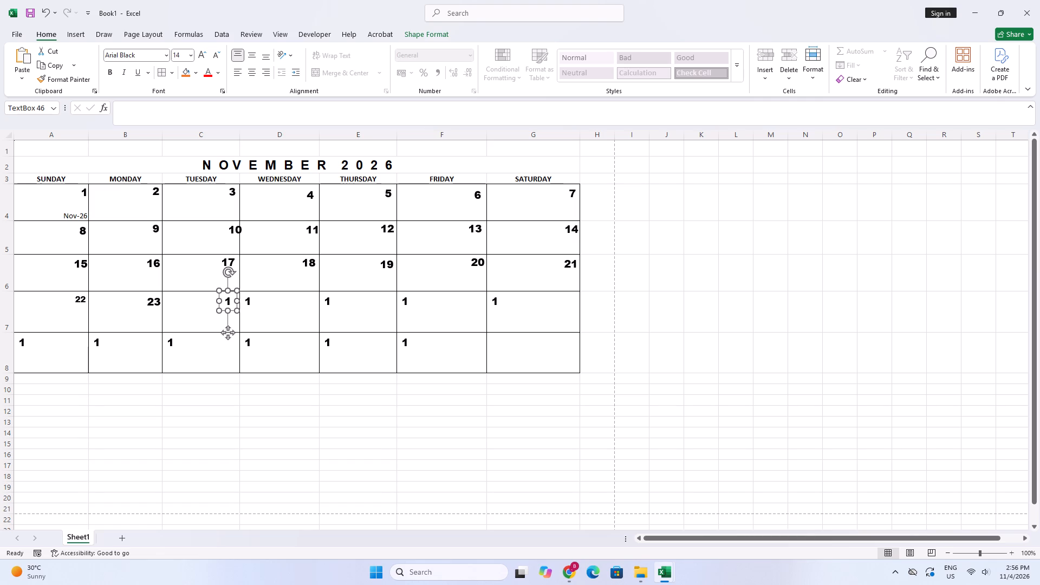
key(BackSpace)
key(2)
key(4)
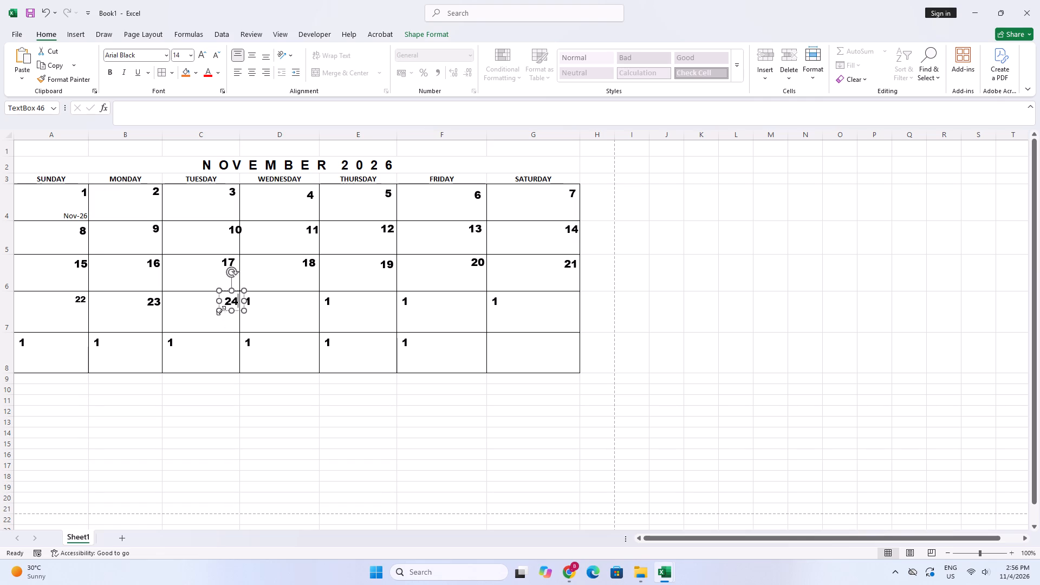
click(253, 340)
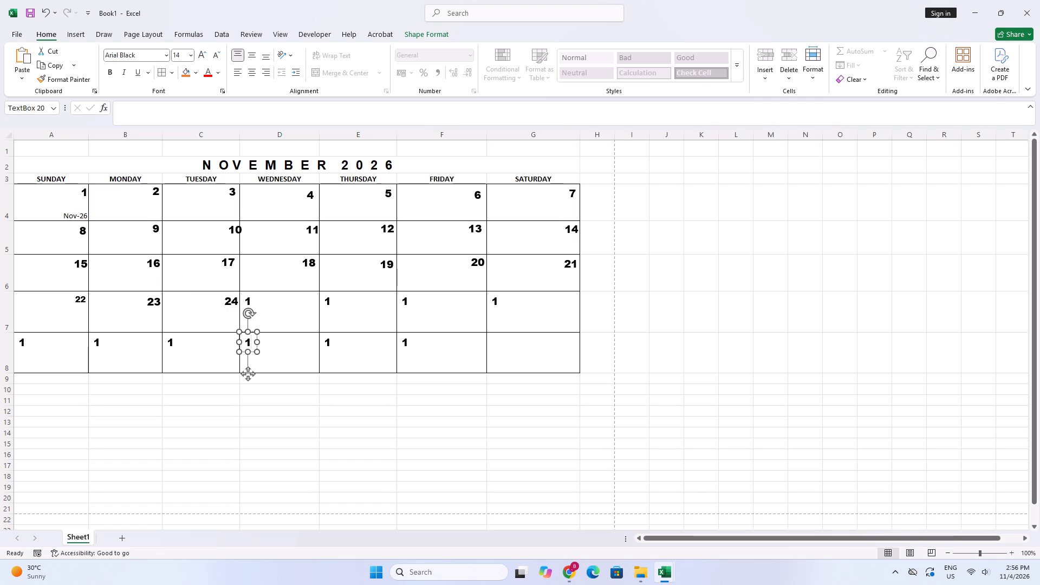
Move the fourth-week Wednesday text box to the upper-right corner of cell D7, change its number to 25, and nudge it inside the cell.
click(257, 303)
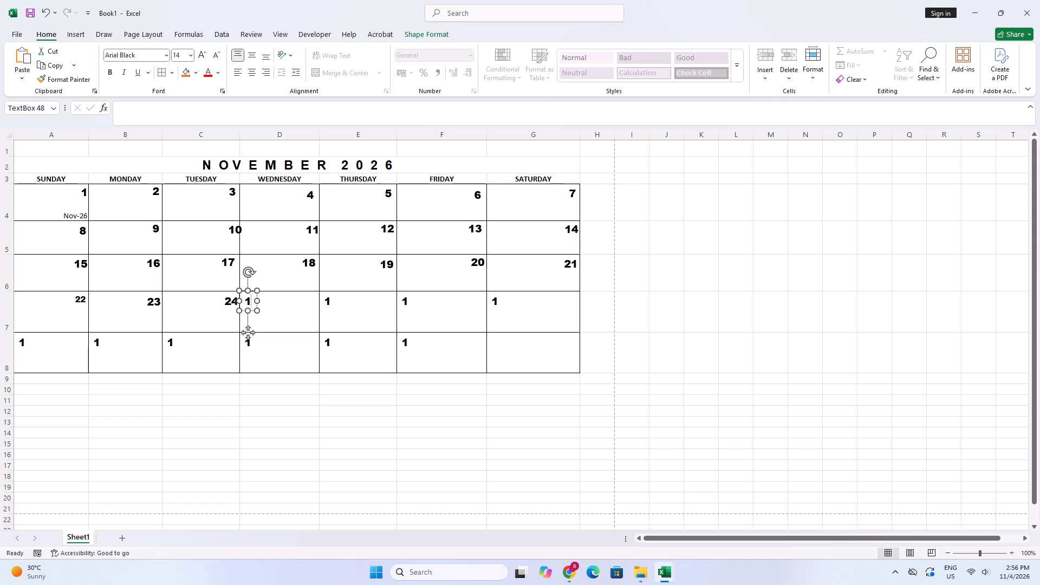
drag(256, 295, 303, 300)
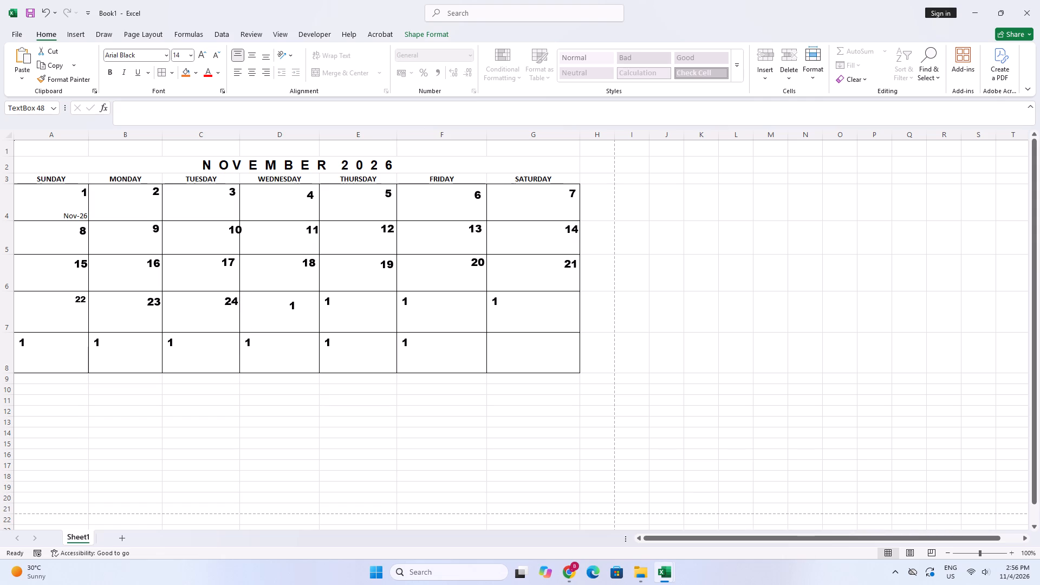
drag(303, 300, 319, 295)
drag(315, 300, 302, 301)
key(2)
key(5)
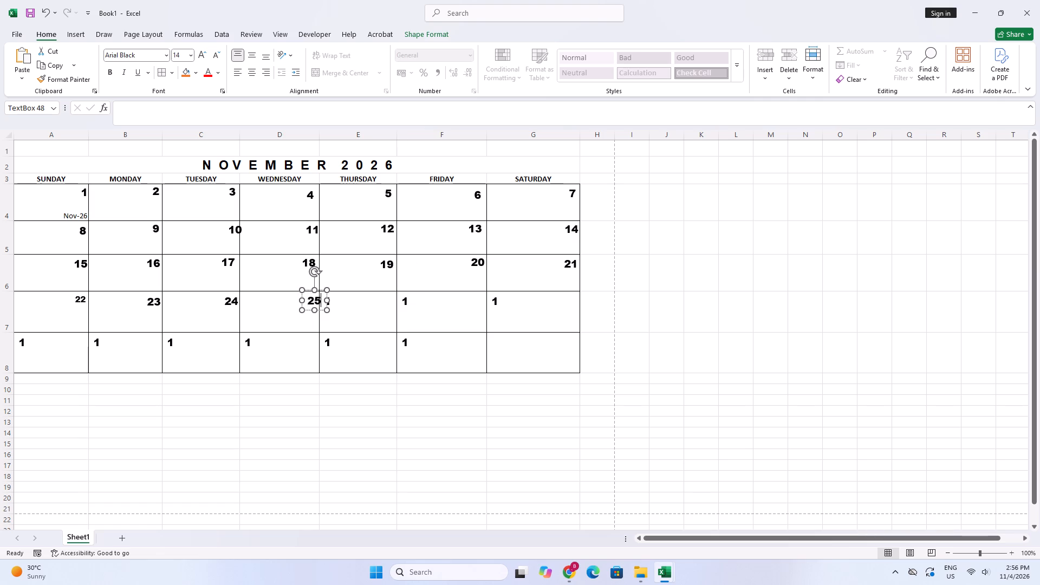
click(323, 317)
click(311, 305)
drag(308, 290, 306, 290)
drag(306, 290, 304, 291)
drag(304, 291, 302, 290)
drag(302, 290, 301, 289)
Move the fourth-week Thursday text box to the upper-right corner of cell E7 and replace its number with 26.
click(337, 301)
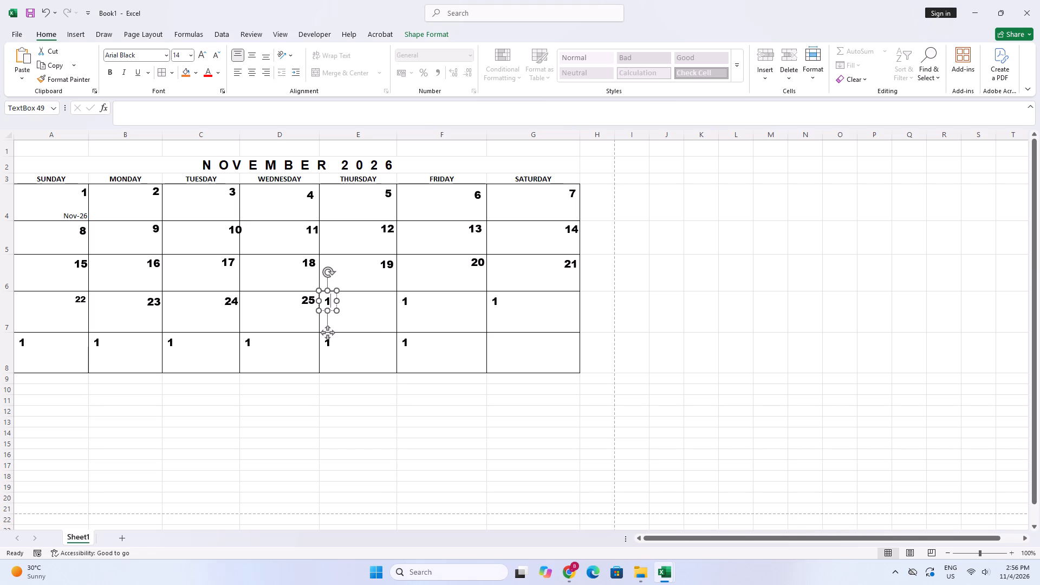
drag(335, 296, 396, 295)
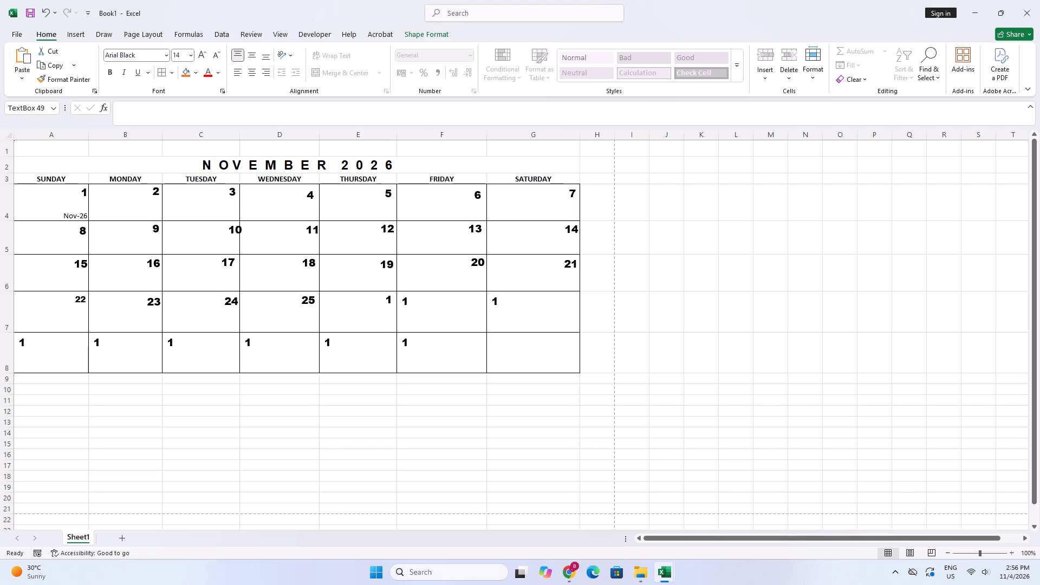
drag(396, 295, 393, 296)
drag(381, 300, 395, 300)
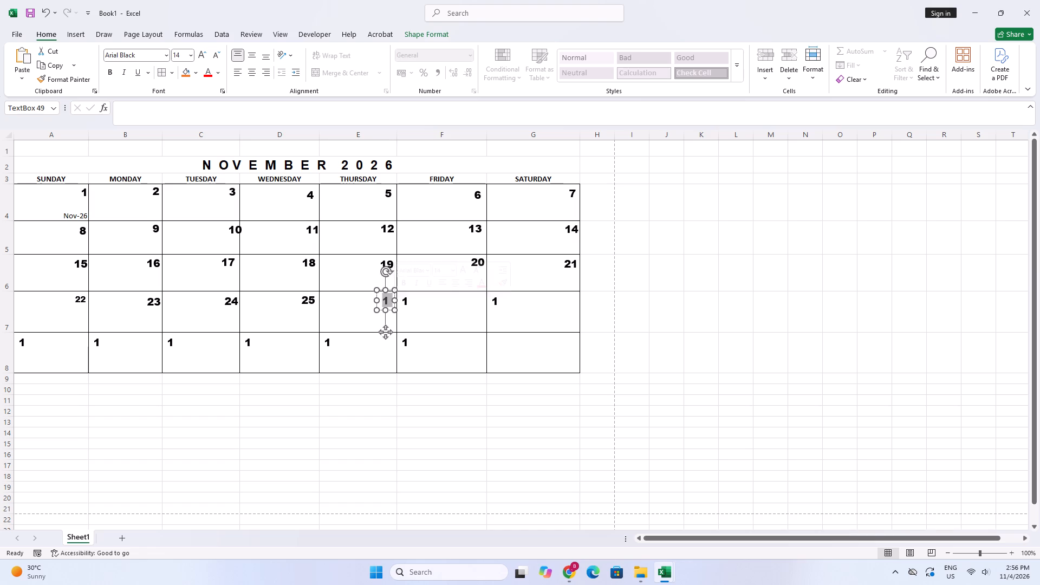
text(26)
click(414, 336)
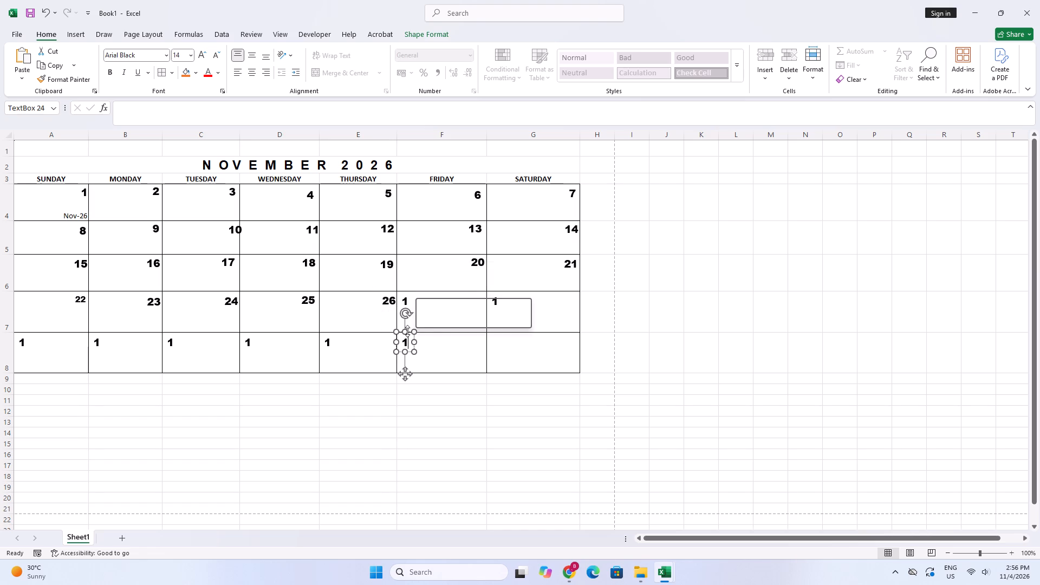
Move the fourth-week Friday text box to the upper-right corner of cell F7, change its number to 27, and keep it inside the cell.
click(406, 296)
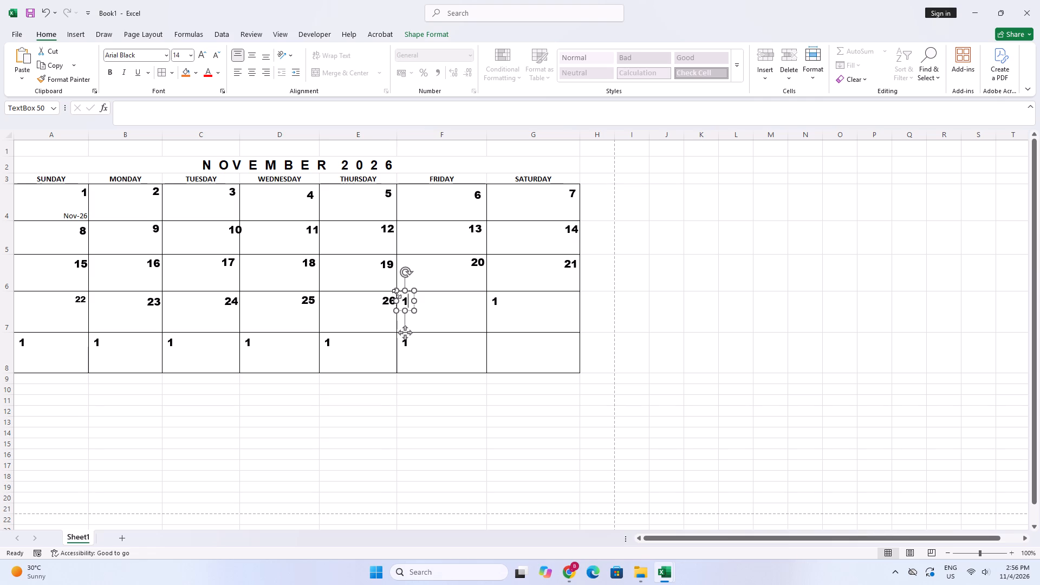
click(398, 296)
drag(409, 288, 416, 288)
drag(416, 288, 481, 291)
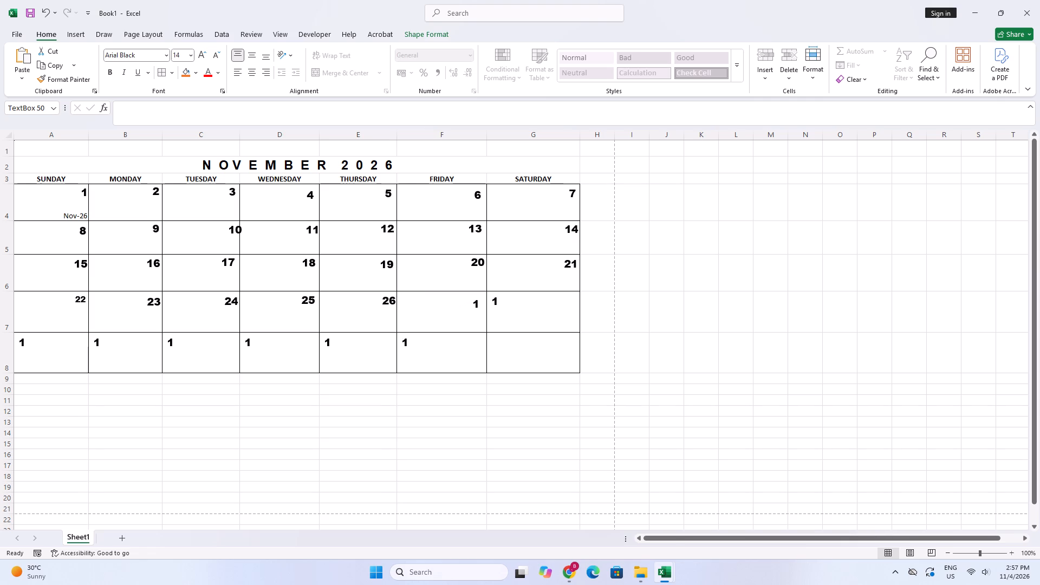
drag(481, 291, 480, 290)
click(478, 301)
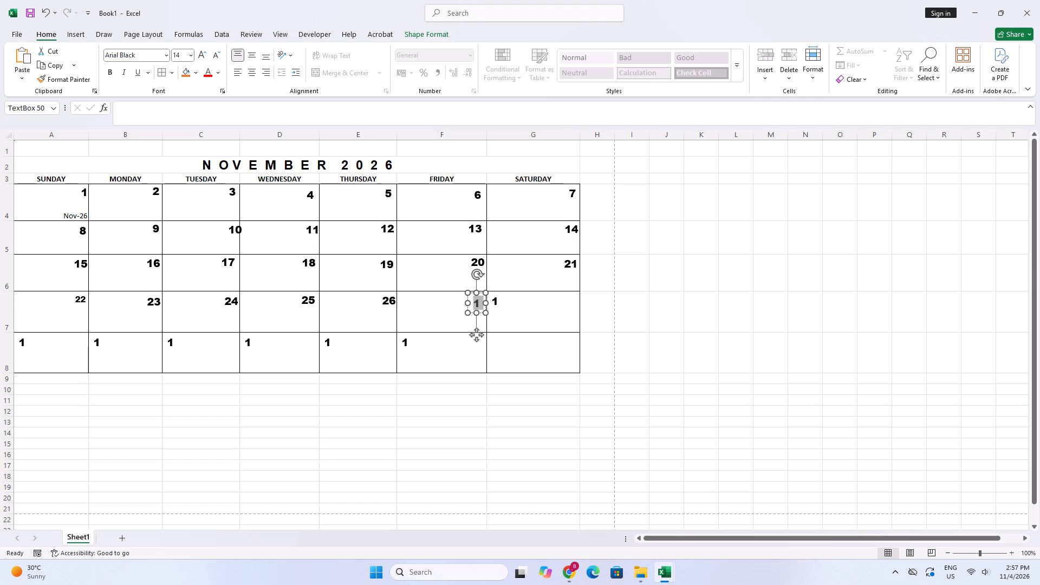
key(2)
key(7)
click(529, 322)
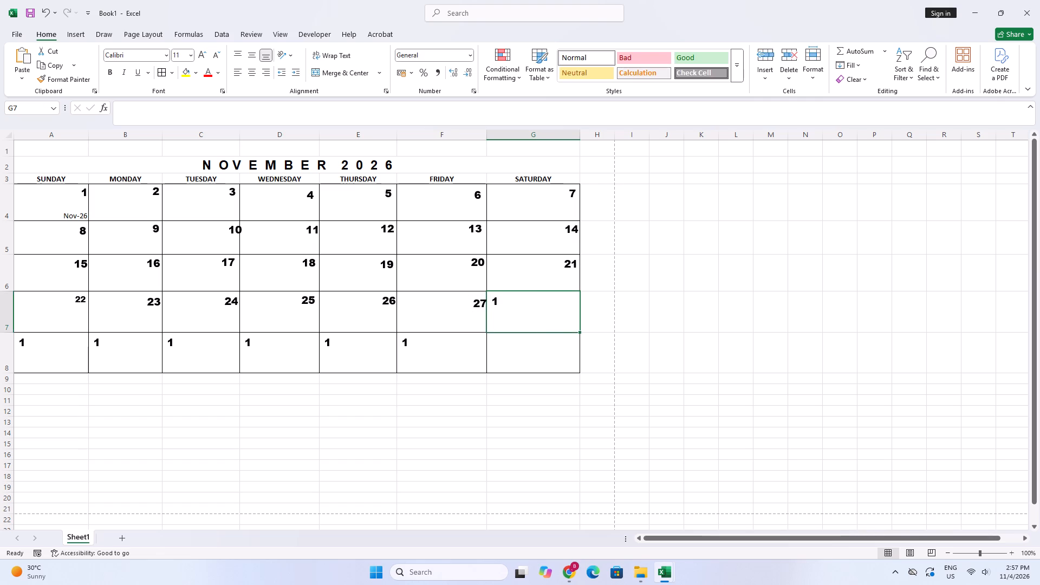
click(472, 294)
click(473, 291)
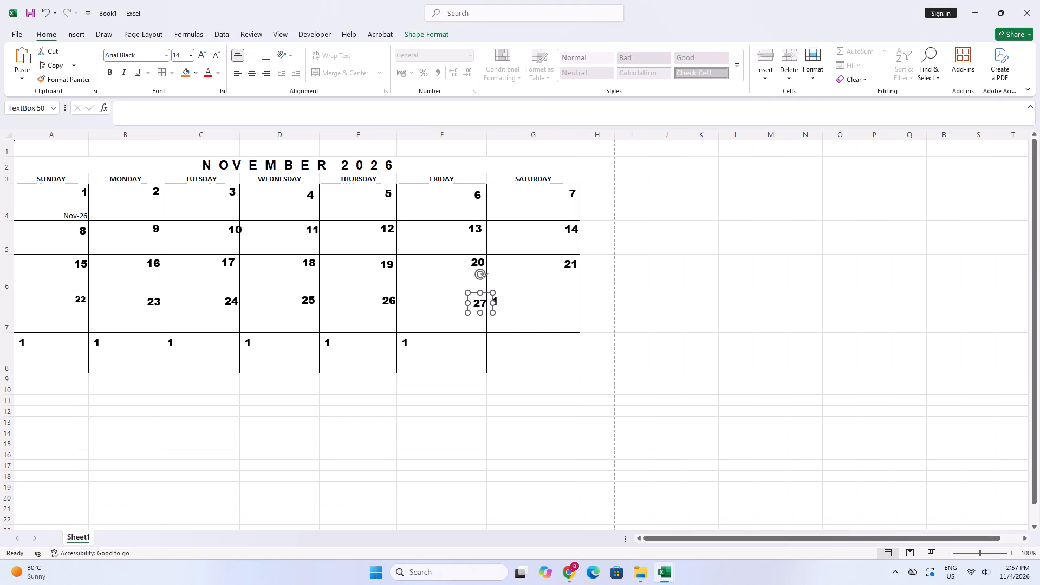
Move the fourth-week Saturday text box to the upper-right corner of cell G7 and replace its number with 28.
click(504, 310)
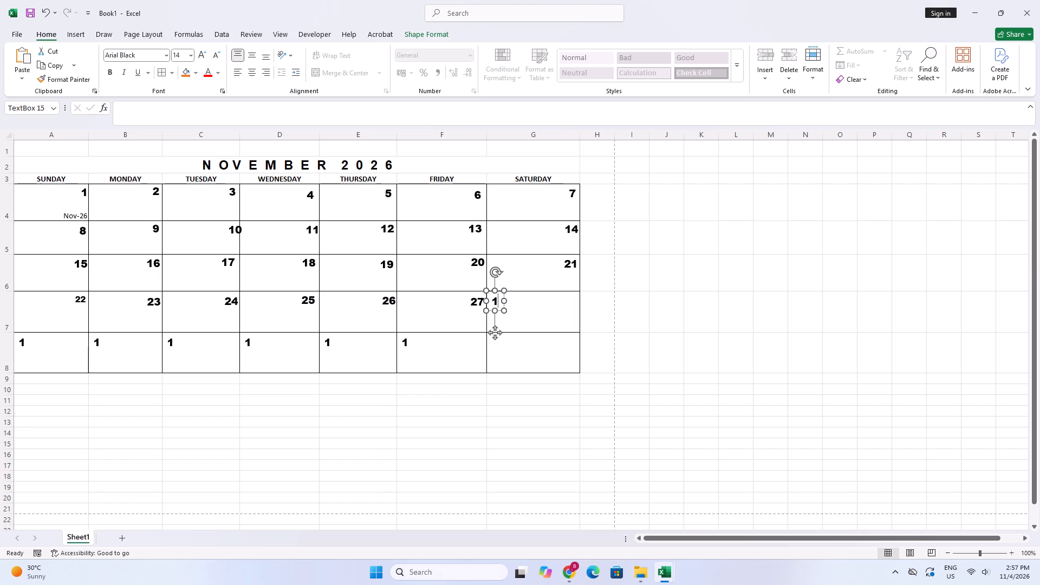
drag(500, 291, 575, 294)
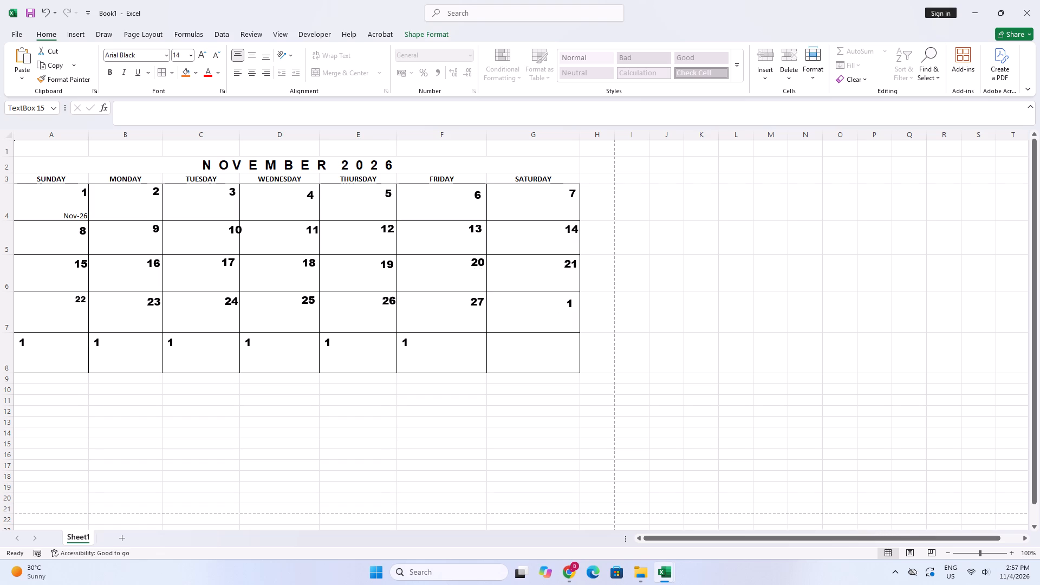
drag(575, 294, 576, 292)
drag(566, 301, 577, 301)
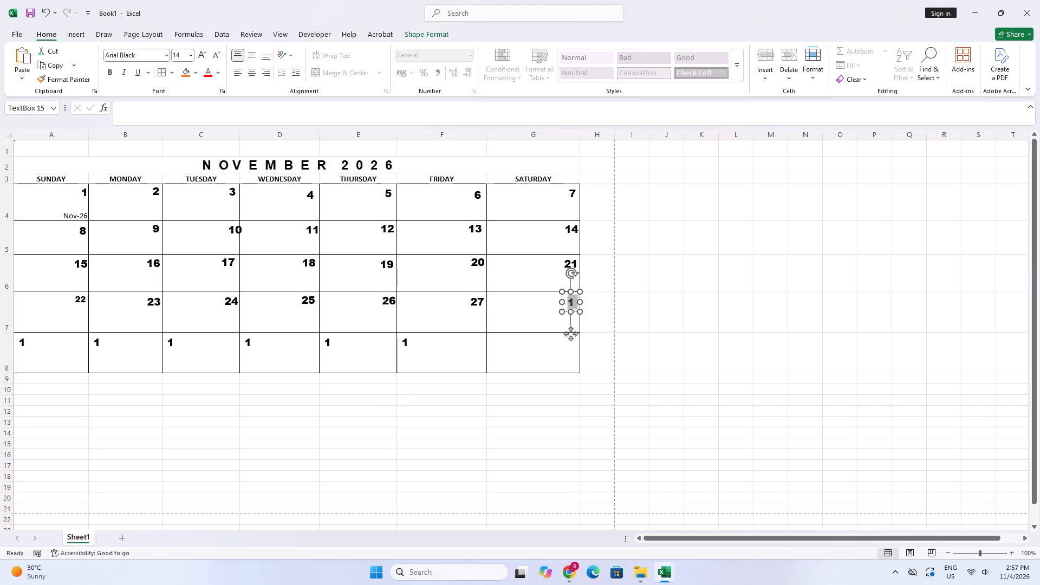
drag(577, 301, 573, 298)
key(2)
key(8)
click(418, 340)
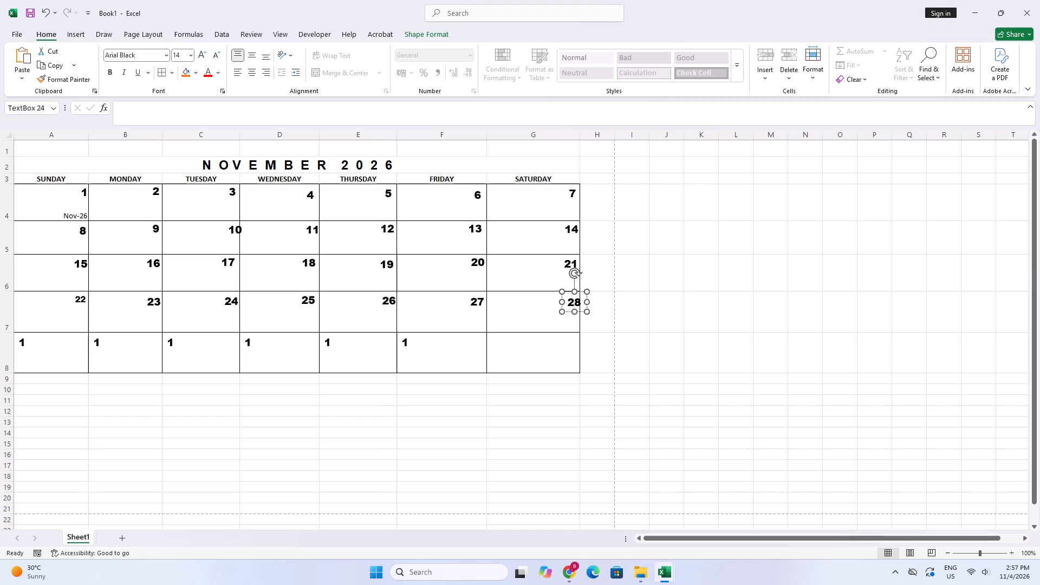
Nudge the text box numbered 28 so it sits inside the upper-right corner of cell G7.
click(571, 308)
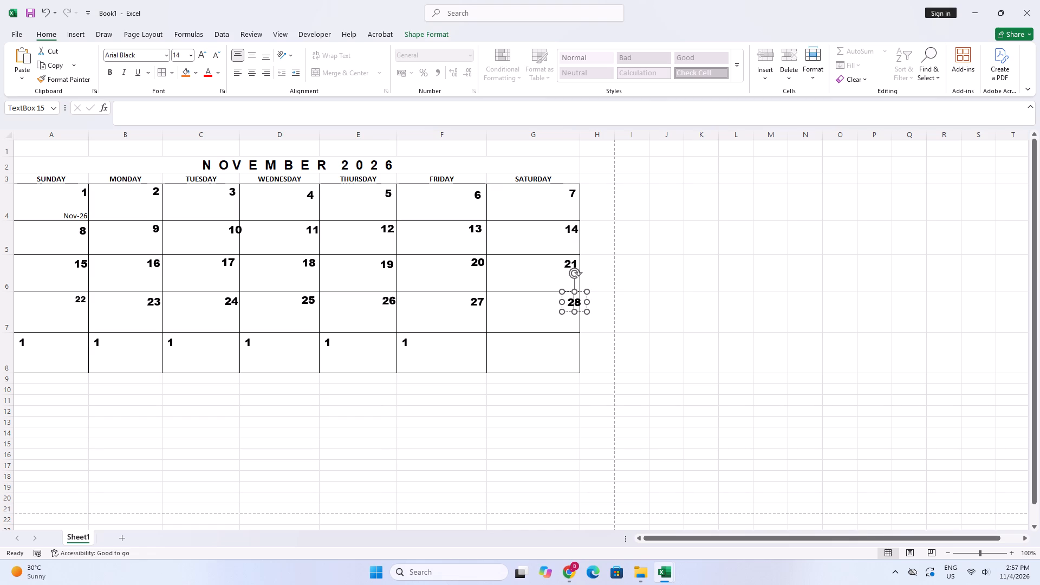
drag(568, 291, 568, 290)
drag(568, 290, 563, 291)
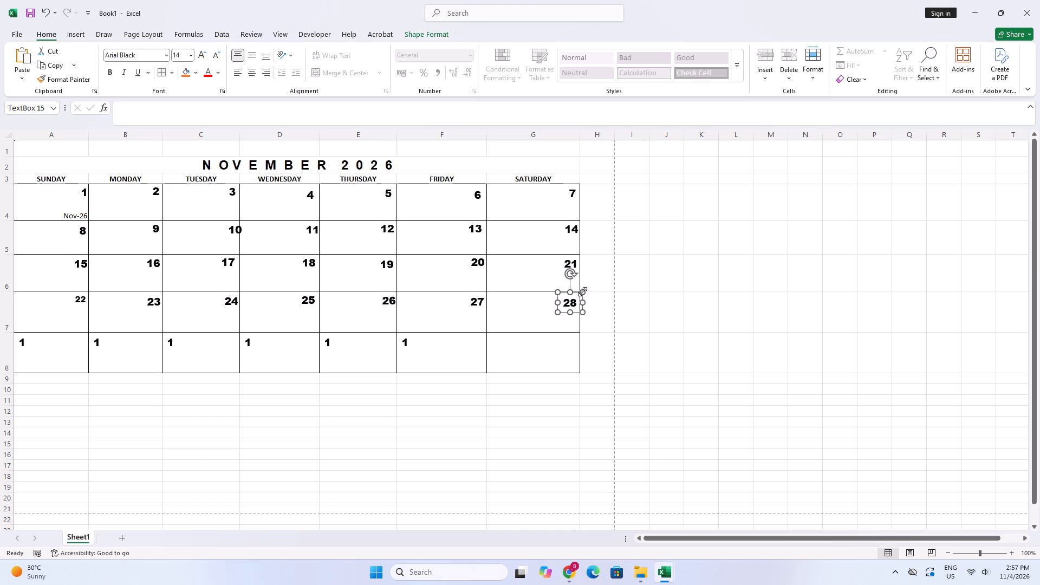
Move the fifth-week Sunday text box to the upper-right corner of cell A8 and replace its number with 29.
click(48, 339)
click(28, 340)
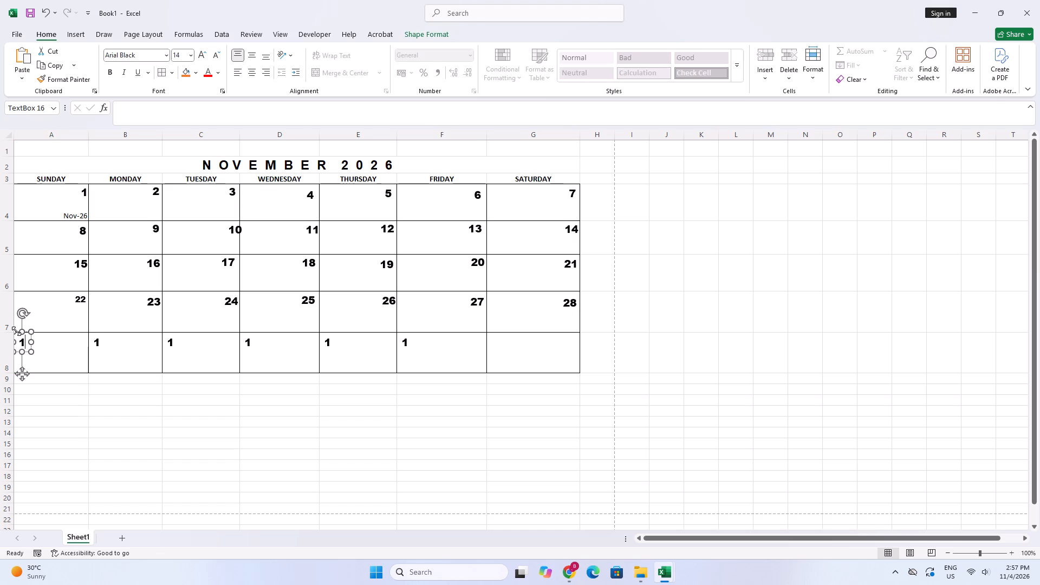
drag(18, 332, 61, 330)
drag(61, 330, 73, 332)
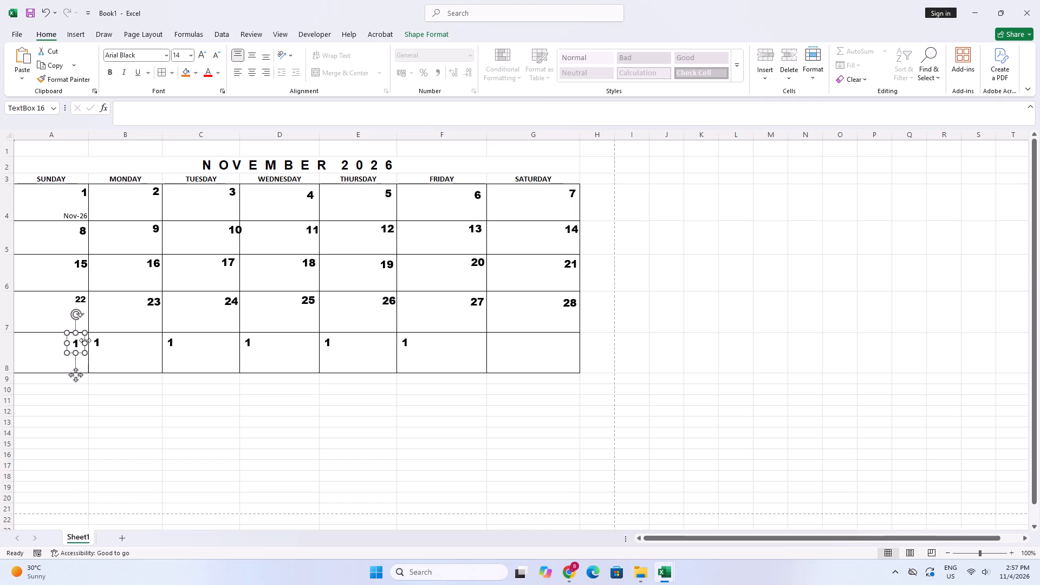
drag(73, 341, 84, 341)
key(2)
key(9)
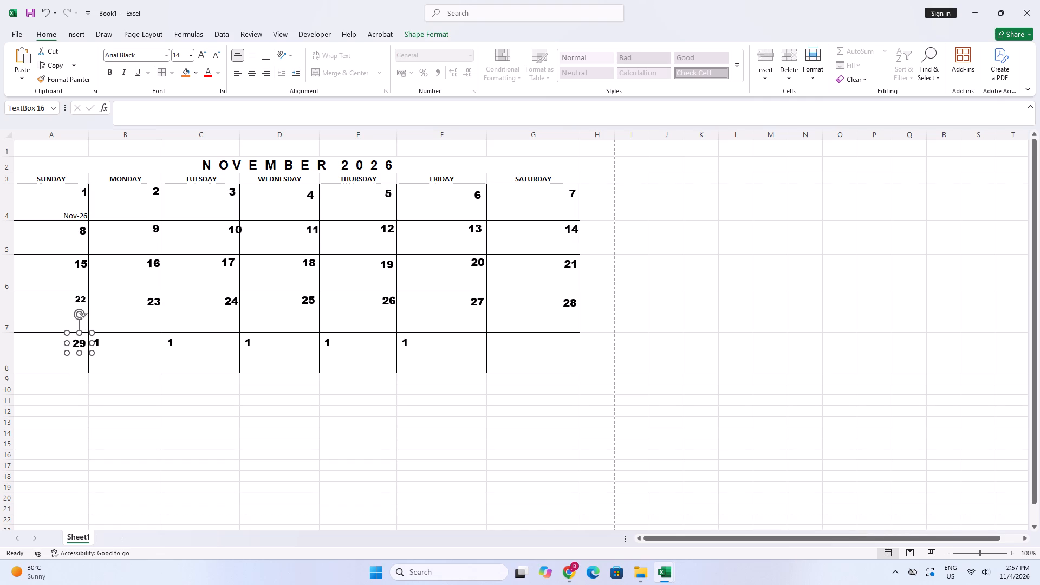
Move the fifth-week Monday text box to the upper-right corner of cell B8 and replace its number with 30.
click(103, 362)
click(100, 348)
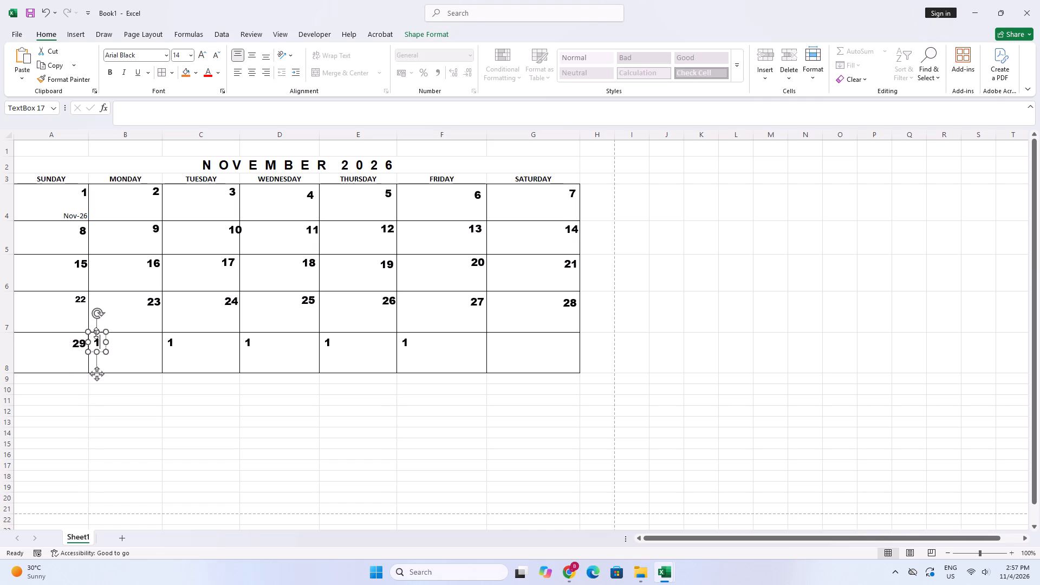
drag(93, 333, 146, 334)
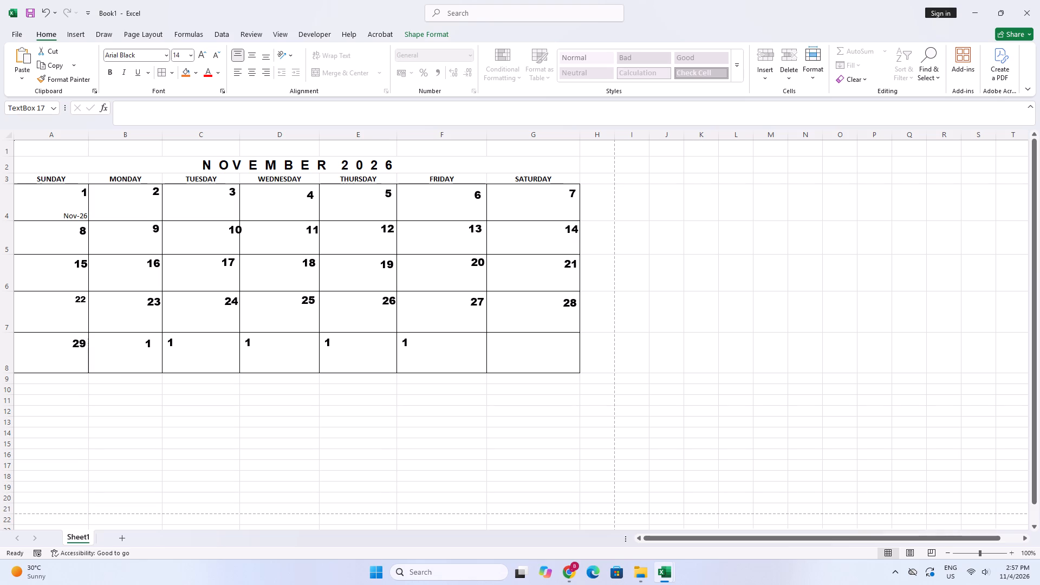
drag(146, 334, 146, 334)
click(145, 344)
drag(147, 343, 161, 343)
text(30)
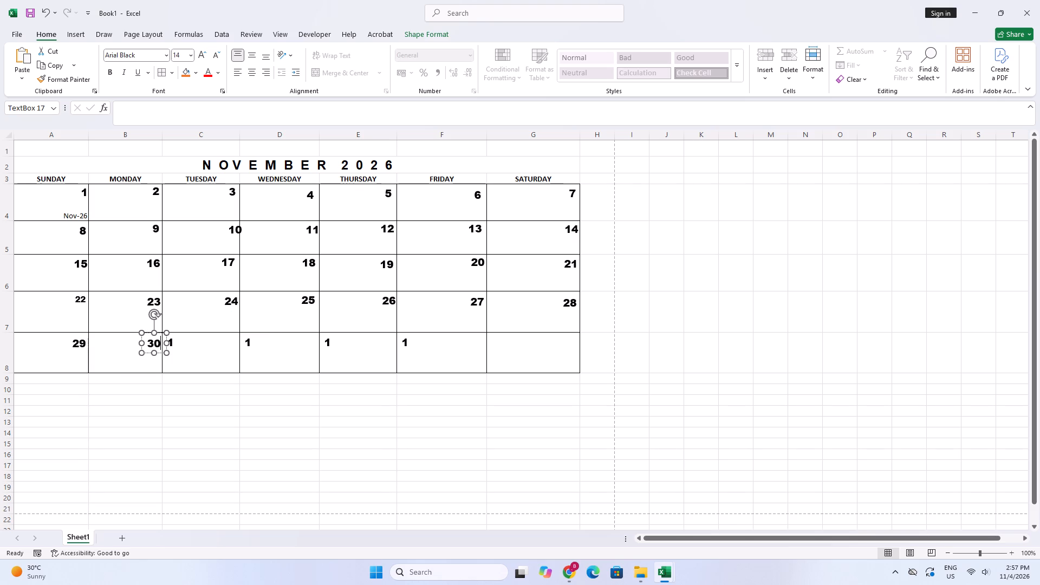
Move the fifth-week Tuesday text box to the upper-right corner of cell C8, change its number to 31, and nudge it inside the cell.
click(200, 355)
click(172, 342)
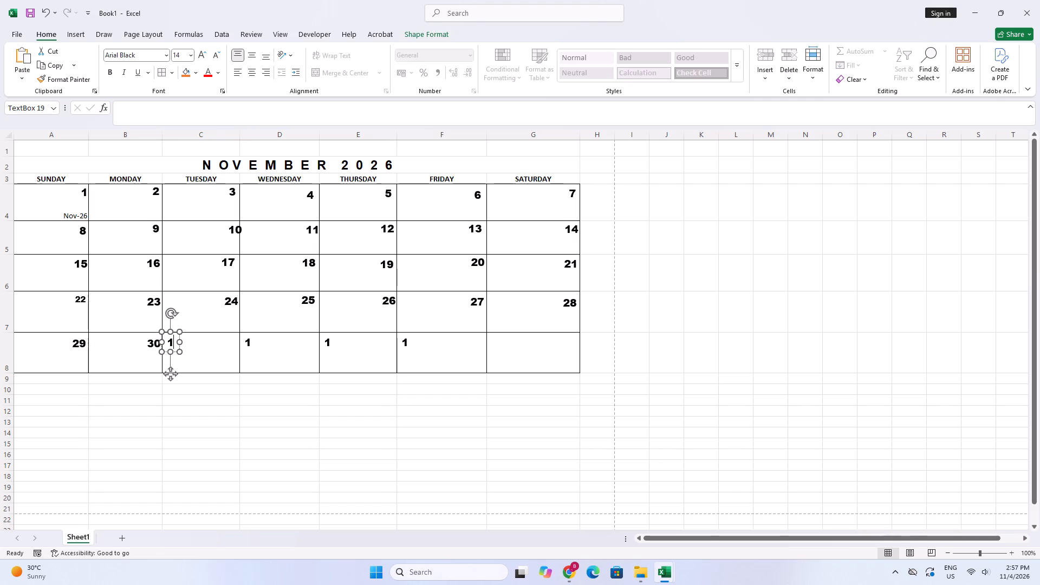
drag(166, 333, 227, 334)
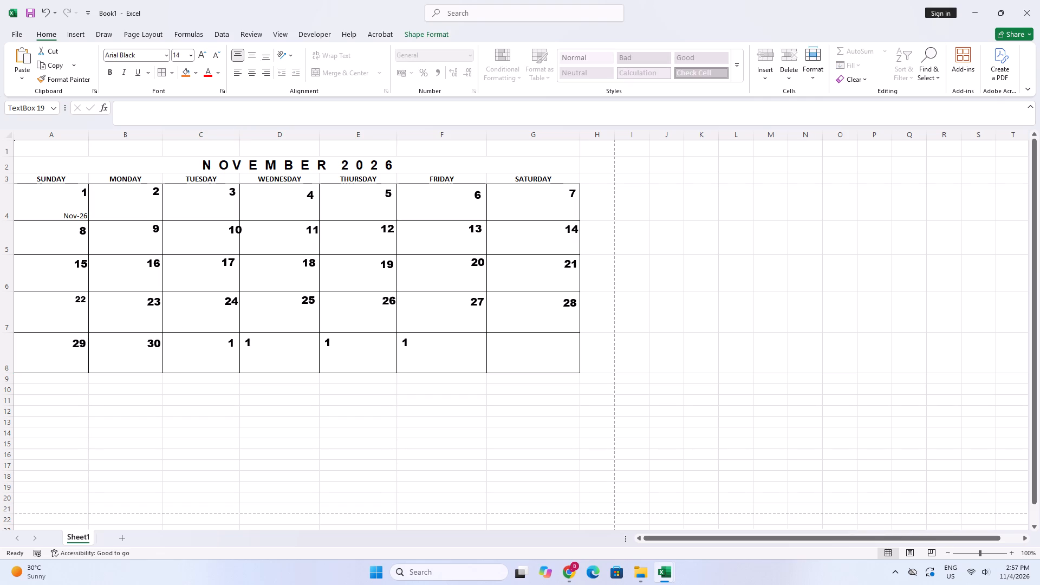
drag(227, 334, 227, 333)
click(233, 341)
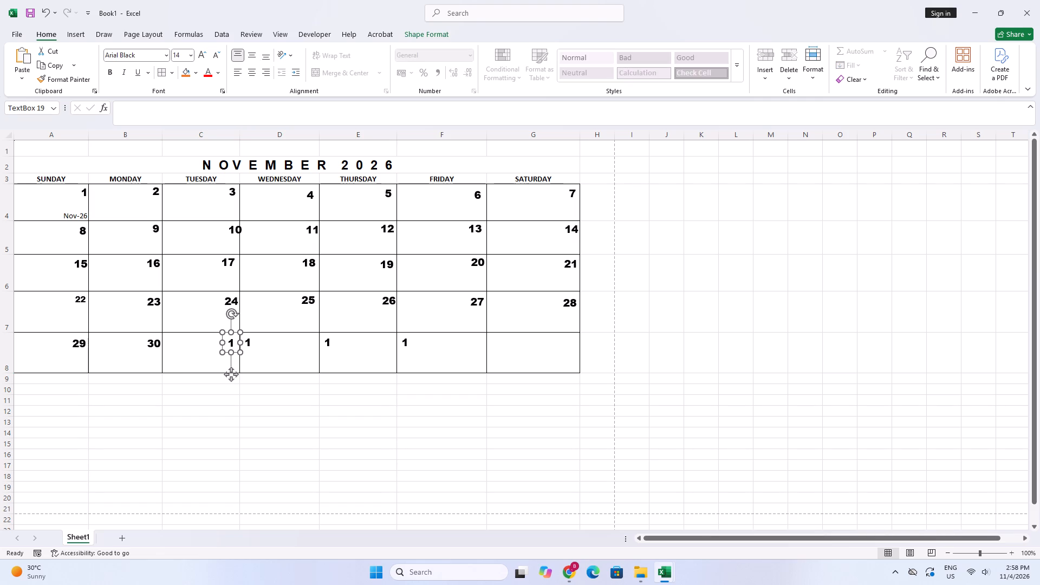
click(227, 341)
key(3)
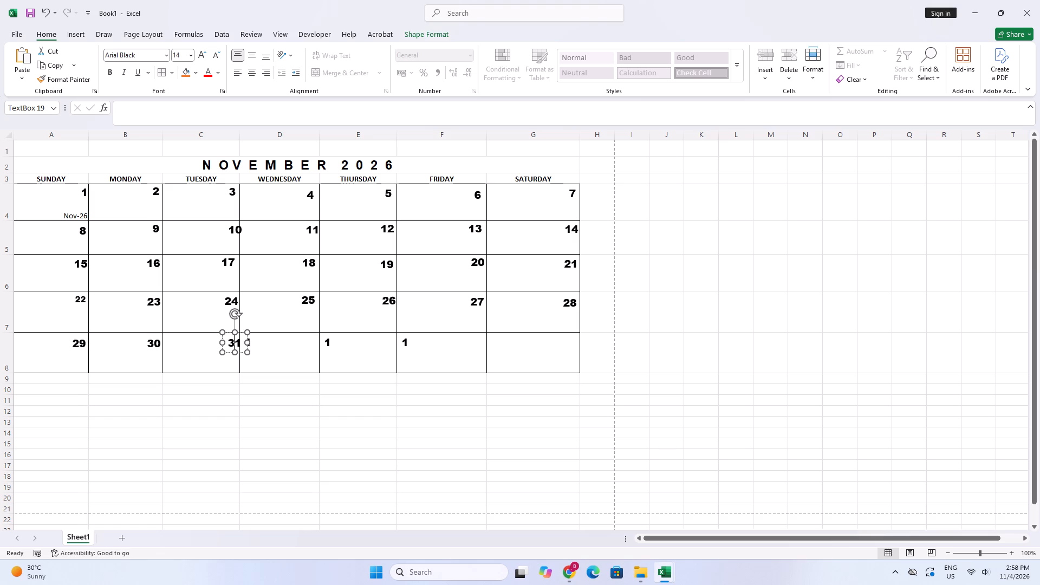
click(264, 354)
click(237, 348)
drag(228, 331, 223, 333)
drag(223, 333, 223, 331)
Delete the leftover text boxes numbered 1 from the fifth-week Wednesday, Thursday and Friday cells D8, E8 and F8.
click(254, 342)
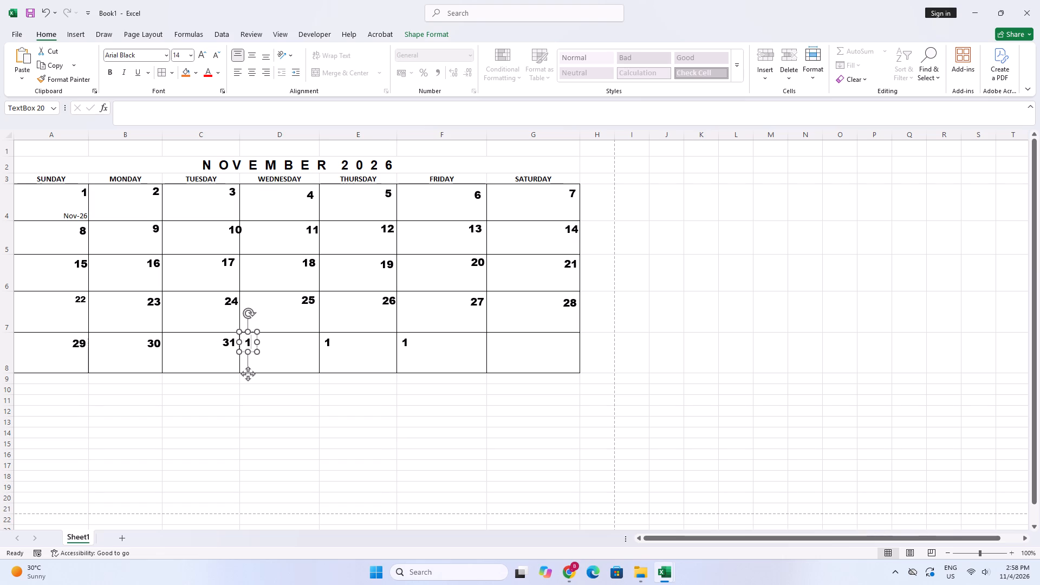
key(Delete)
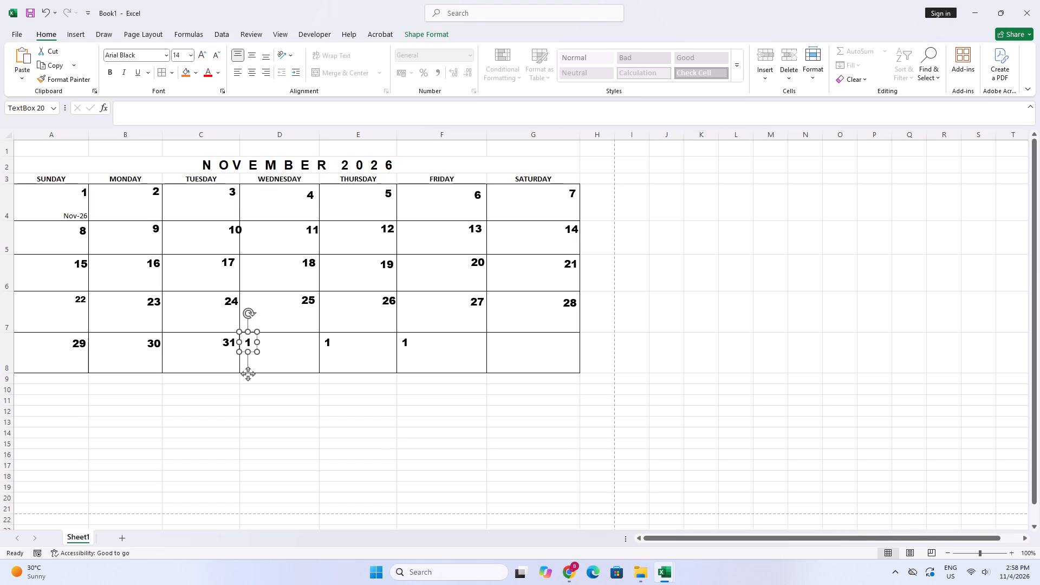
click(252, 330)
key(Delete)
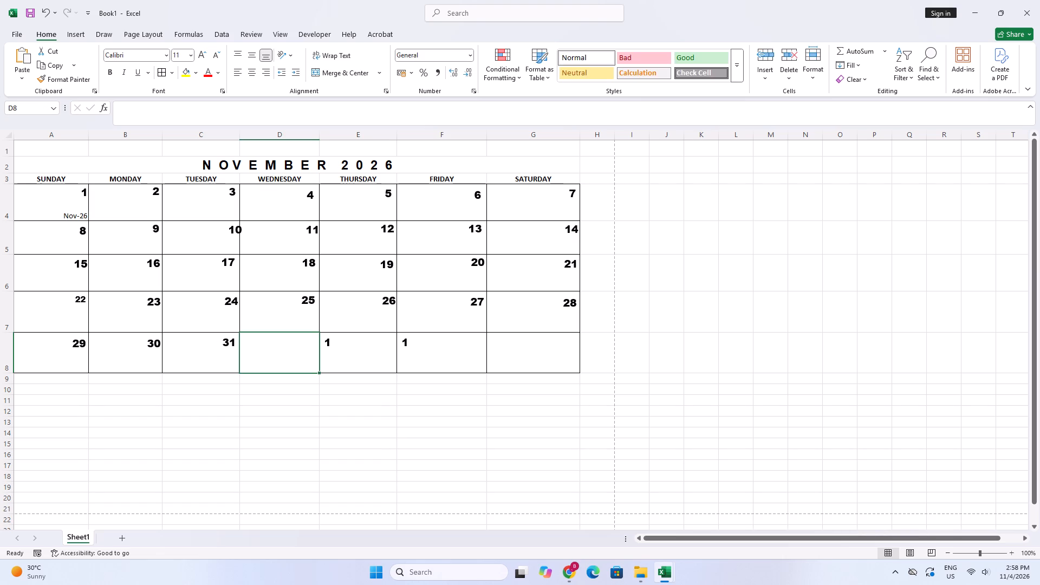
click(327, 346)
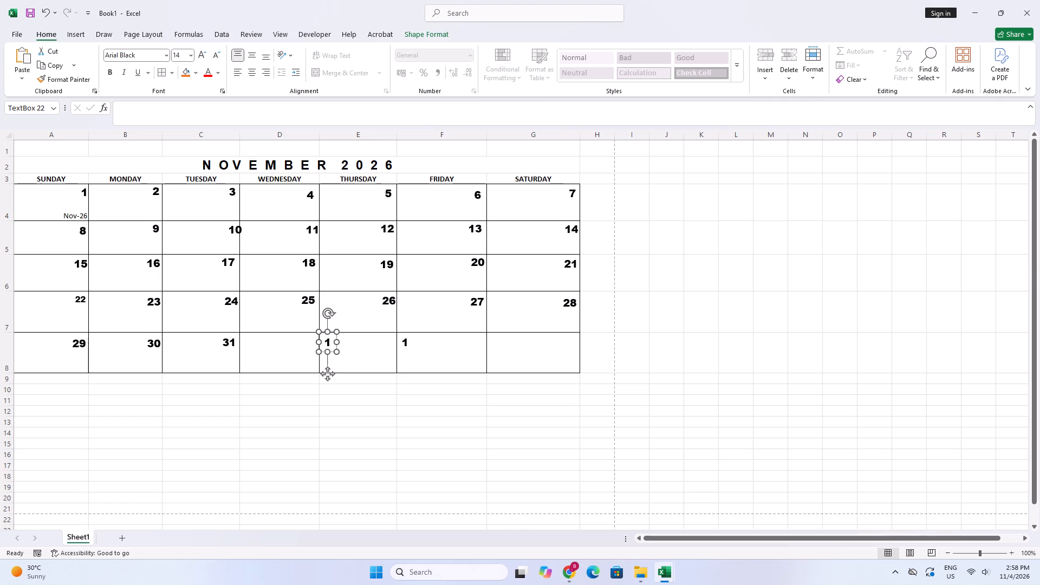
click(332, 330)
key(Delete)
click(404, 341)
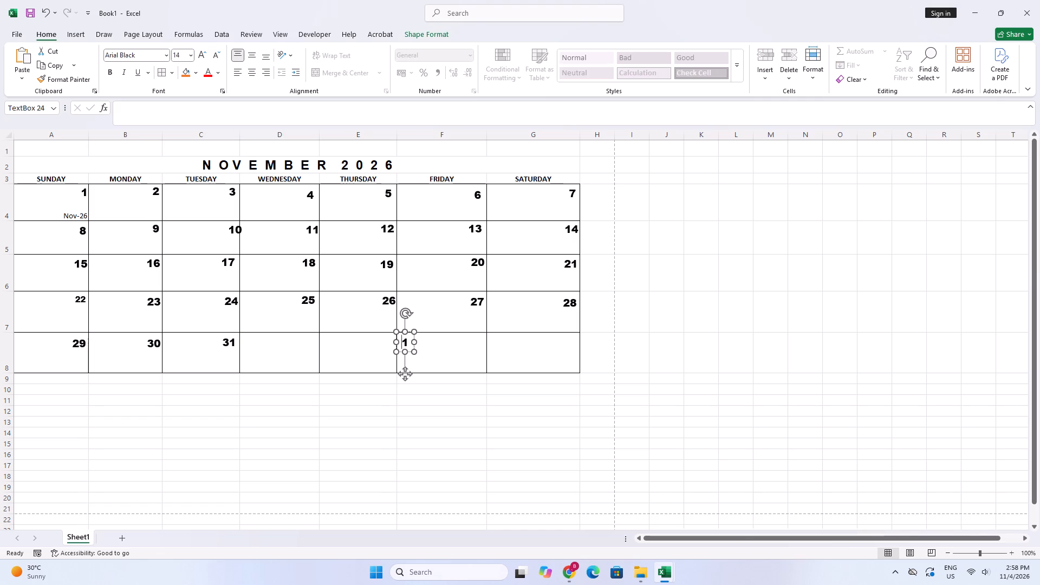
click(401, 331)
key(Delete)
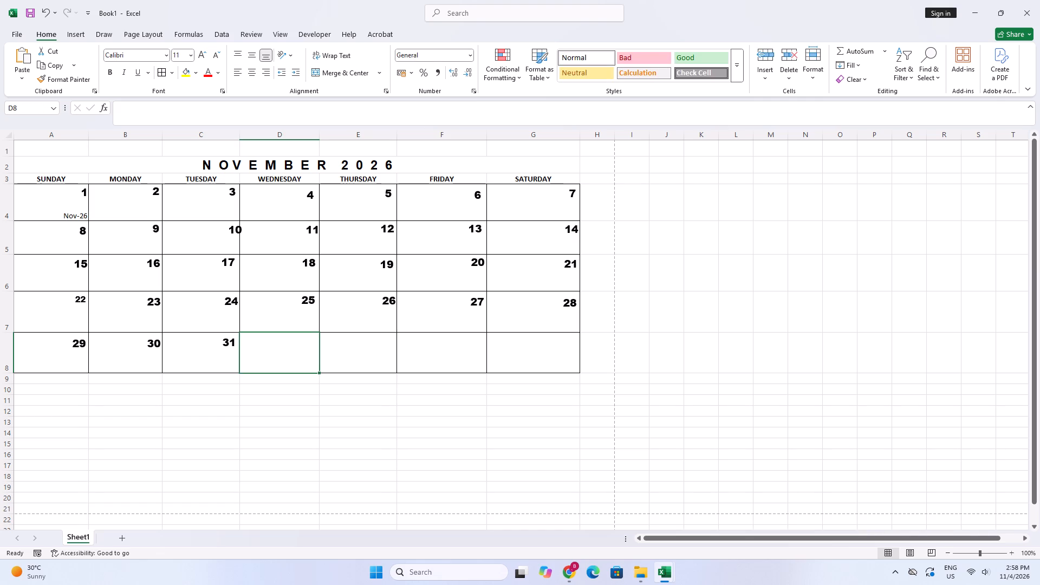
Select cell A4, which holds the stray Nov-26 date.
click(79, 214)
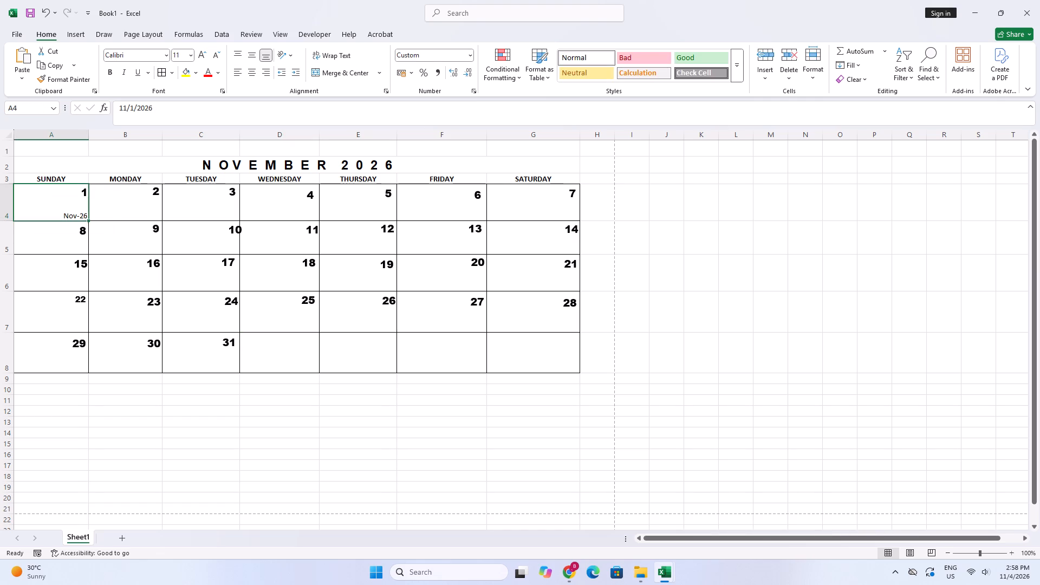
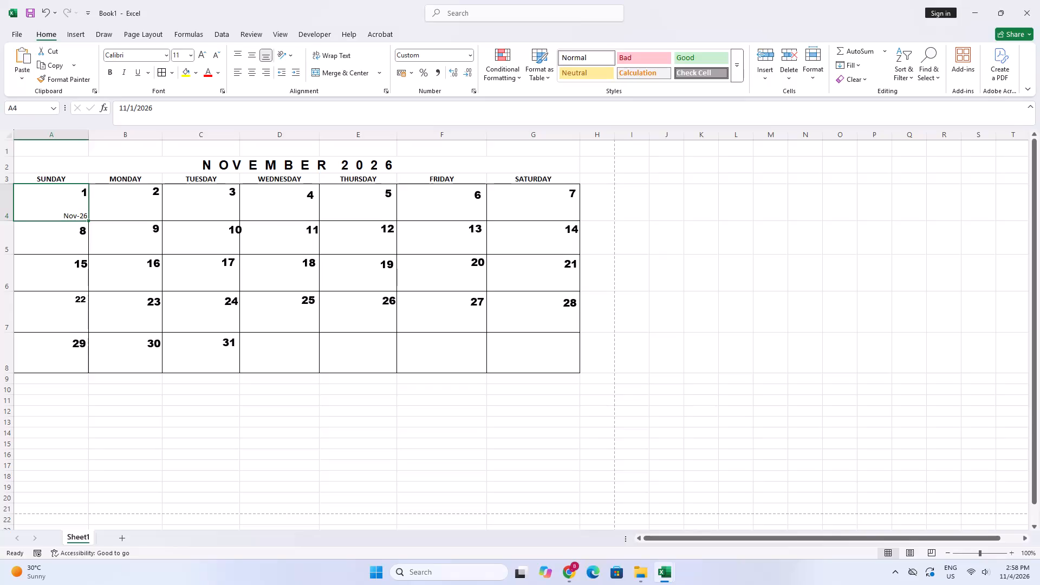
Clear the stray Nov-26 date from cell A4.
key(Delete)
Enter the rank FO1 followed by the officer's name in the Tuesday the 3rd cell, C4.
key(Right)
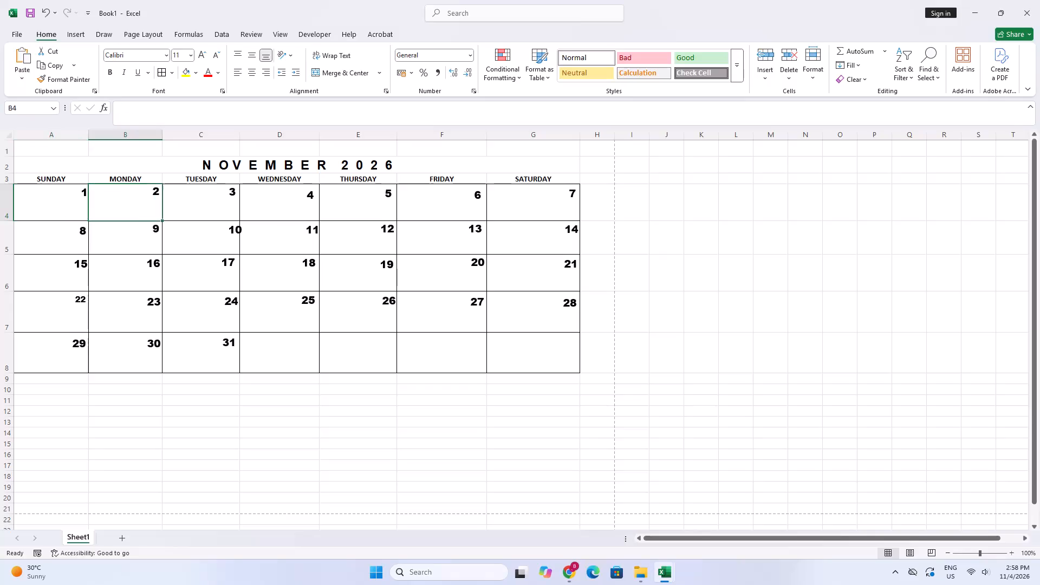
key(Right)
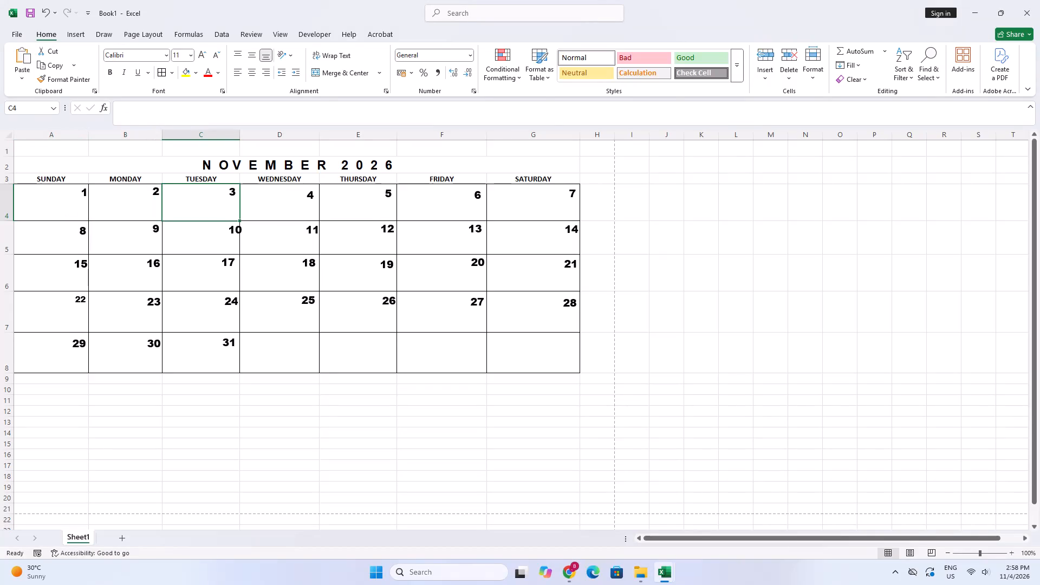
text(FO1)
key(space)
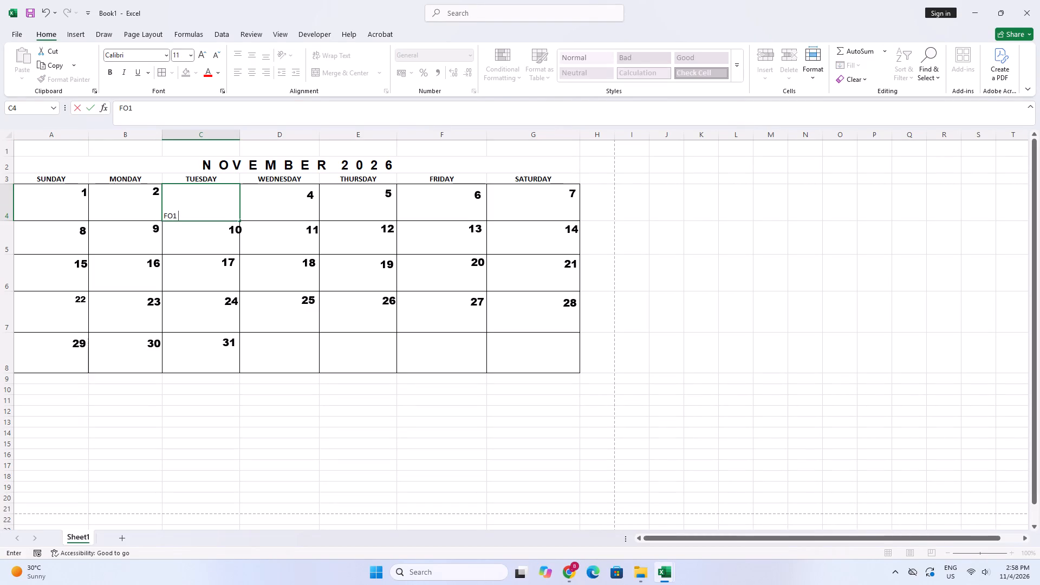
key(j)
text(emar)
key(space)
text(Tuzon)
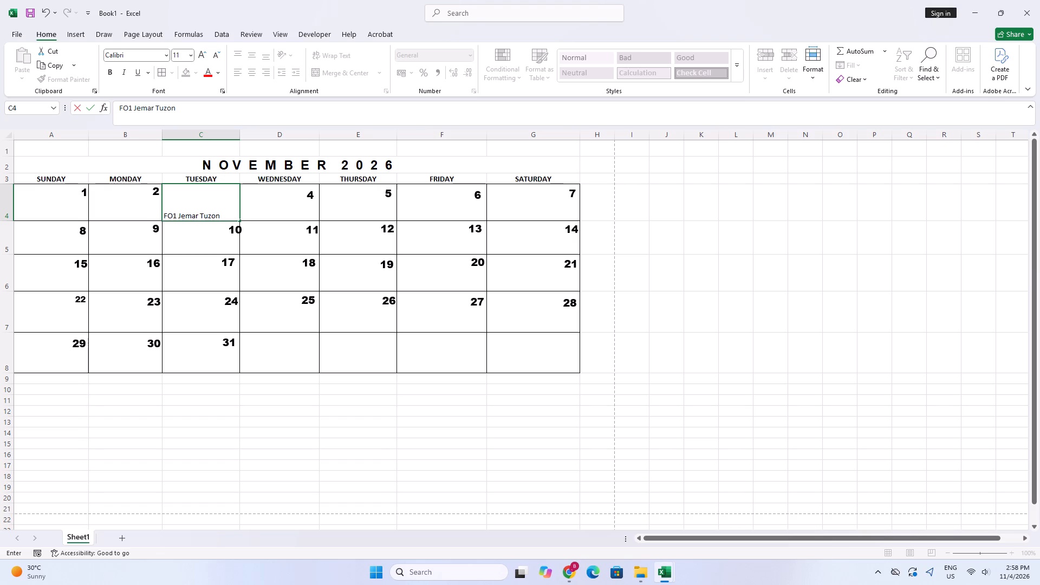
click(284, 246)
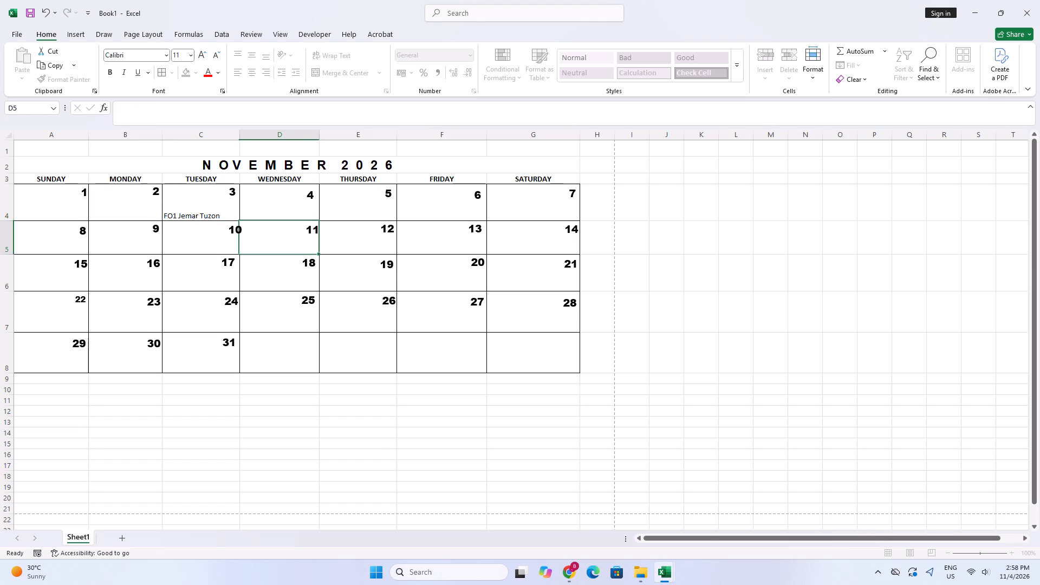
Centre the officer entry in cell C4 horizontally and vertically, and format it in Arial at size 12.
click(199, 219)
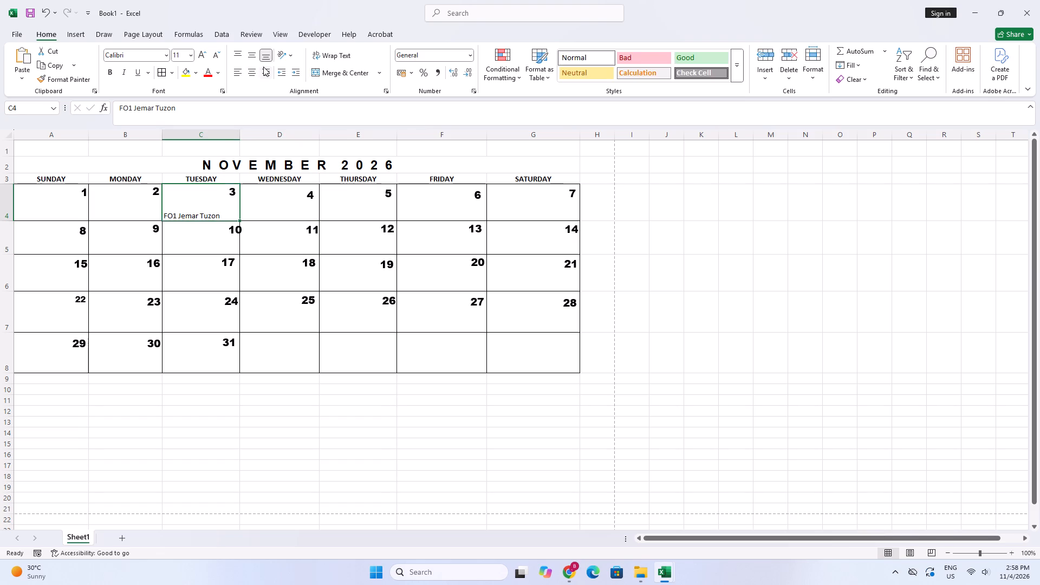
click(253, 73)
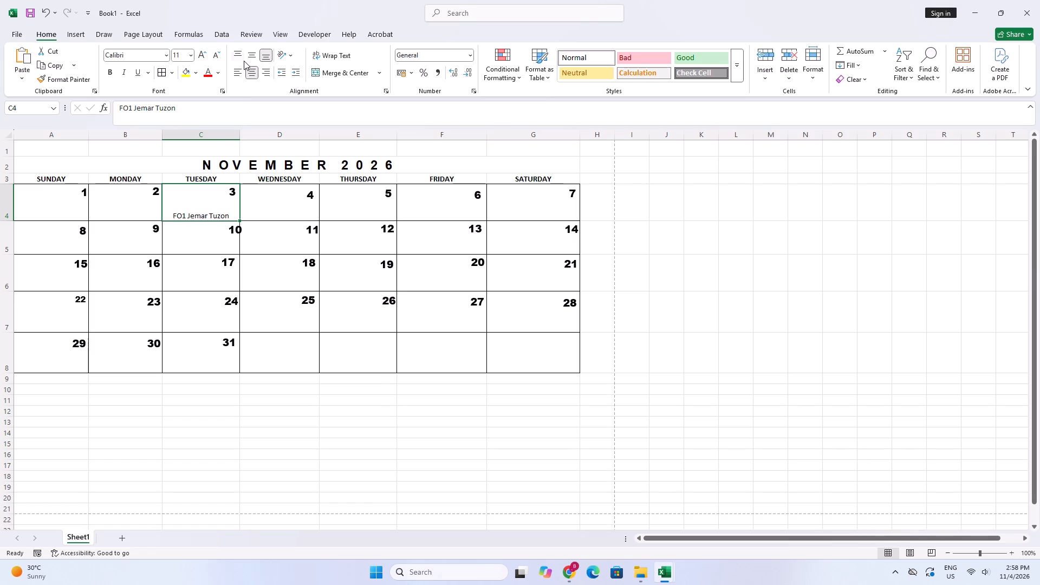
click(250, 56)
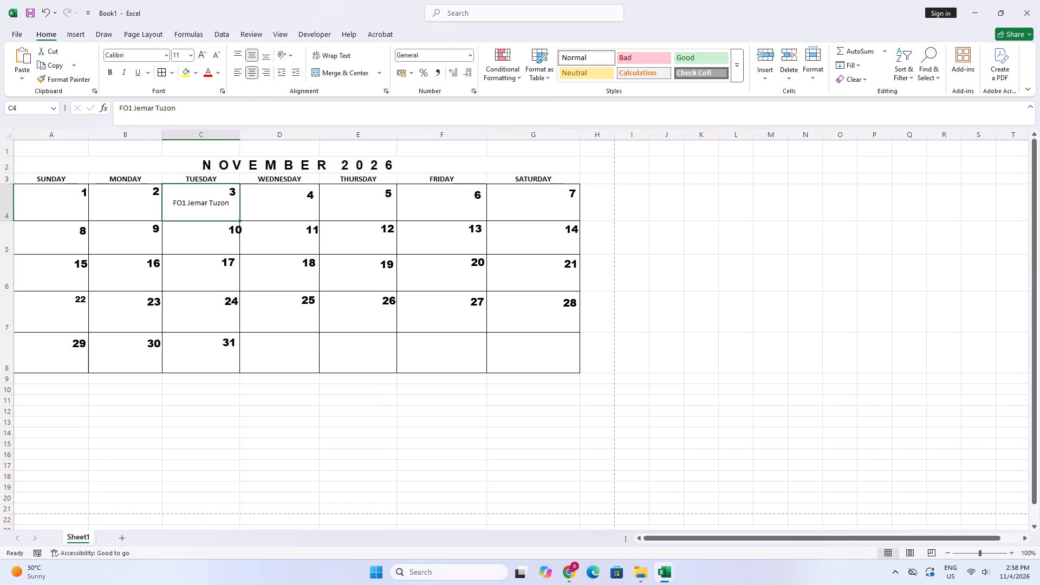
click(164, 56)
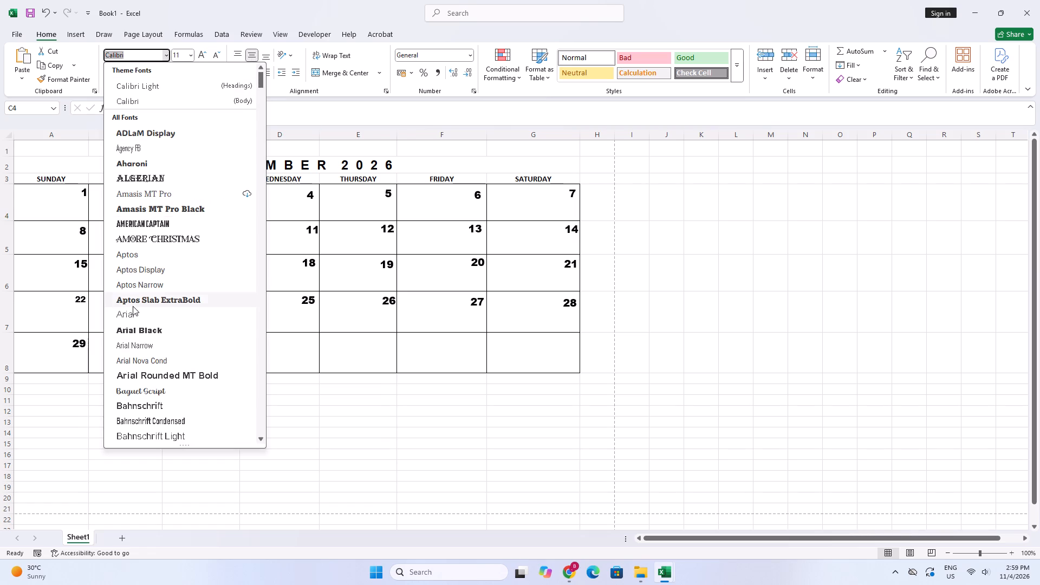
click(126, 317)
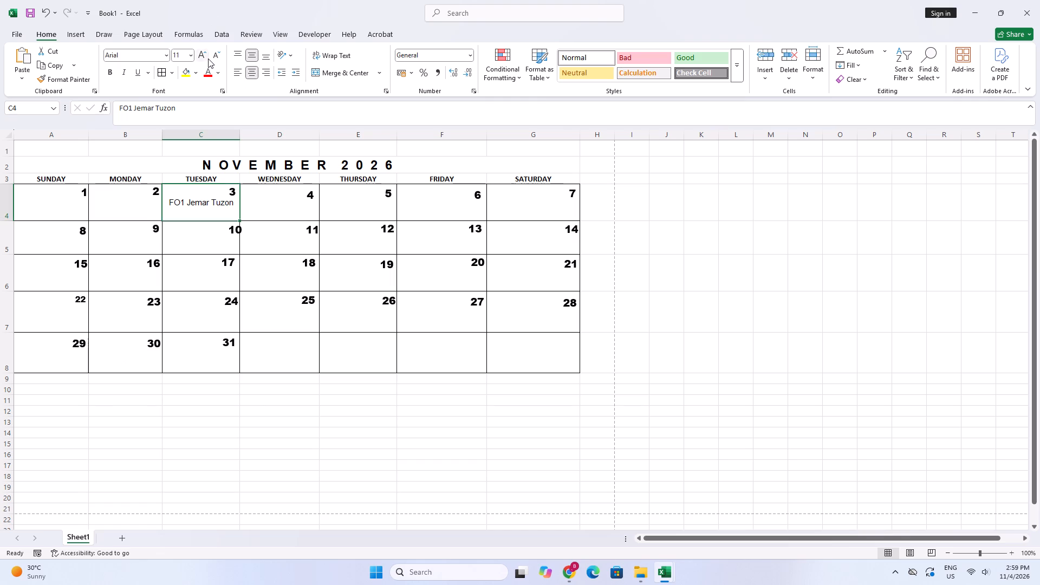
click(203, 56)
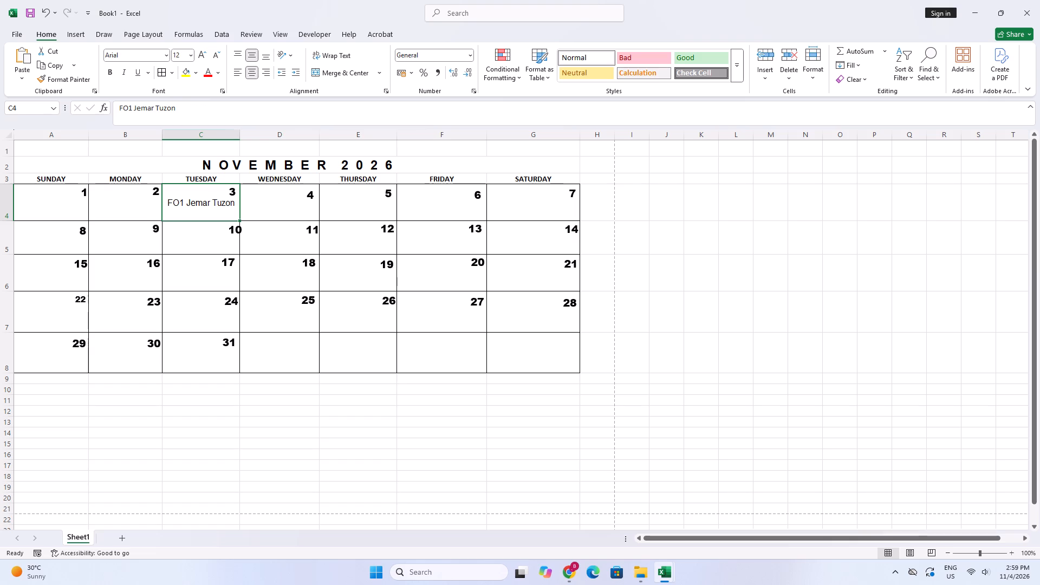
Enlarge the NOVEMBER 2026 title in row 2 to font size 20.
click(296, 213)
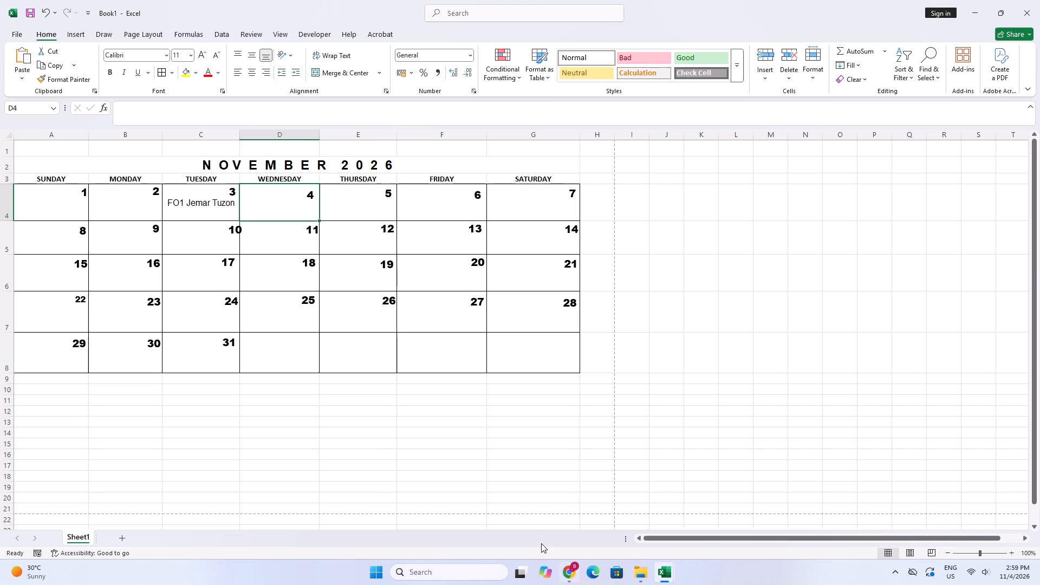
click(298, 164)
click(200, 56)
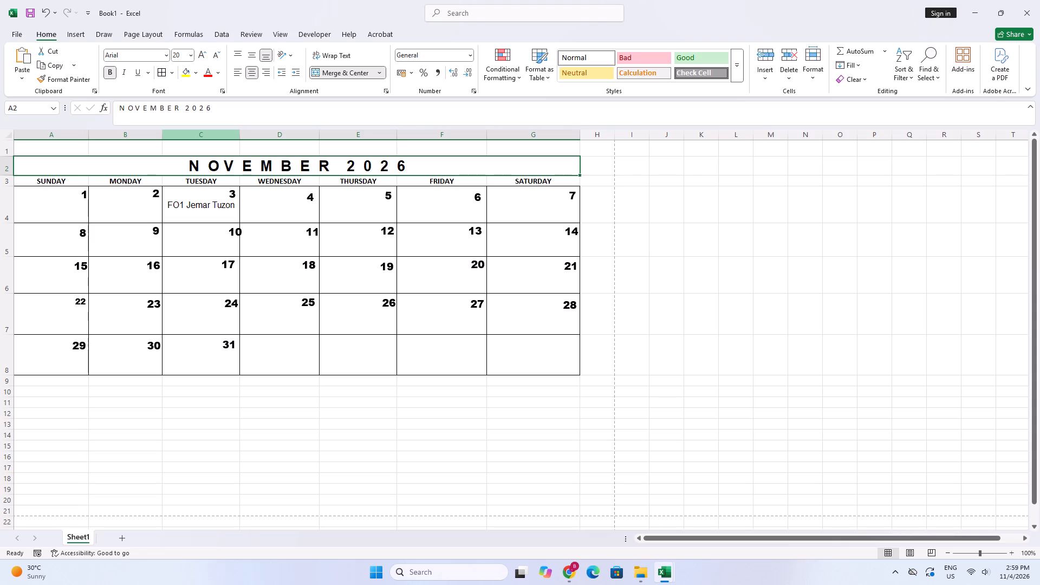
Increase the heights of the five calendar week rows, working from row 8 up to row 4.
drag(10, 375, 11, 385)
drag(8, 333, 10, 346)
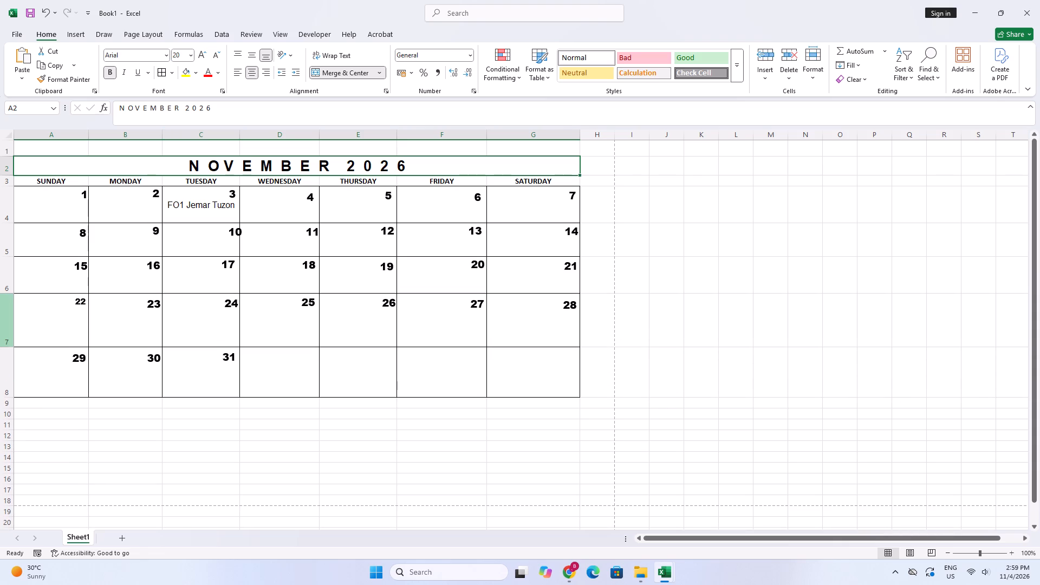
drag(11, 291, 12, 301)
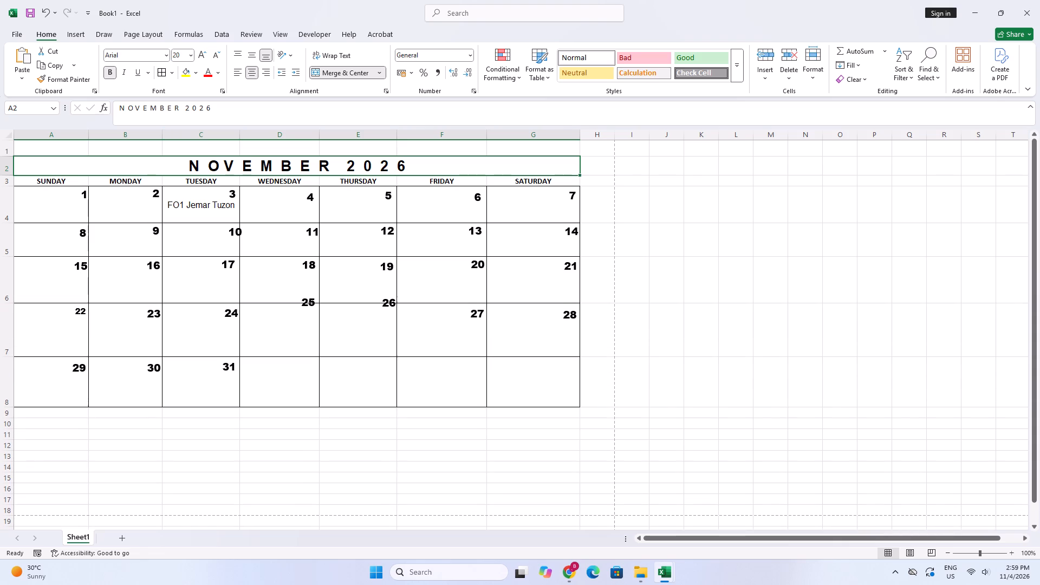
drag(11, 255, 14, 268)
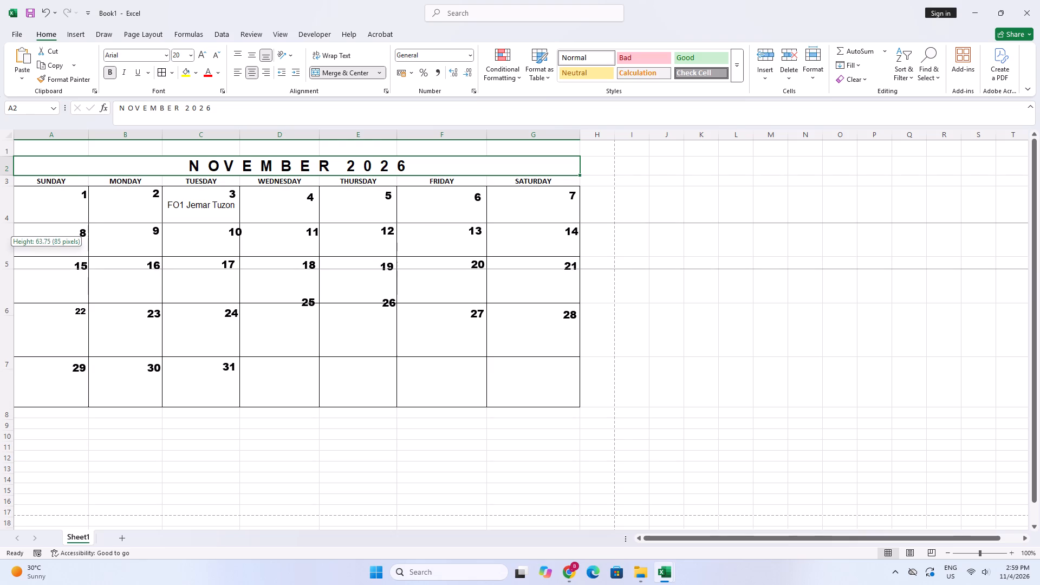
drag(14, 268, 14, 269)
drag(9, 221, 13, 235)
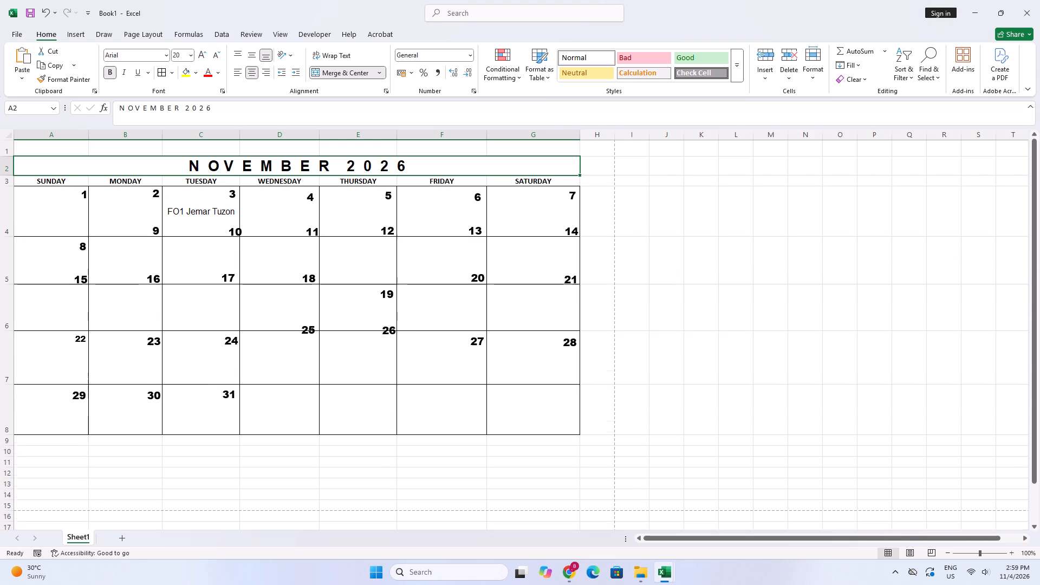
Examine the calendar's layout on the page in the print preview and return to the sheet.
click(19, 30)
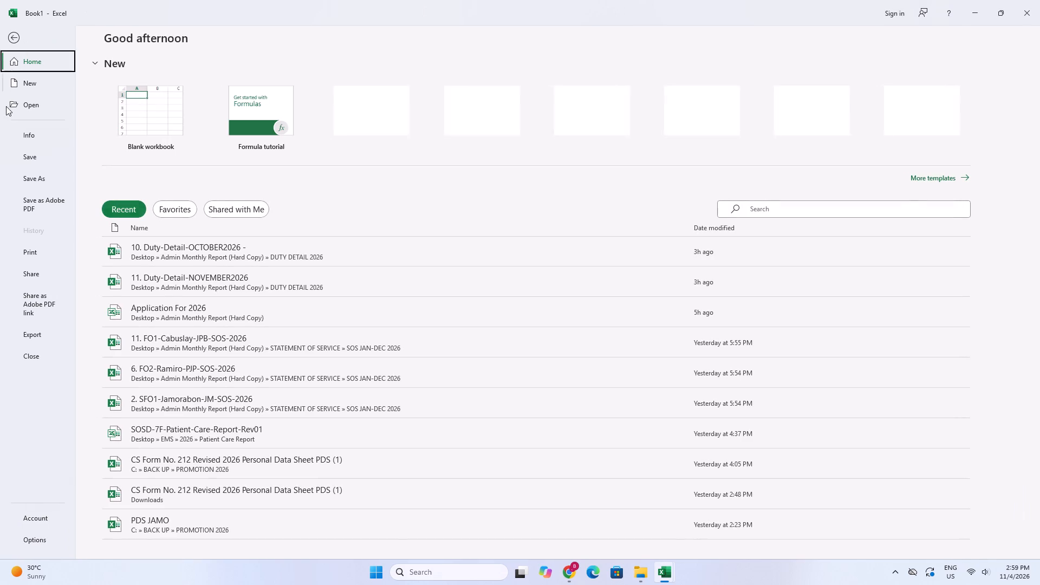
click(29, 256)
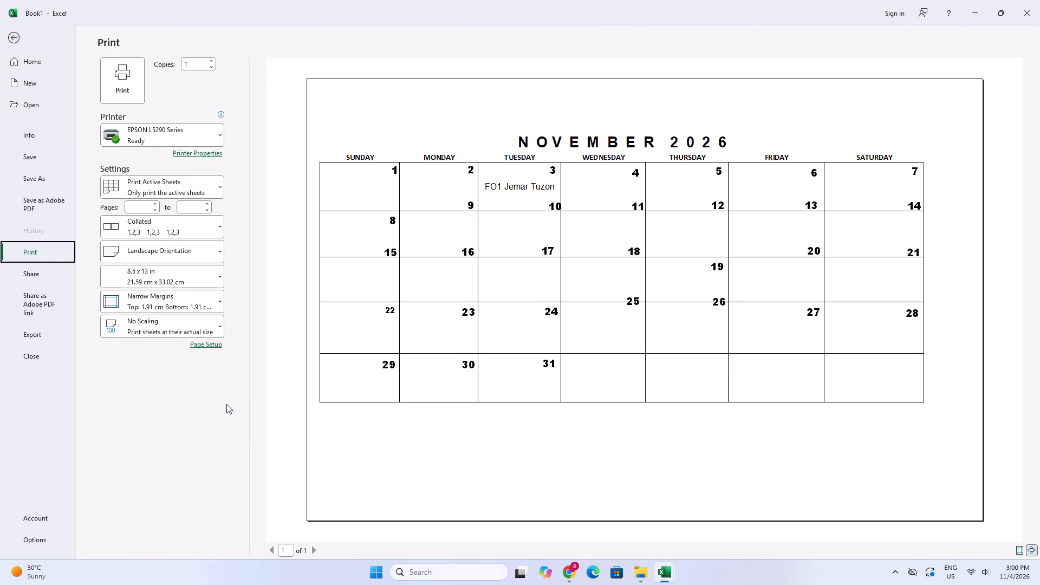
click(14, 40)
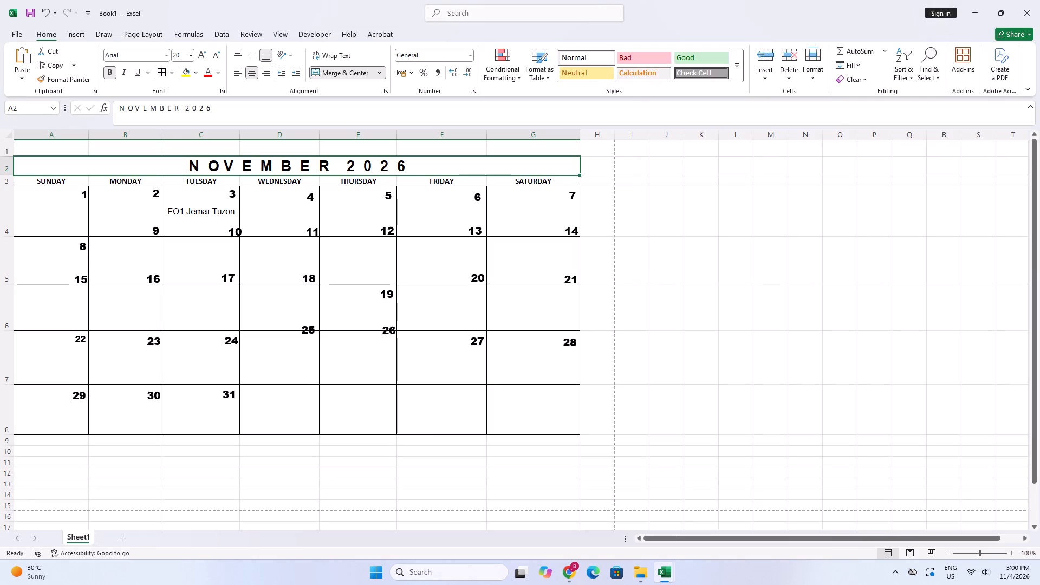
Widen the Sunday column A to a width of about 22.
drag(88, 134, 94, 133)
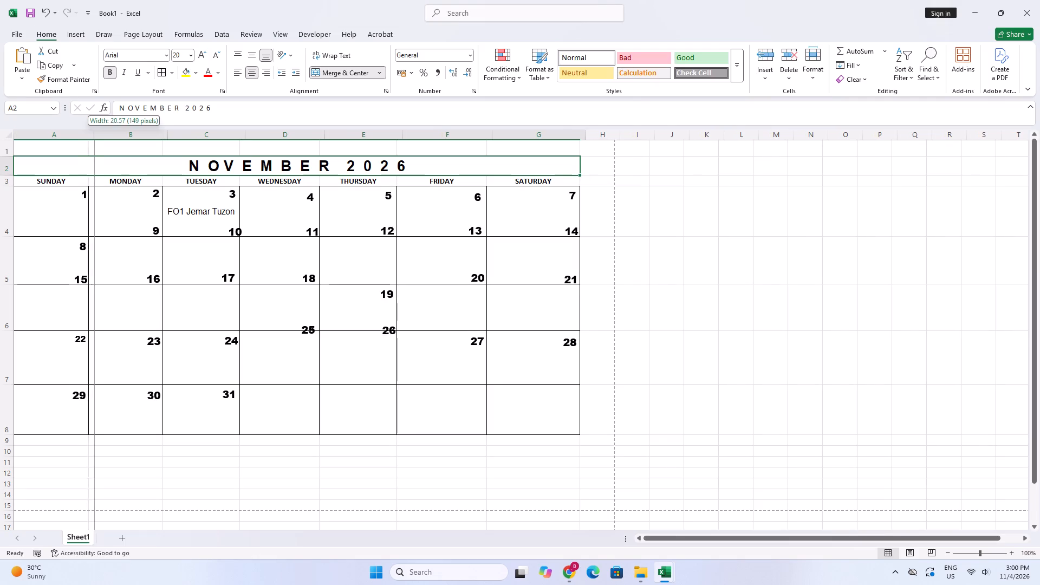
drag(94, 133, 99, 133)
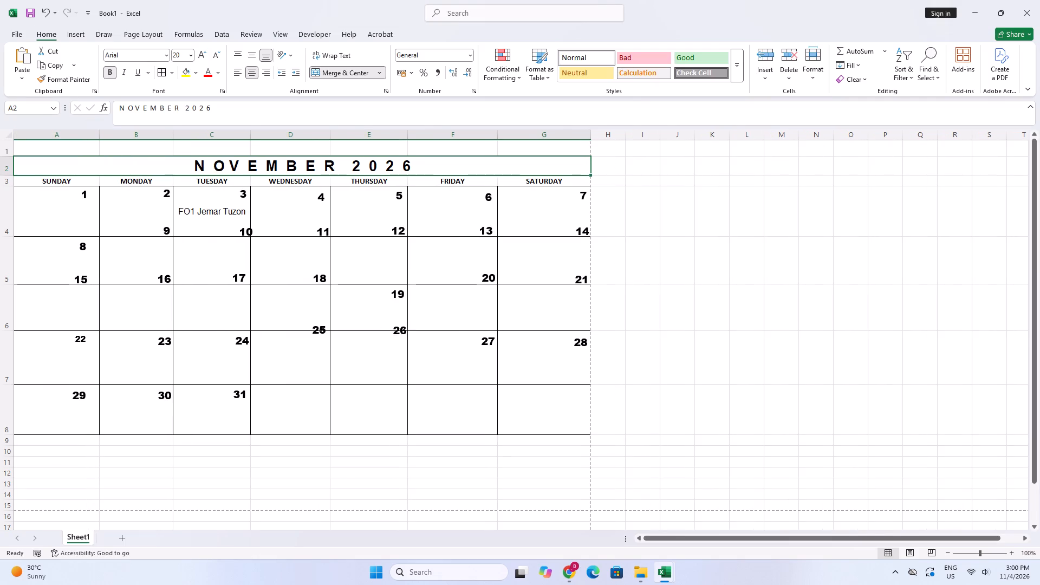
Check the exact width of column A from cell A1.
click(78, 222)
click(82, 151)
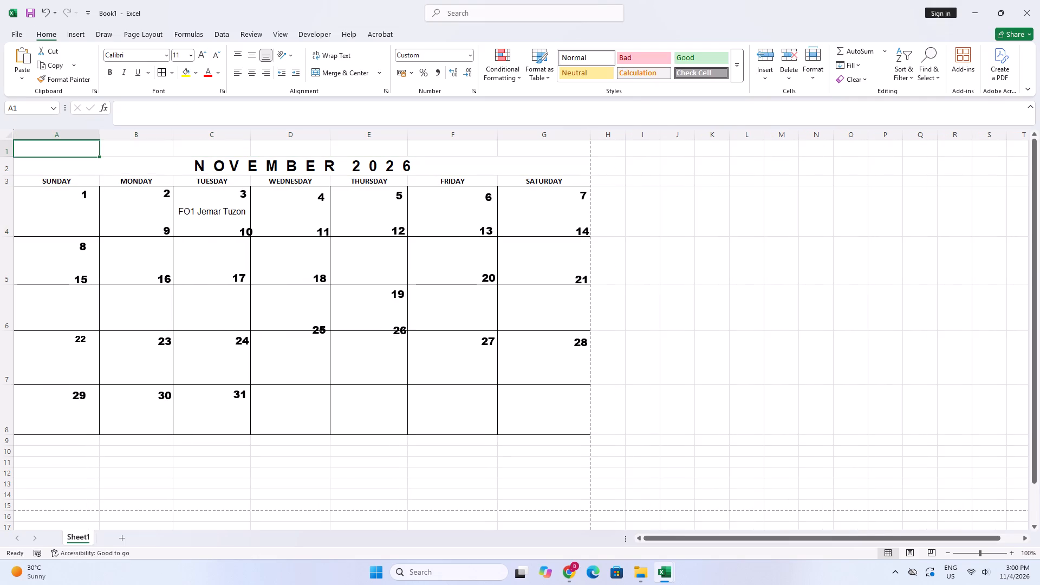
click(224, 36)
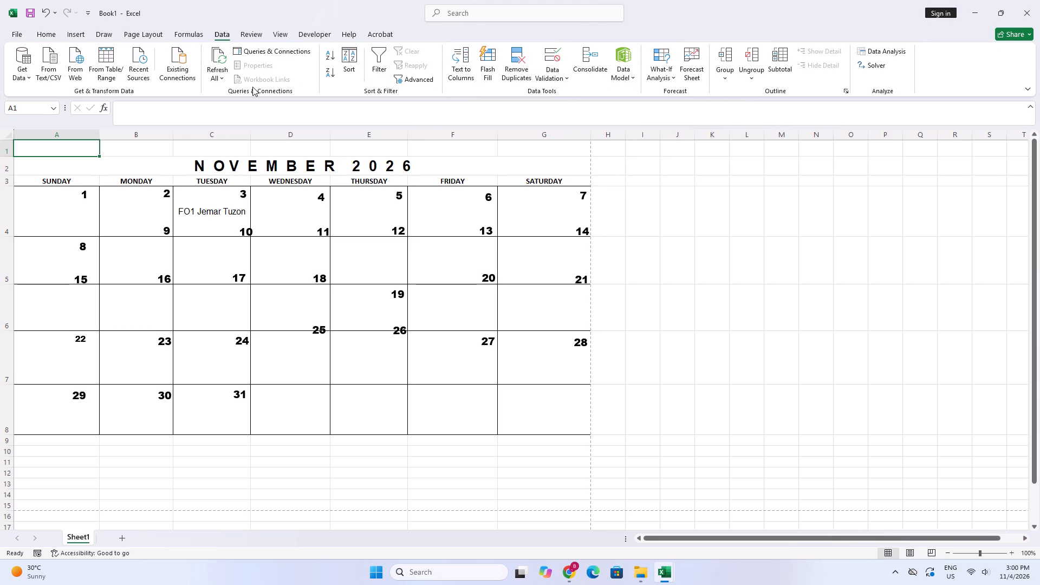
click(42, 34)
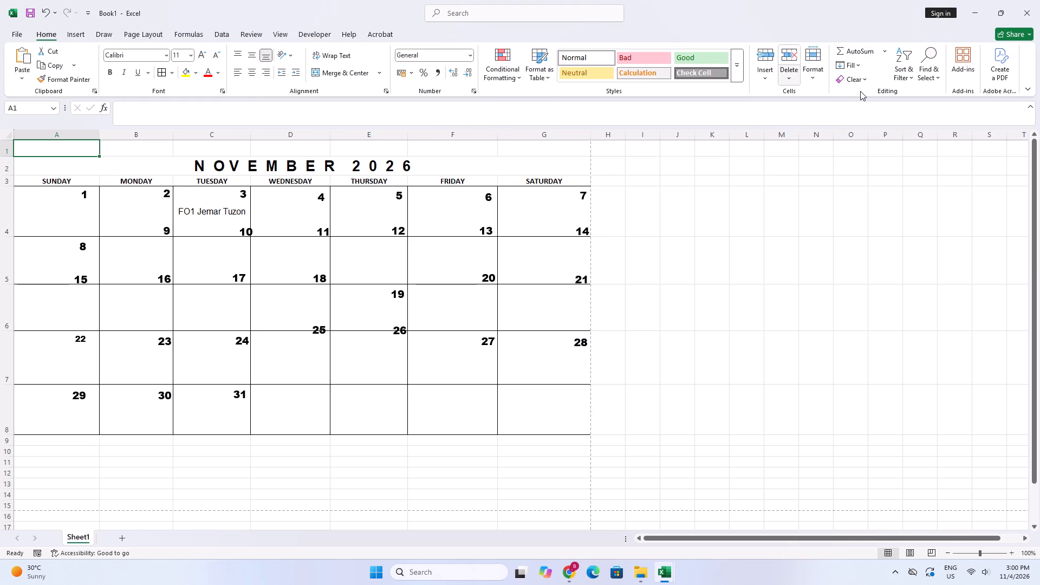
click(813, 77)
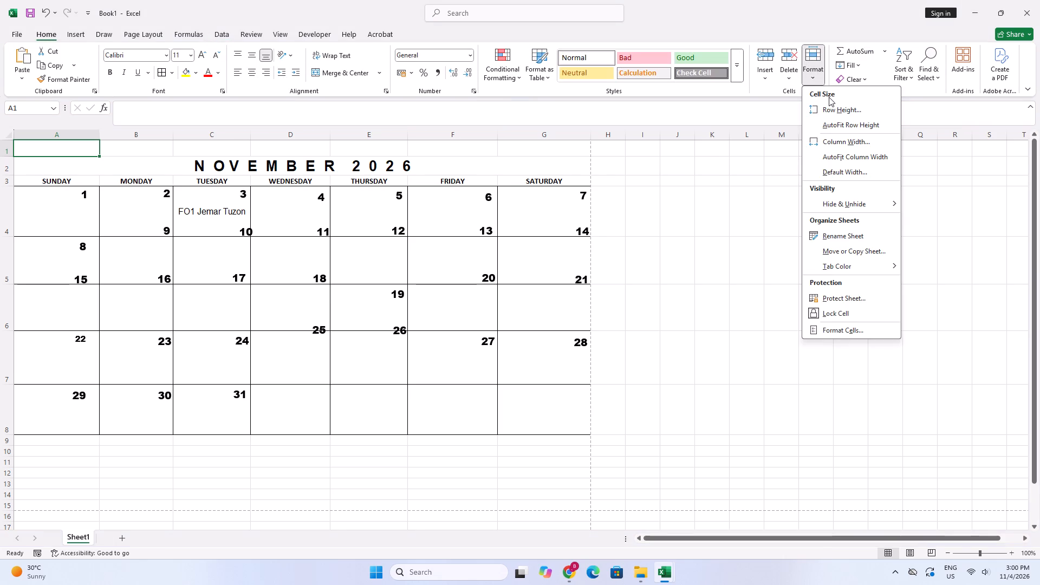
click(851, 143)
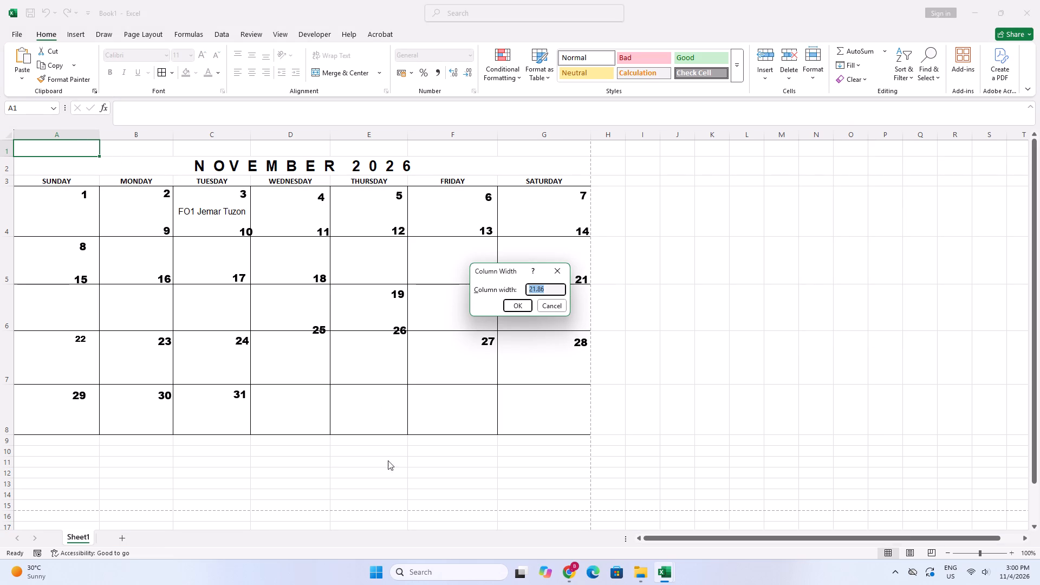
click(385, 488)
click(563, 267)
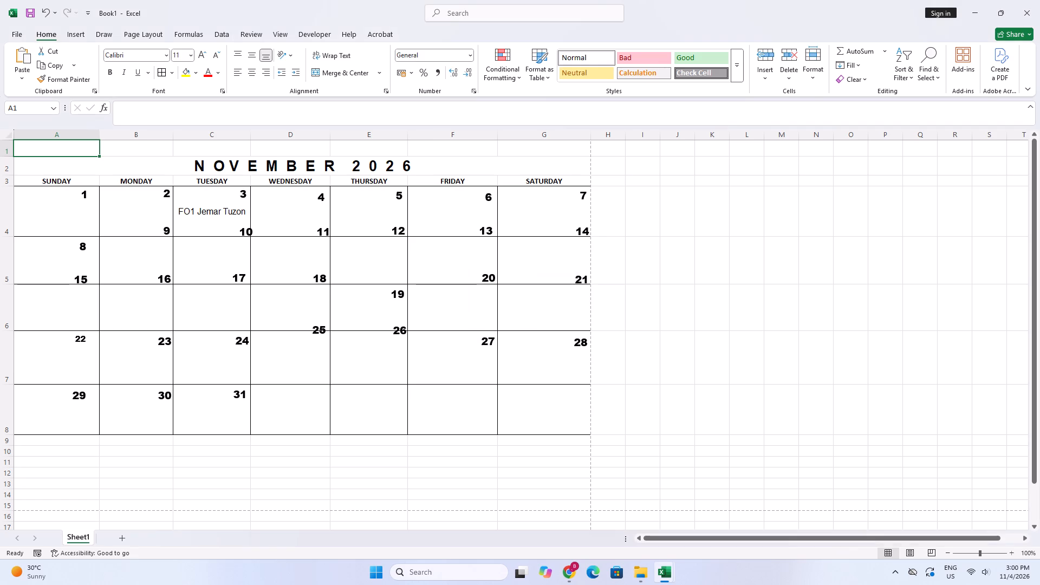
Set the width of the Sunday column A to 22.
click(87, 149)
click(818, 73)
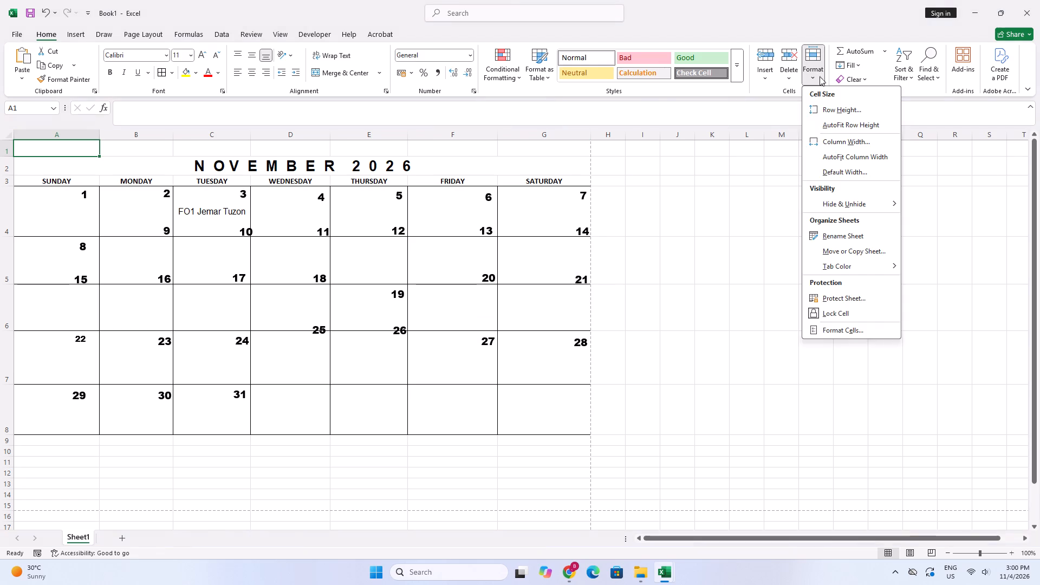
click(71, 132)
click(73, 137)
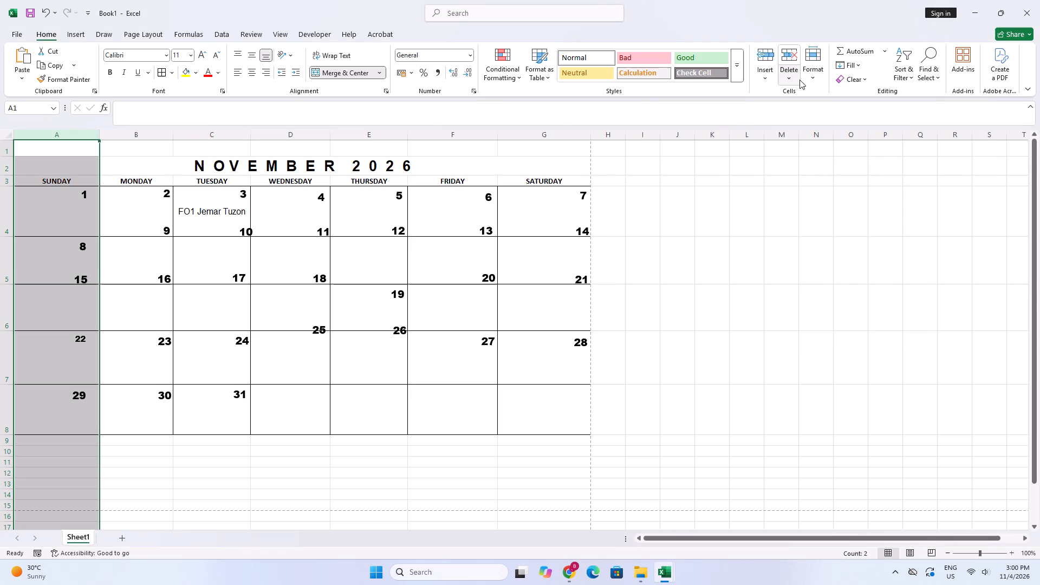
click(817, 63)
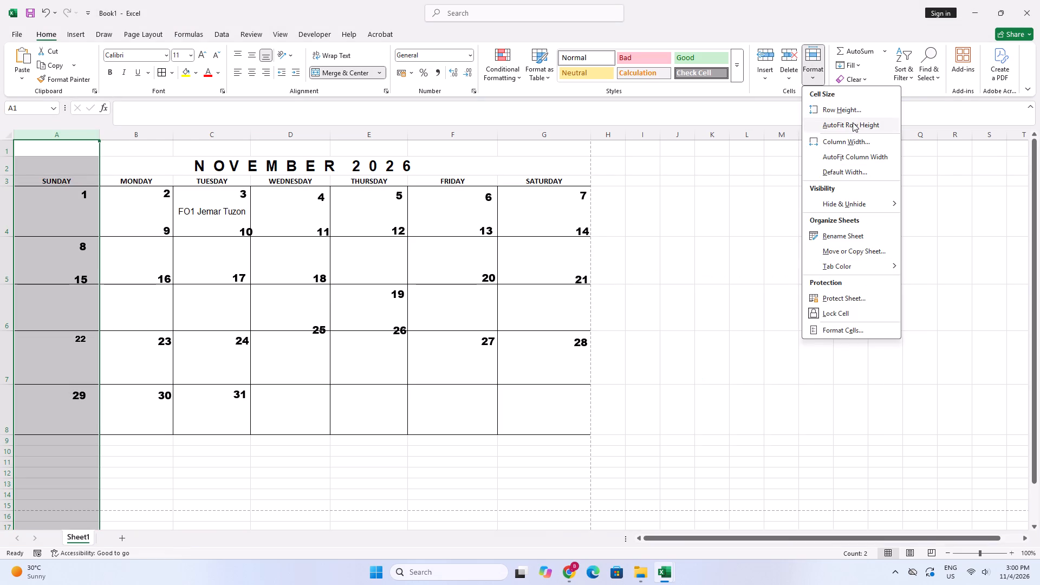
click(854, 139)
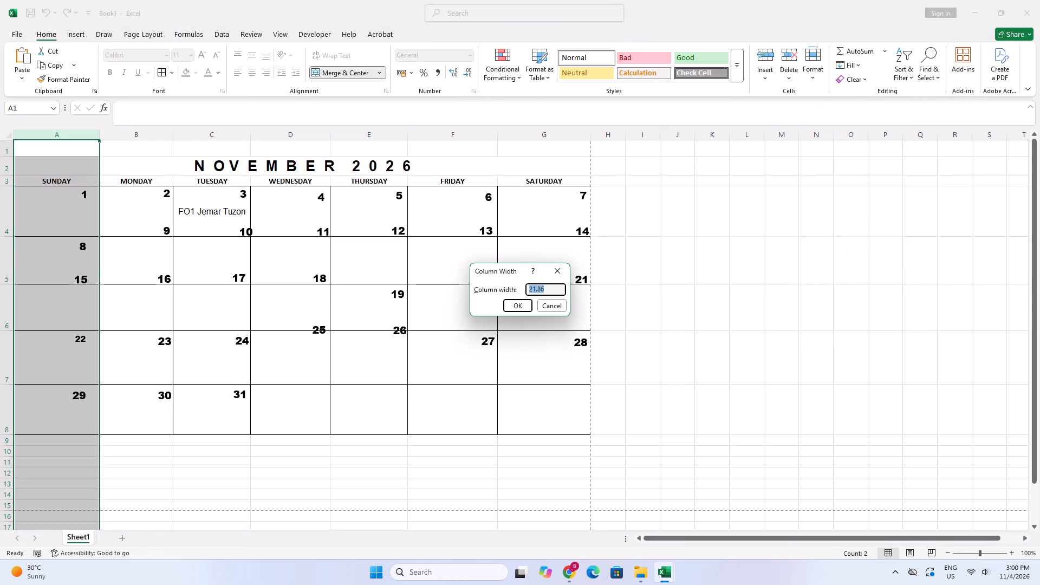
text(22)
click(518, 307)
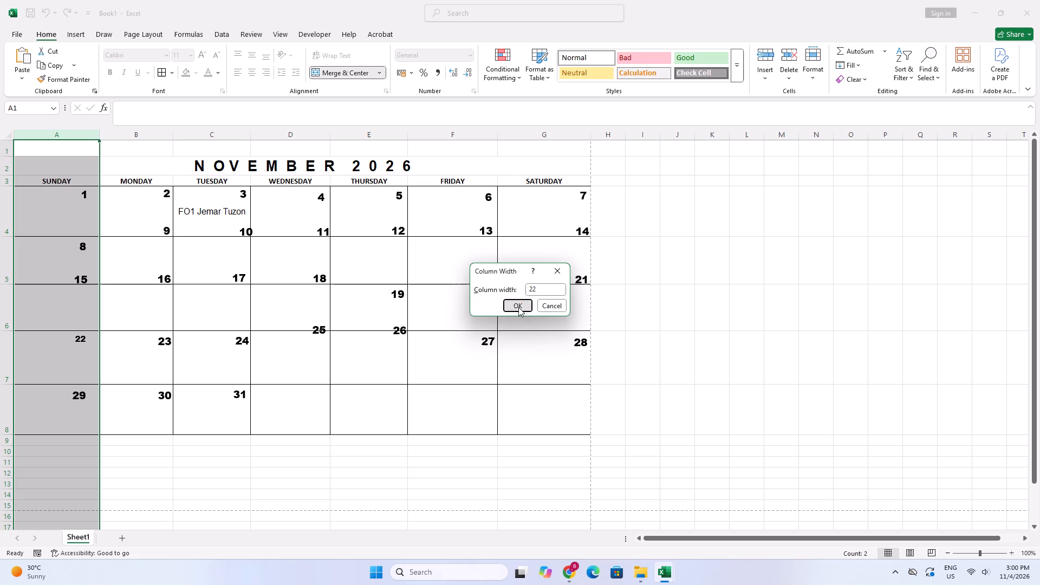
Set the width of all seven weekday columns, A through G, to 22.
drag(89, 138, 539, 139)
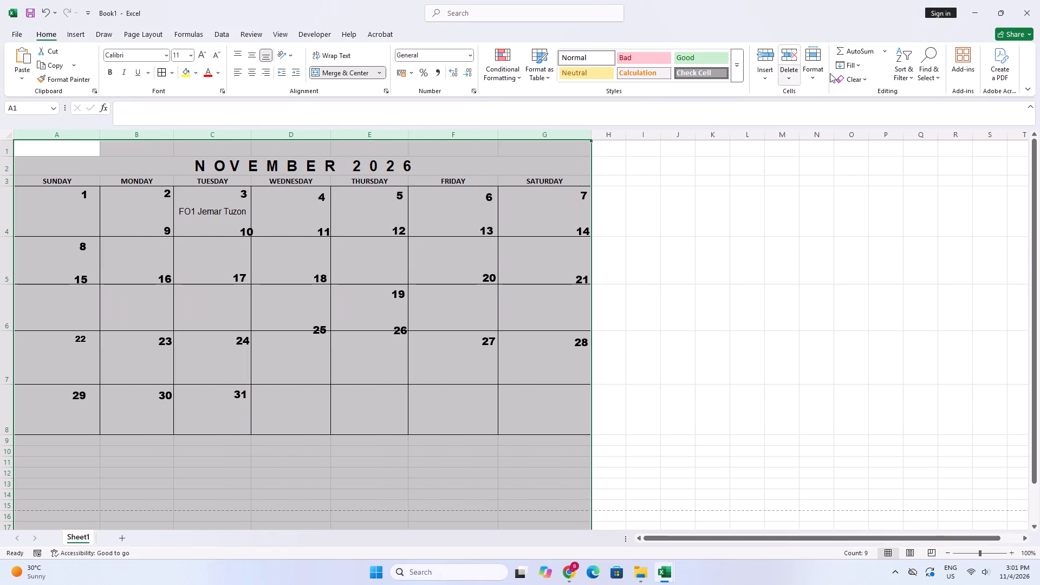
click(814, 75)
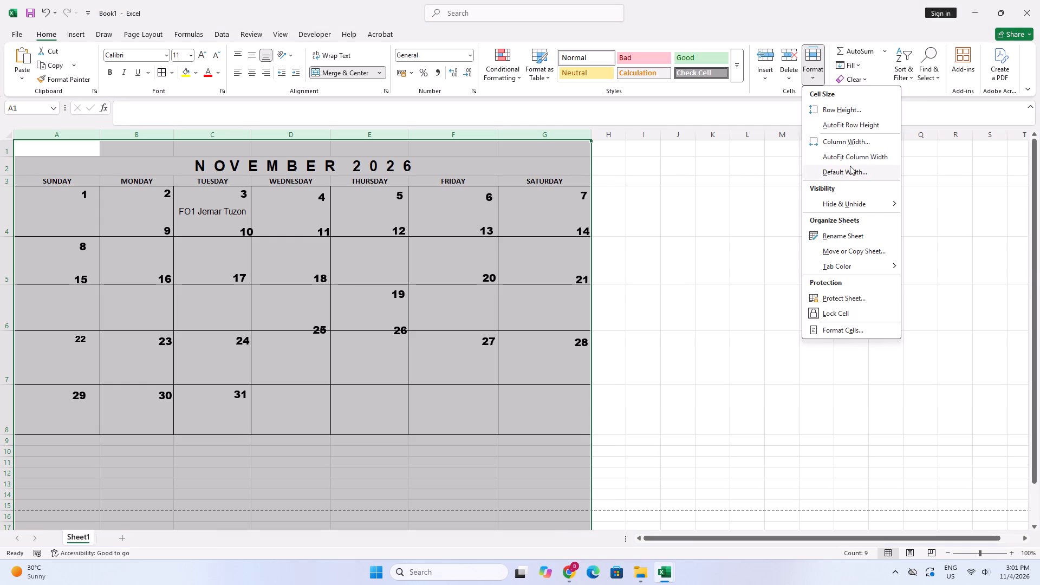
click(837, 140)
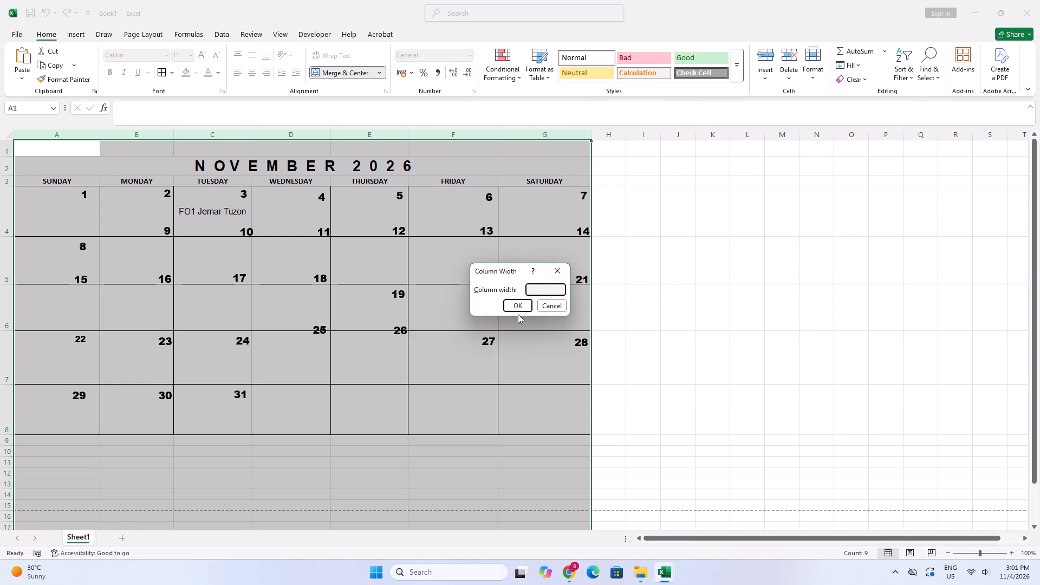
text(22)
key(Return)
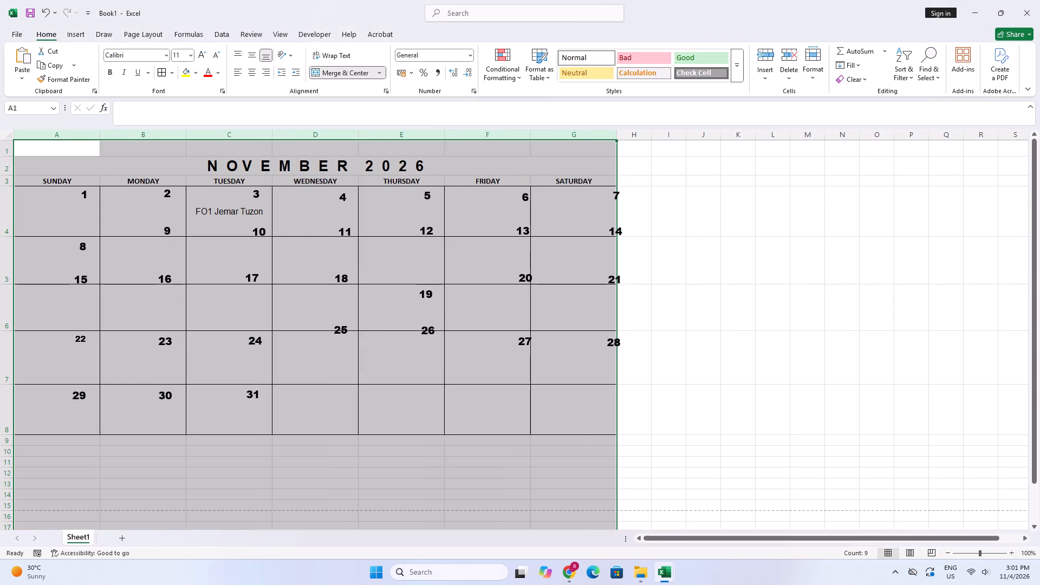
click(736, 336)
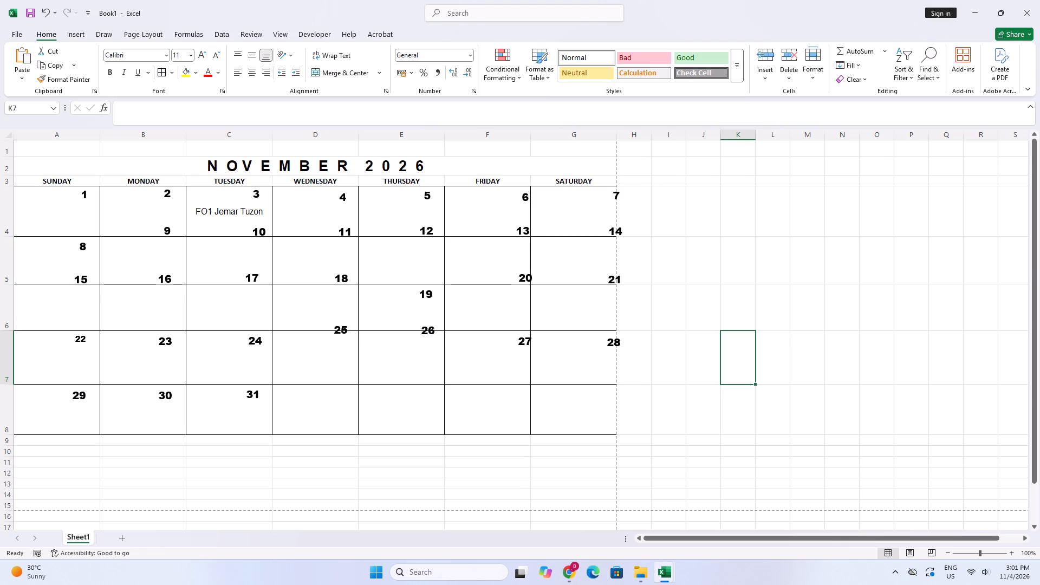
Set the height of the first calendar week row, row 4, to 75.
click(27, 210)
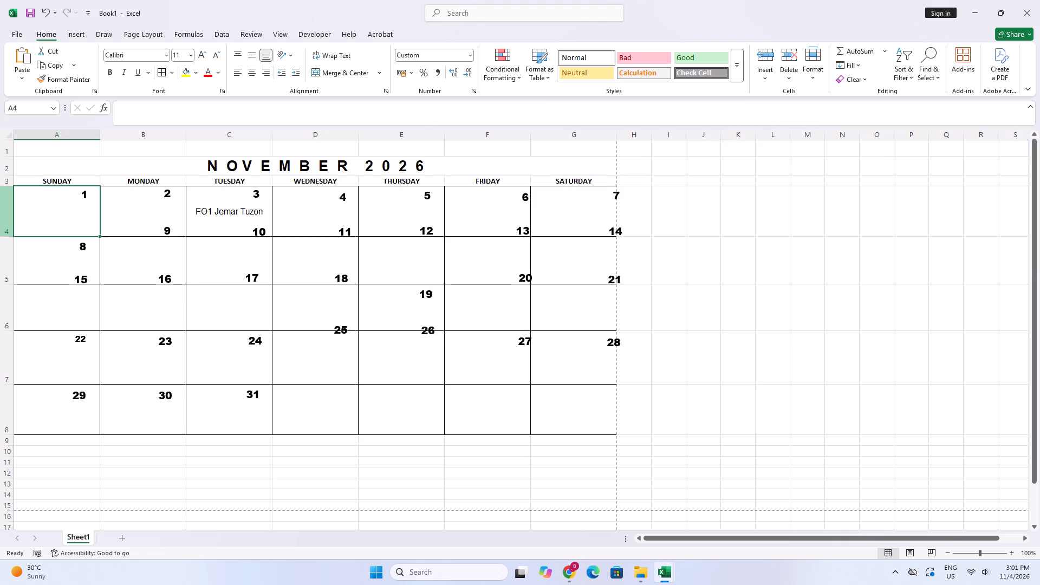
click(8, 210)
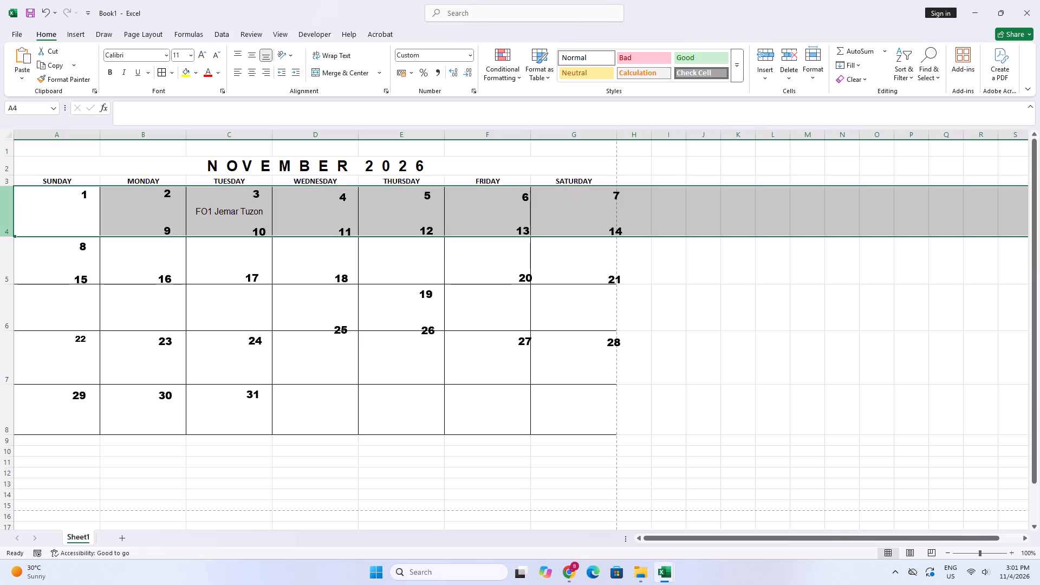
click(816, 78)
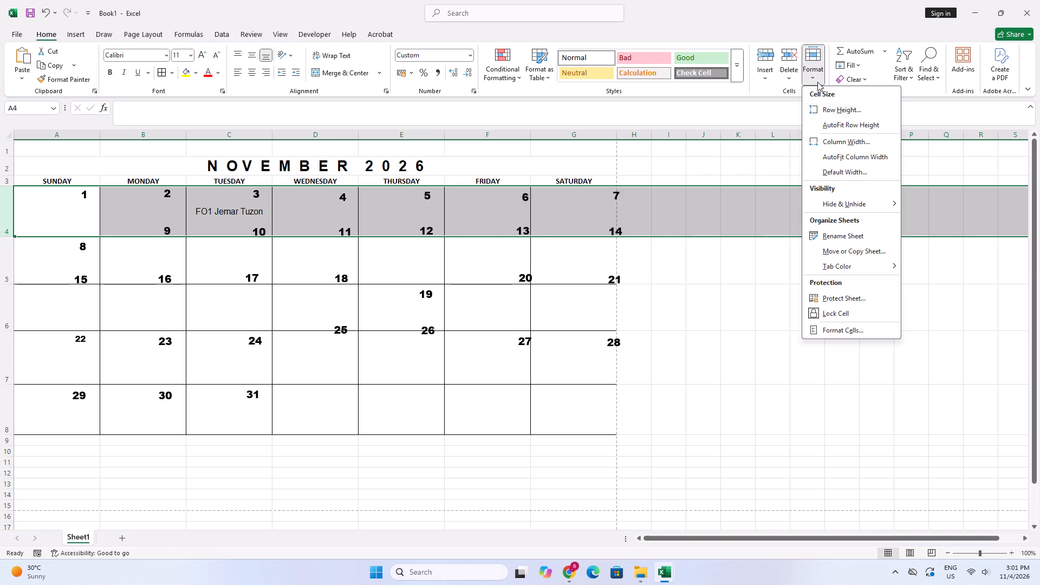
click(848, 112)
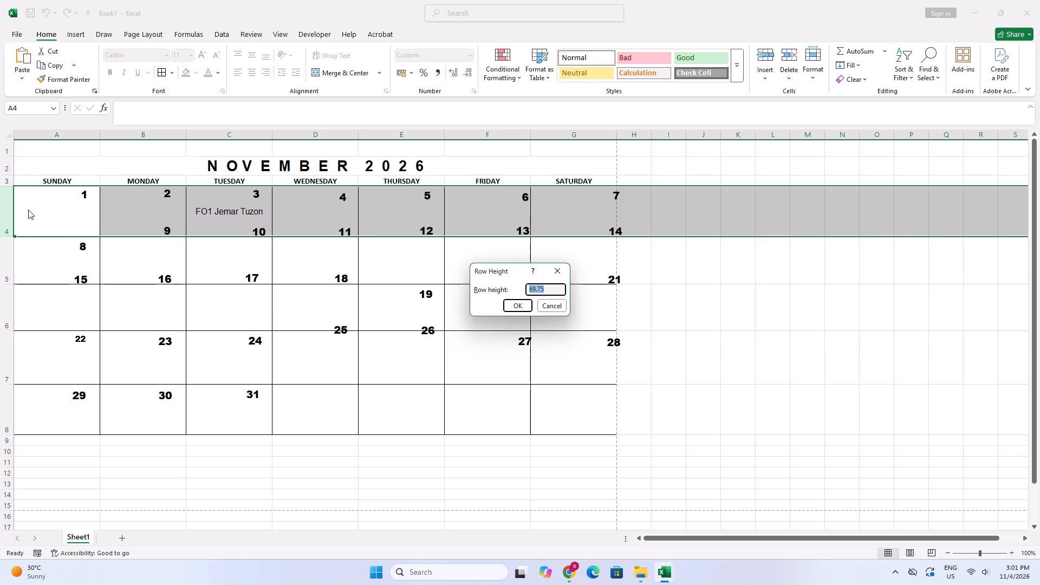
drag(6, 207, 0, 231)
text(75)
click(516, 304)
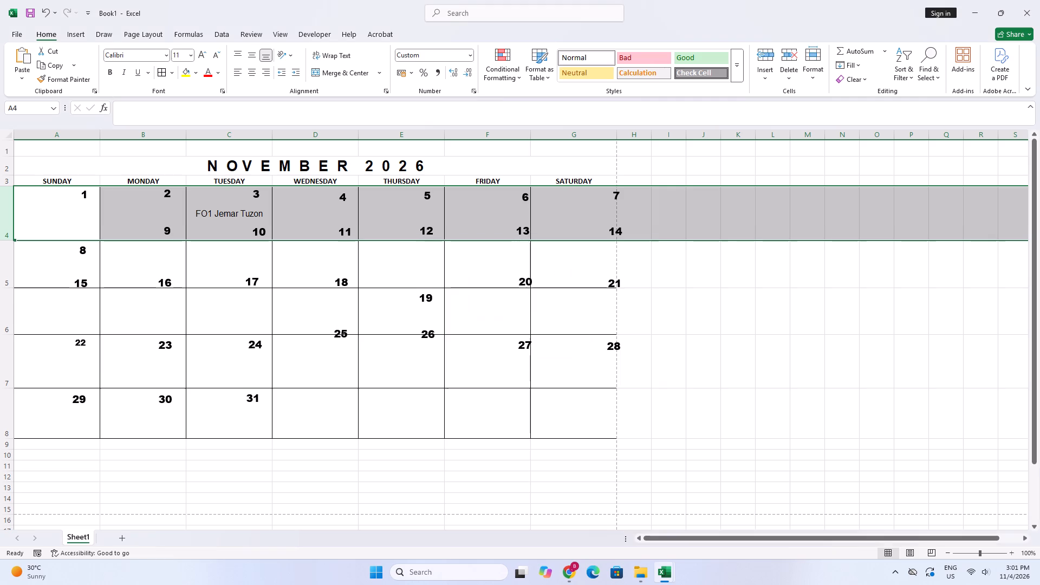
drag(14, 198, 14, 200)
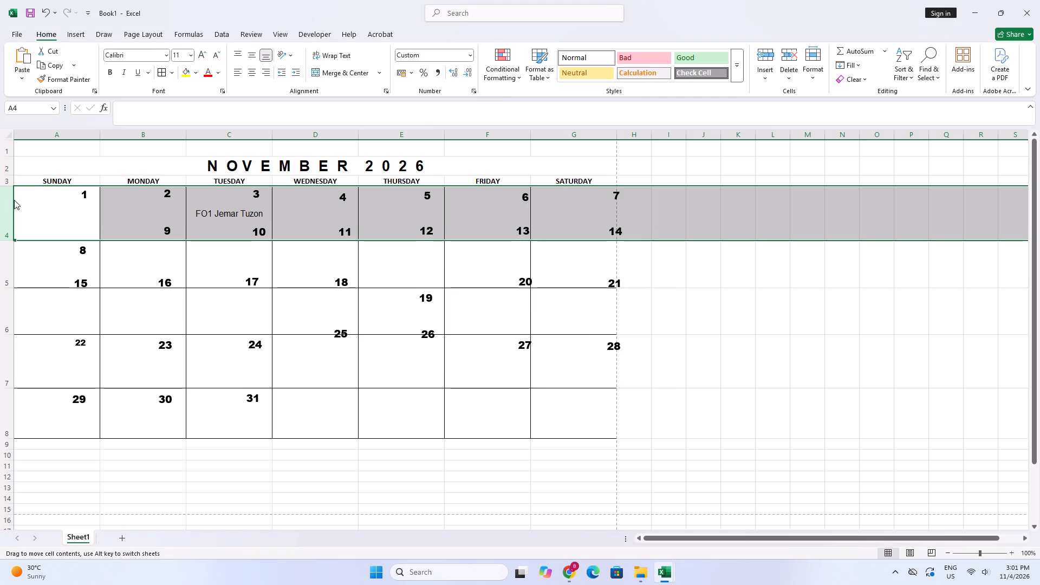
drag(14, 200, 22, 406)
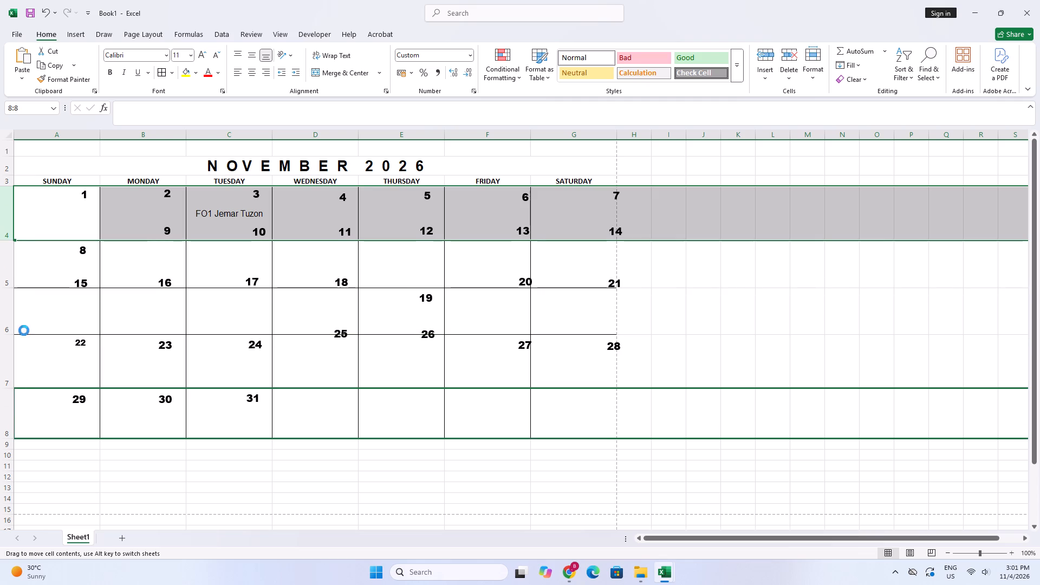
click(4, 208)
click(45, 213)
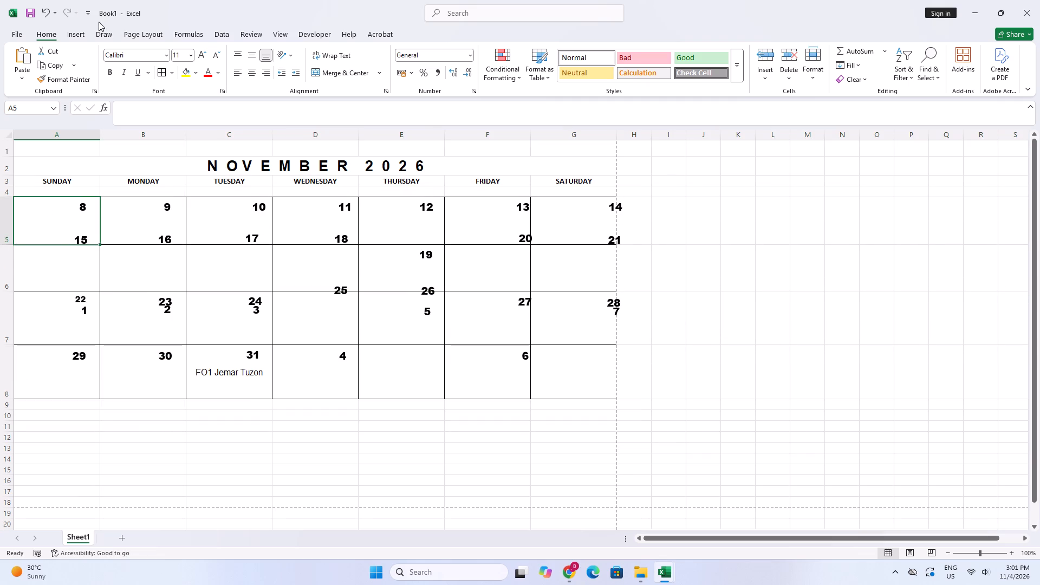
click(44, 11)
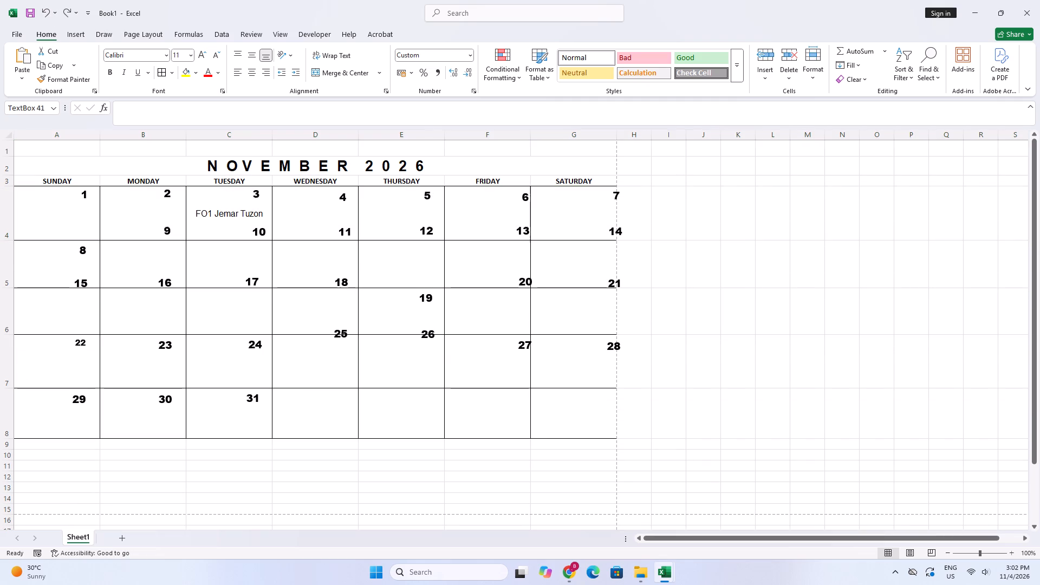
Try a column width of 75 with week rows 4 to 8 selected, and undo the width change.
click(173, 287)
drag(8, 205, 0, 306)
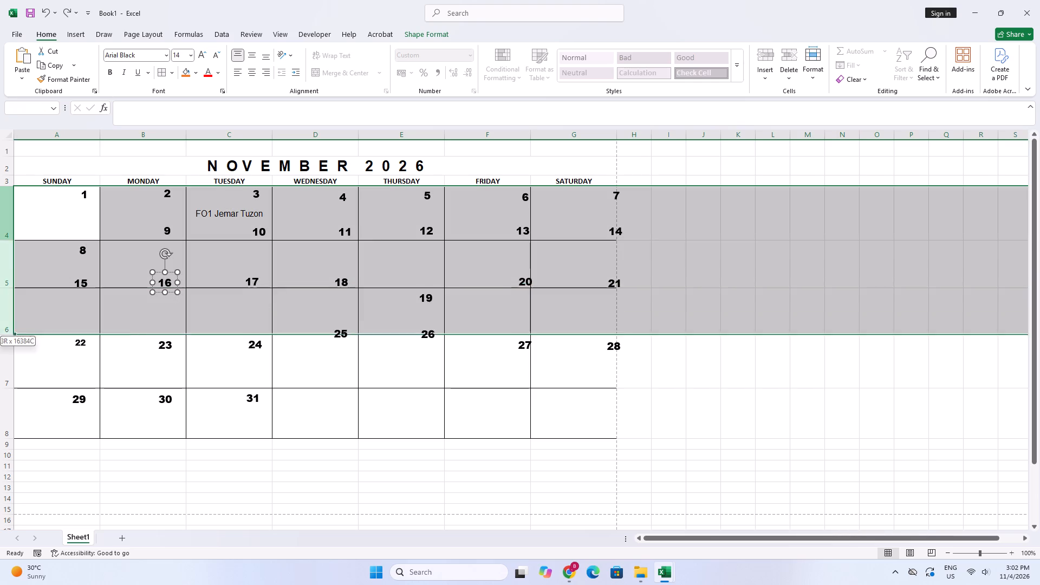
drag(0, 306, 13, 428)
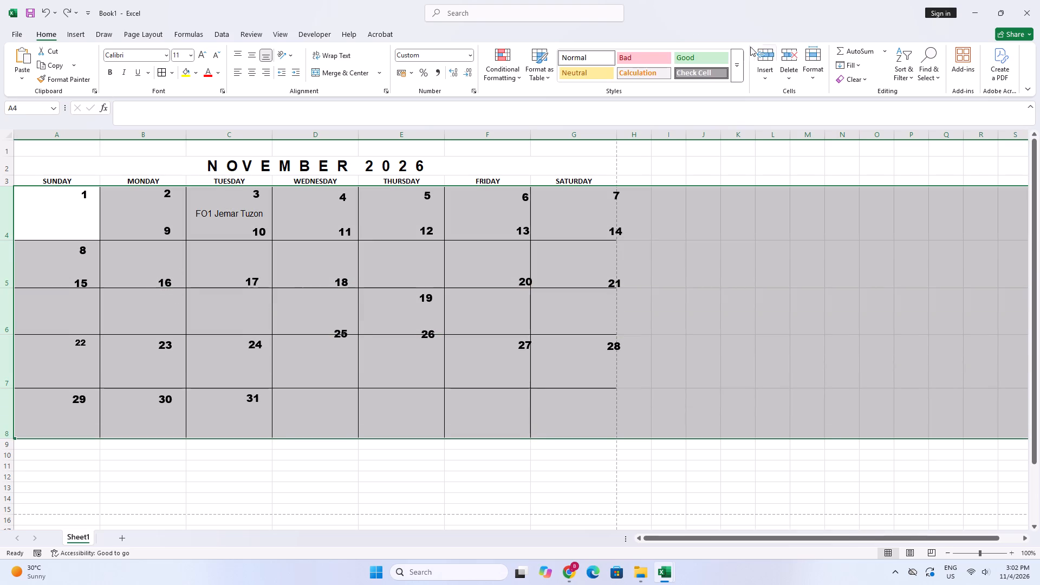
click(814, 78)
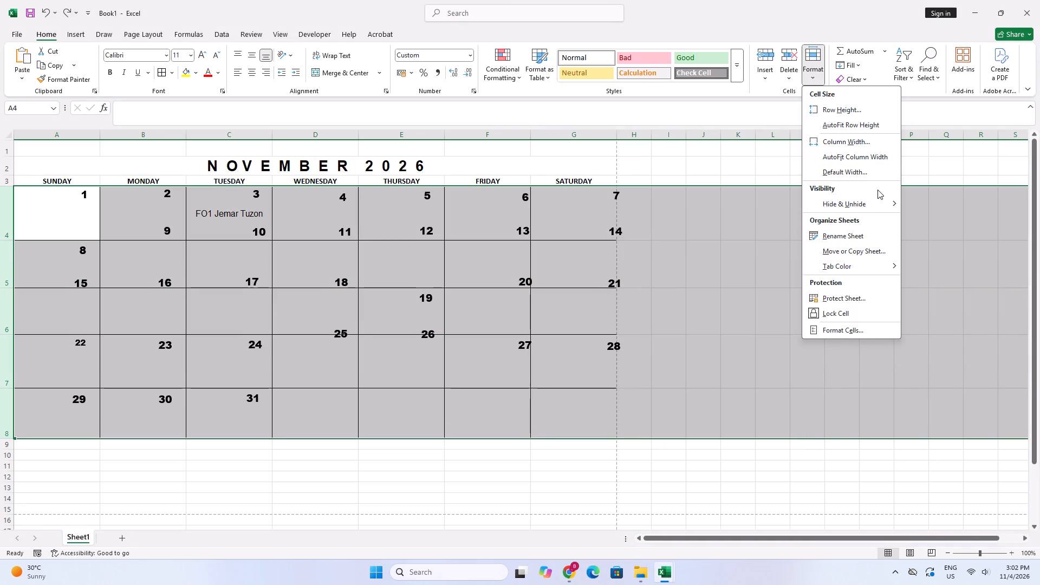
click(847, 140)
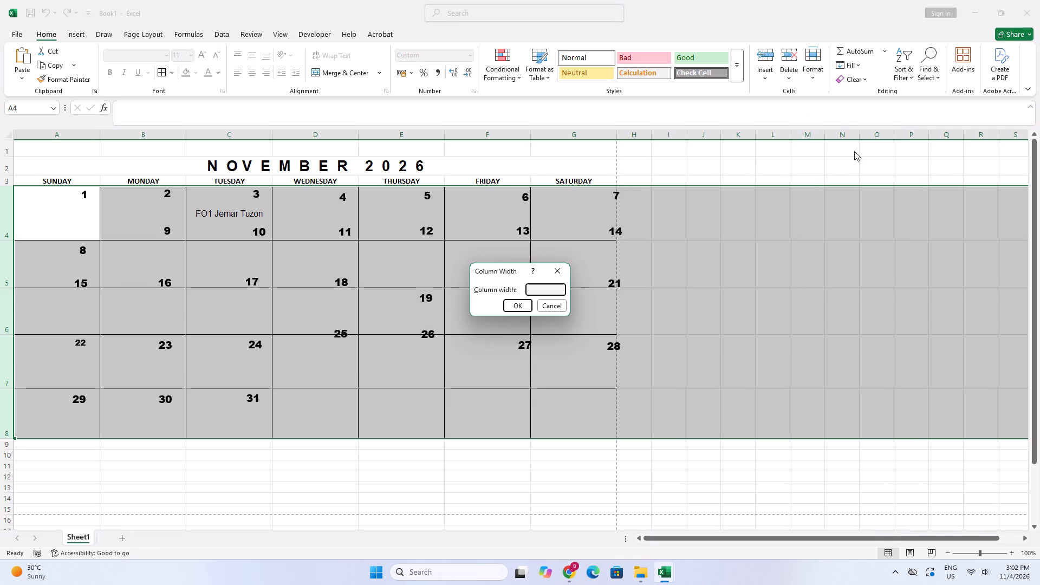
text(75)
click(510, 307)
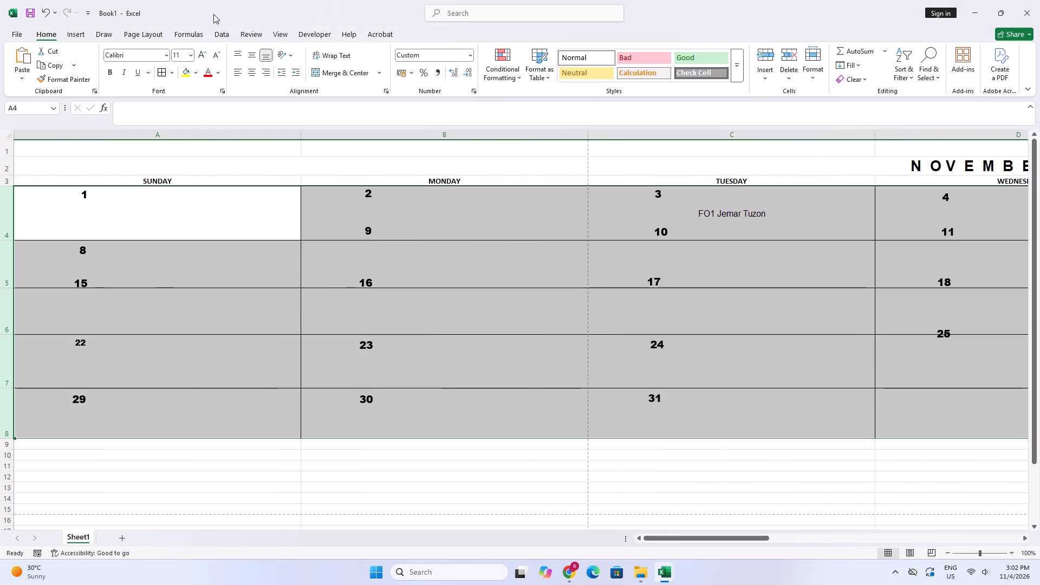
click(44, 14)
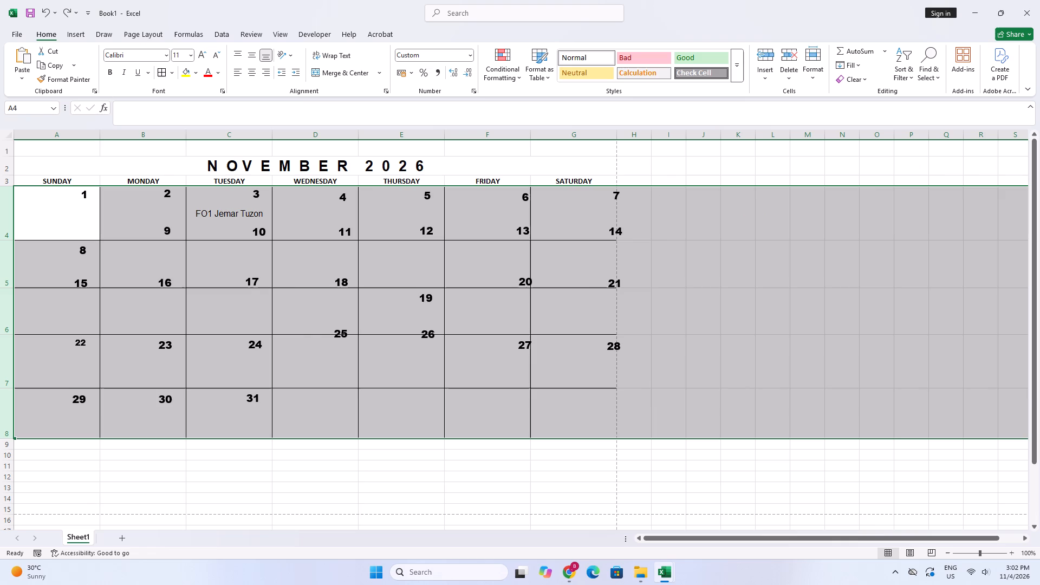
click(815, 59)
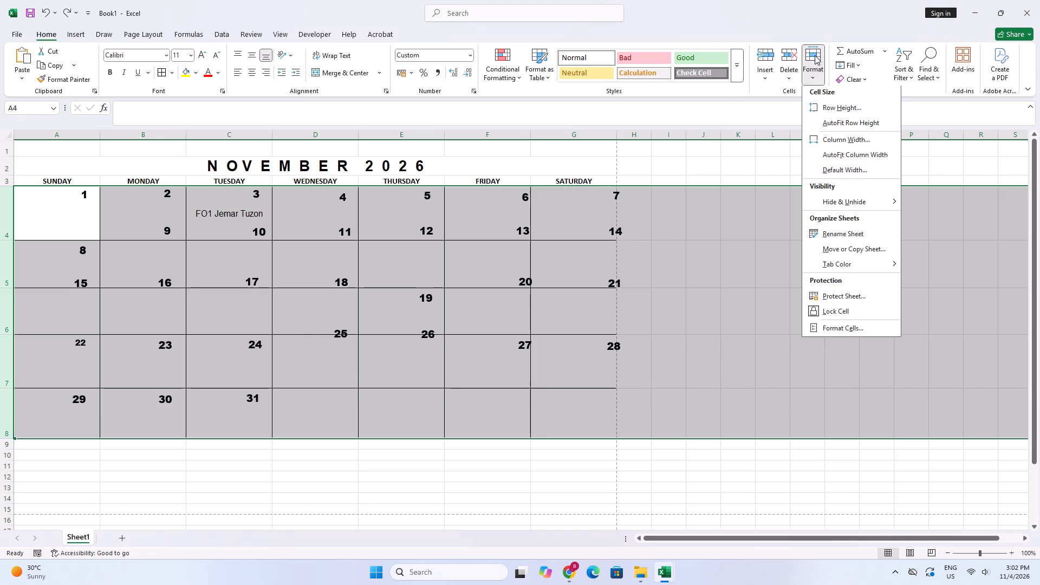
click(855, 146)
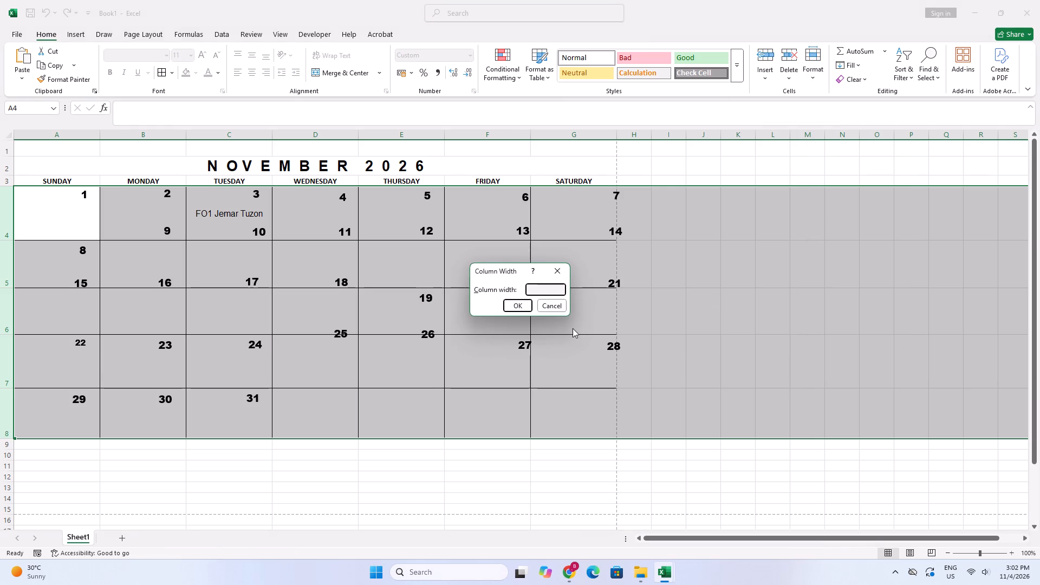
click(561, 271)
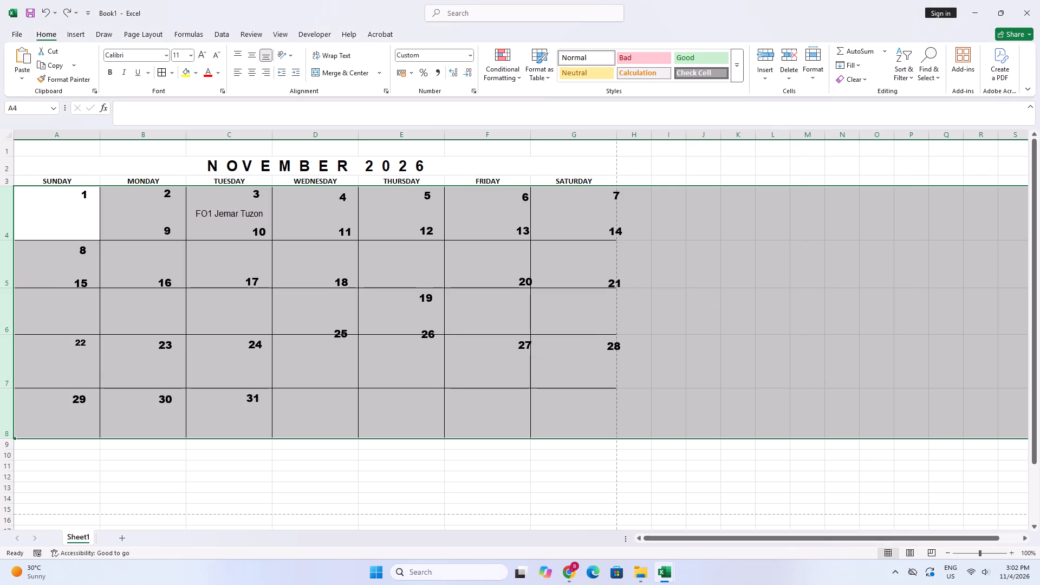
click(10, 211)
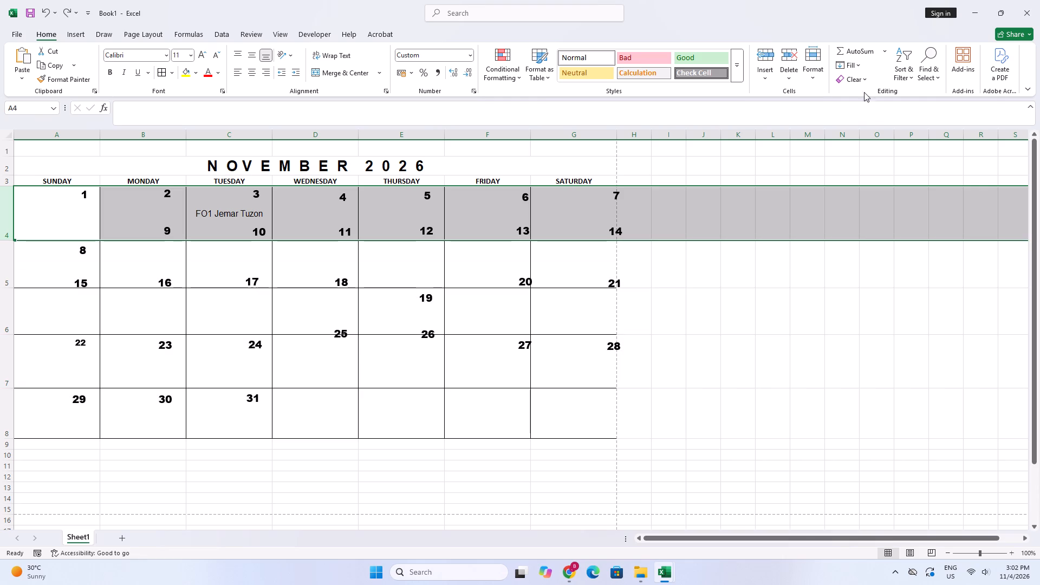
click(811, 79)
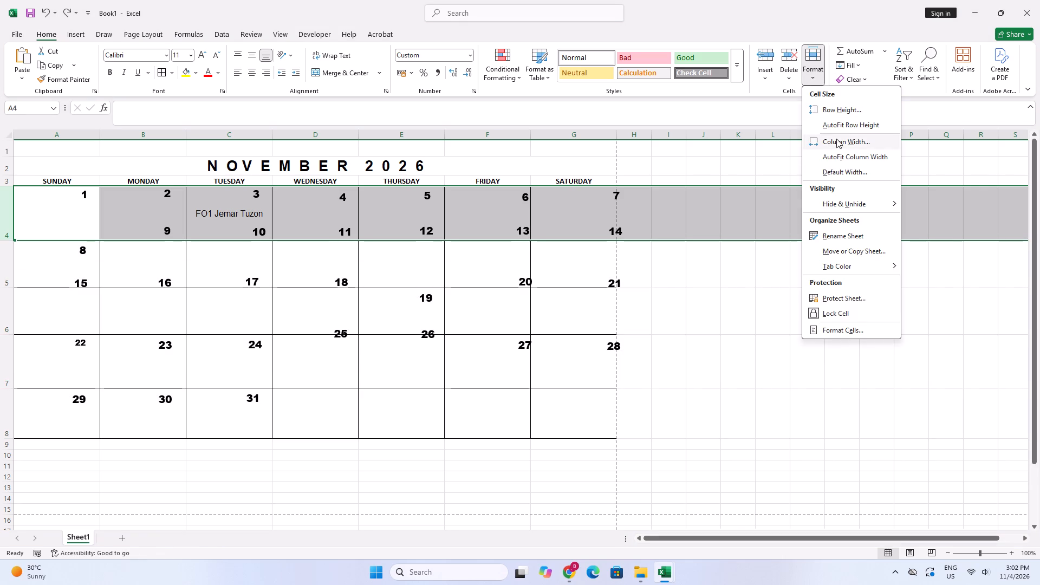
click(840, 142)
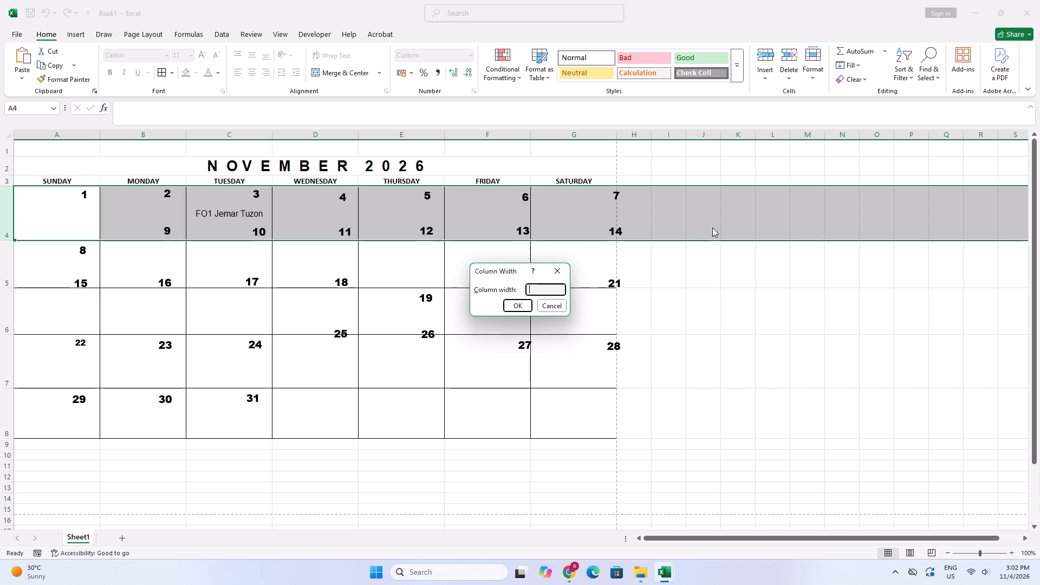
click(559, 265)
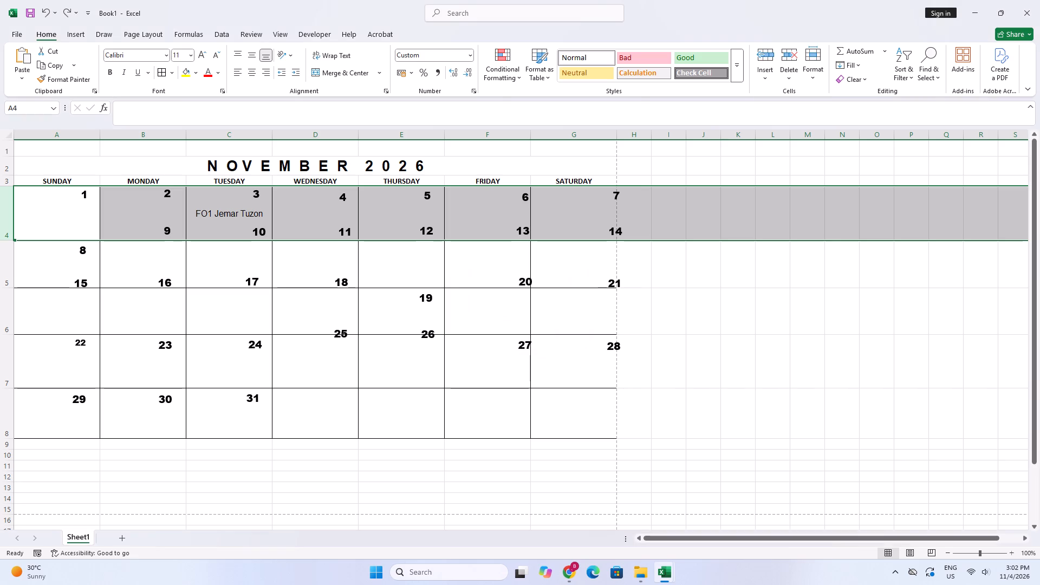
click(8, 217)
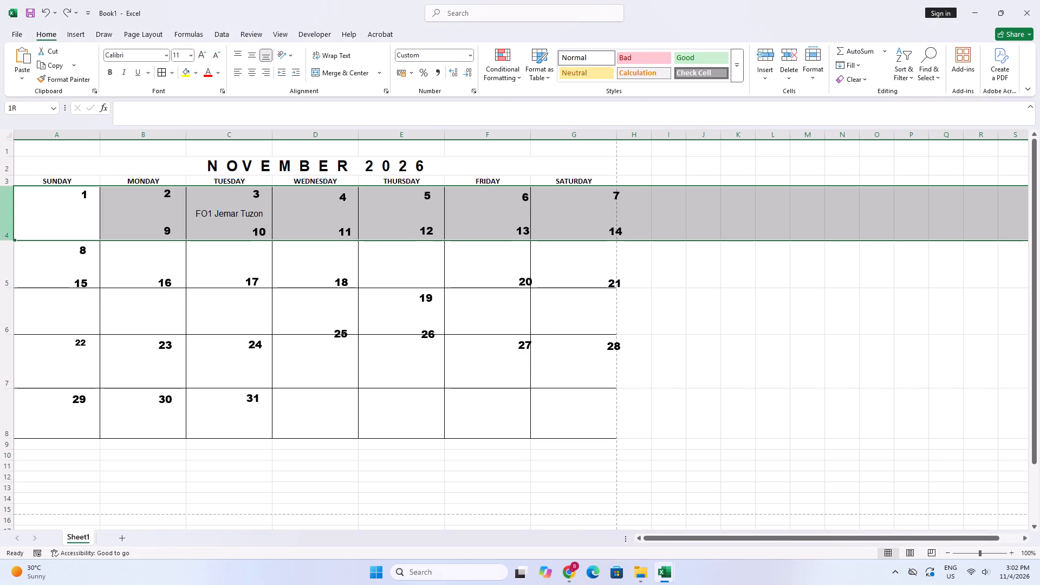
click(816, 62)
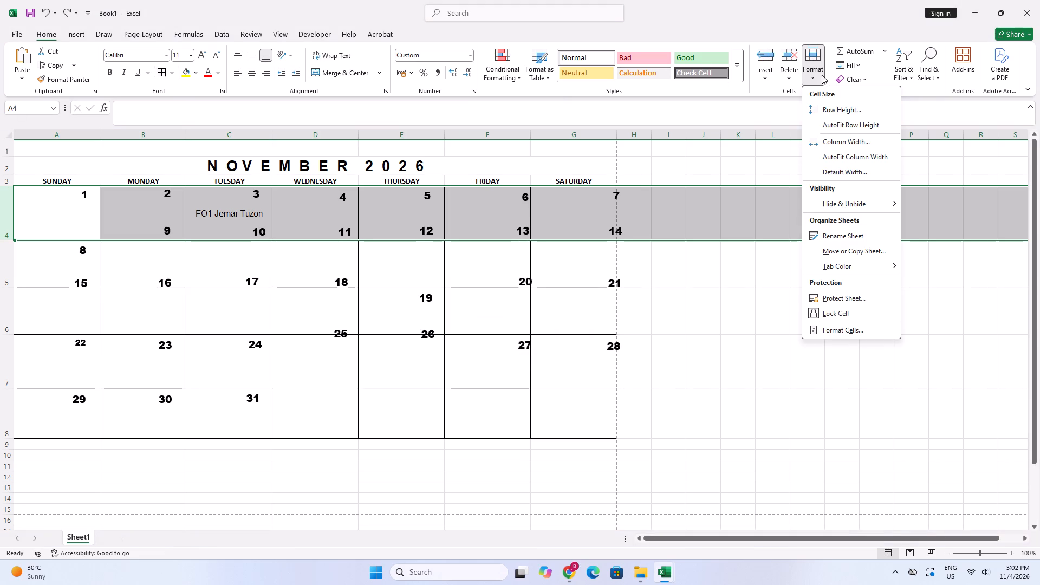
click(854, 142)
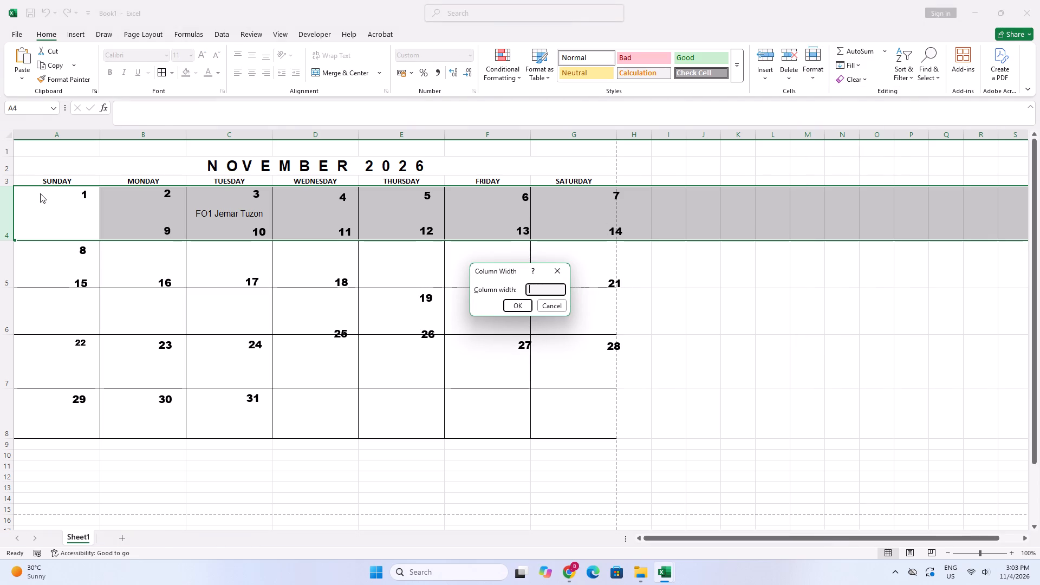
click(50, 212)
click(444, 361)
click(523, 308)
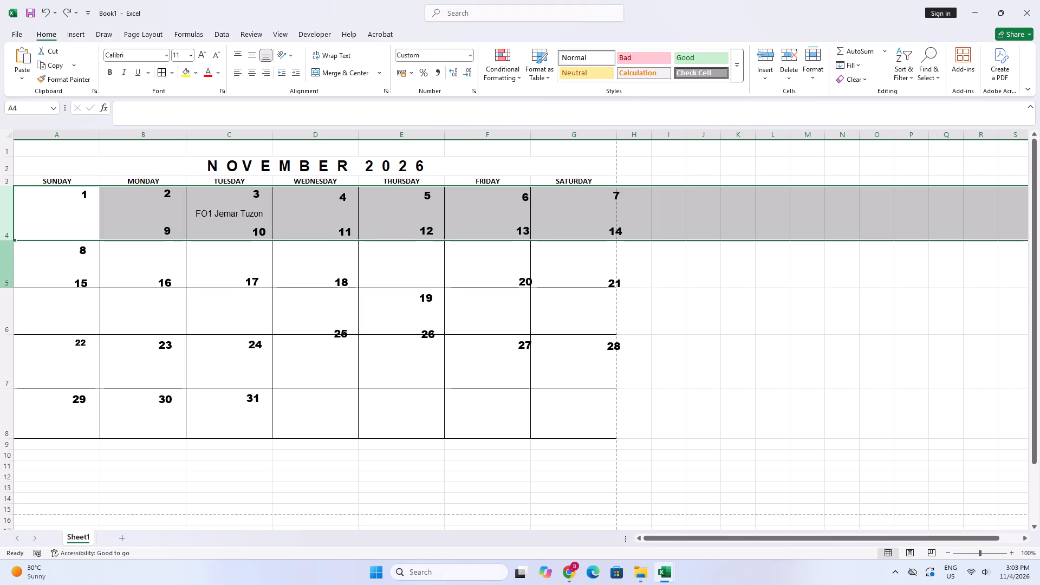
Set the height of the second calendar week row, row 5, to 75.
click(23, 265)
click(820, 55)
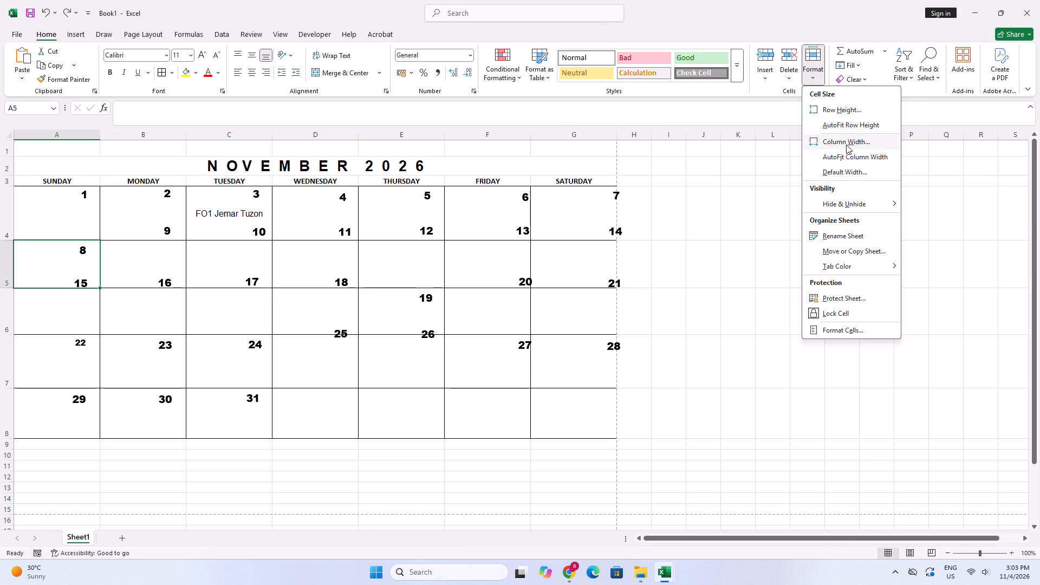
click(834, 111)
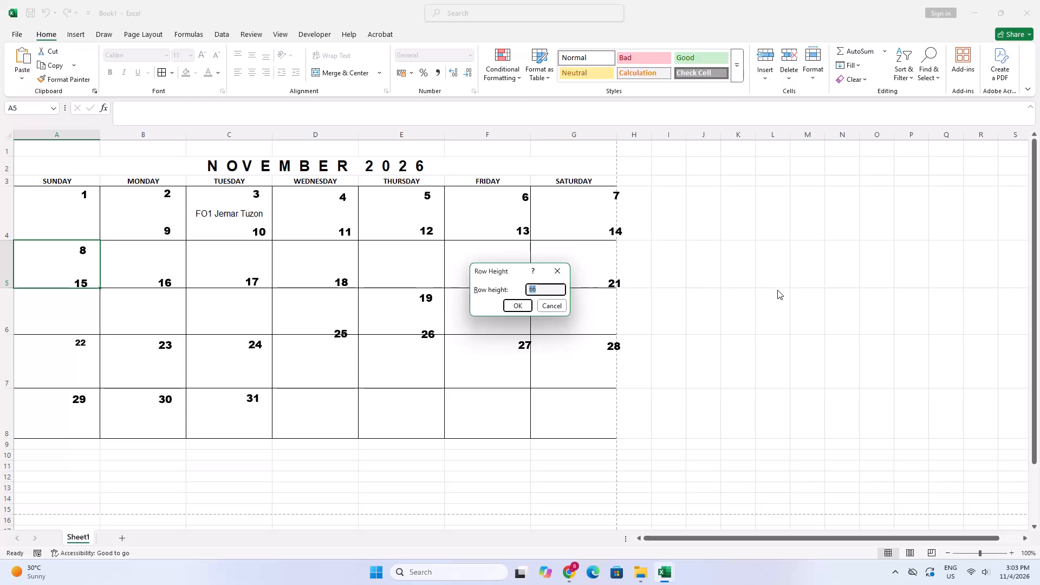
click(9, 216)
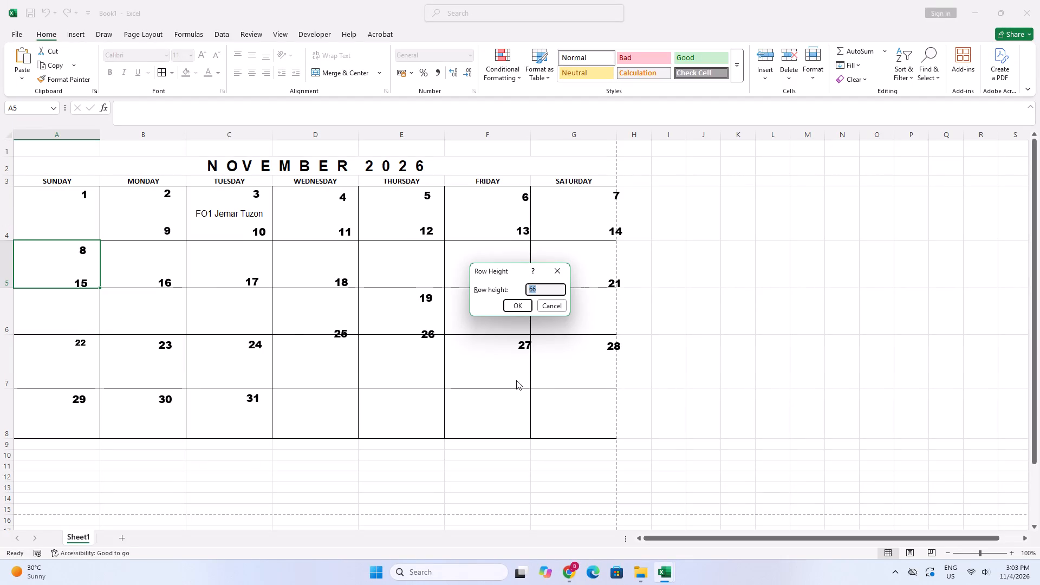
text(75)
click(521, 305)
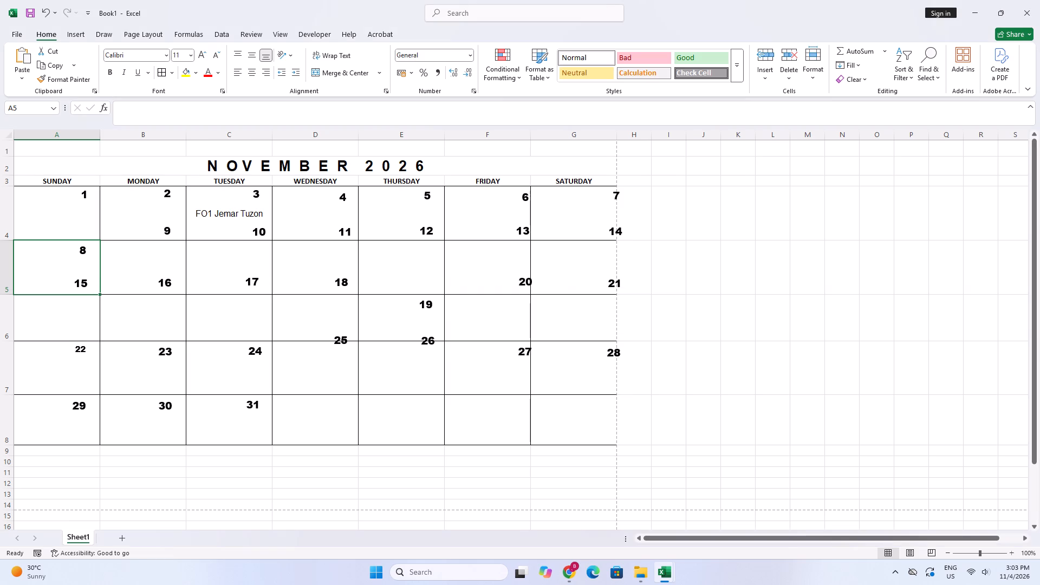
Set the height of all five calendar week rows, rows 4 through 8, to 75.
drag(8, 218, 8, 220)
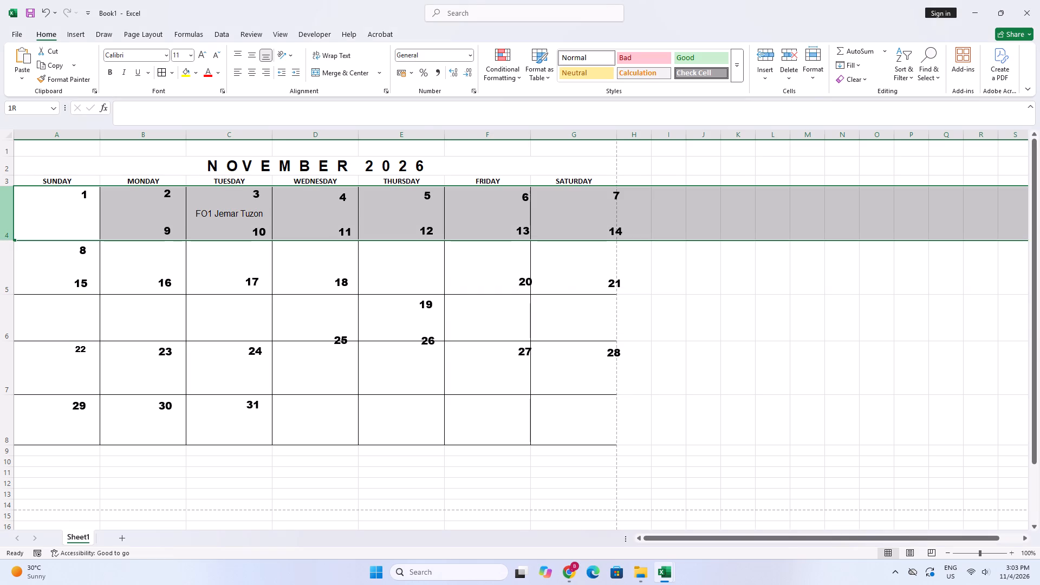
drag(8, 220, 35, 421)
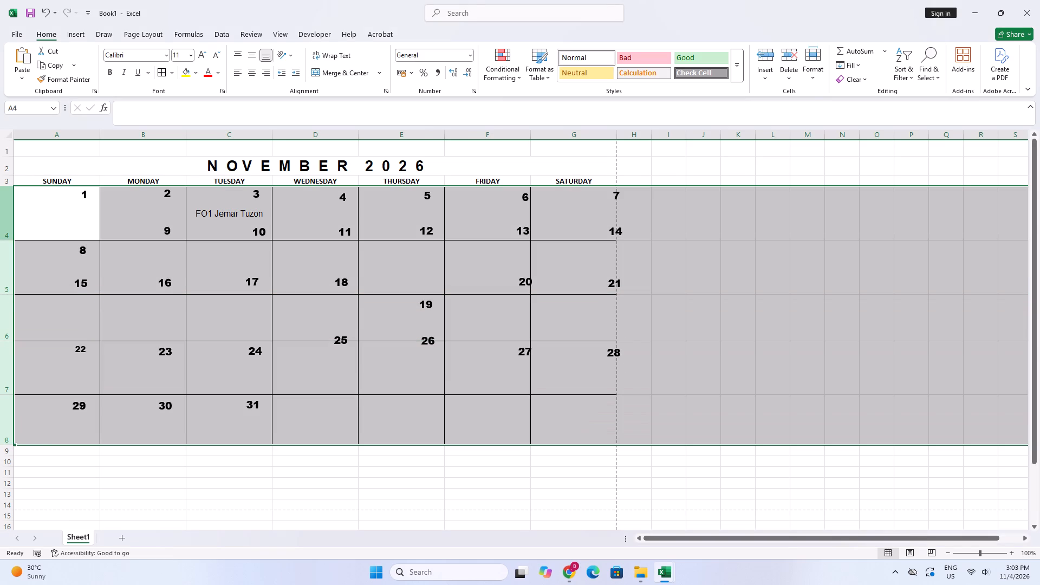
click(808, 68)
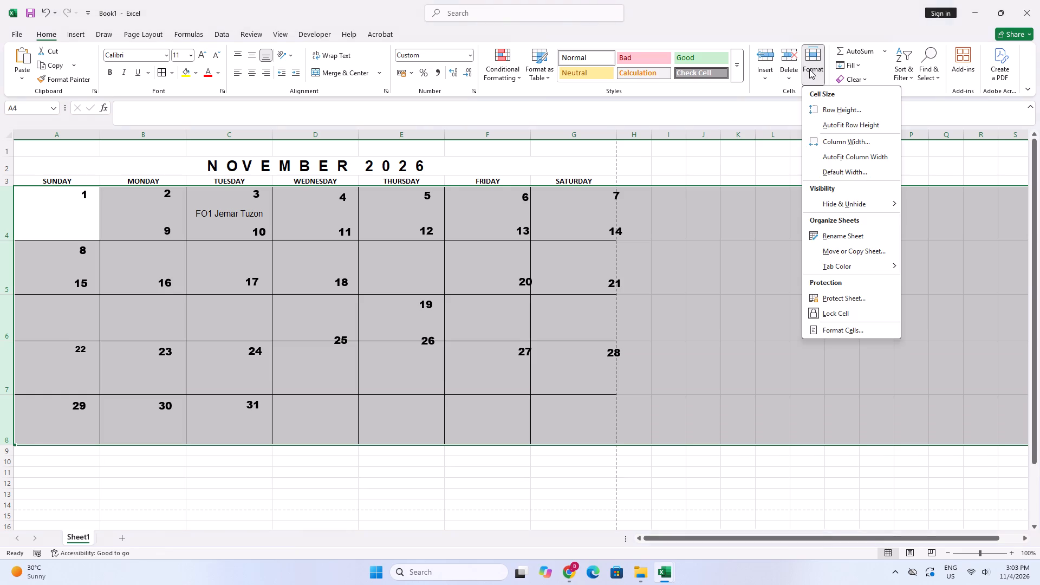
click(841, 112)
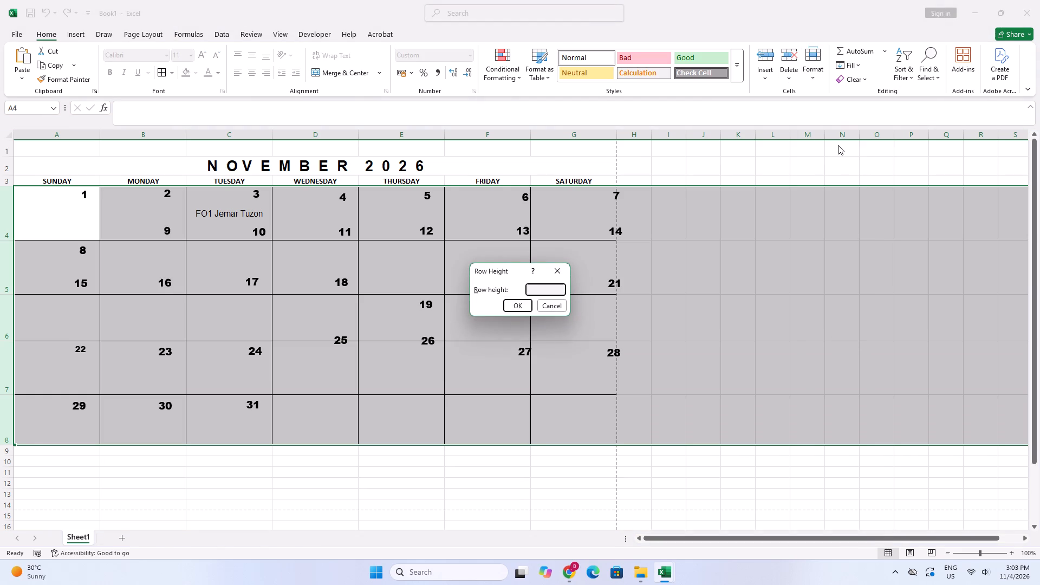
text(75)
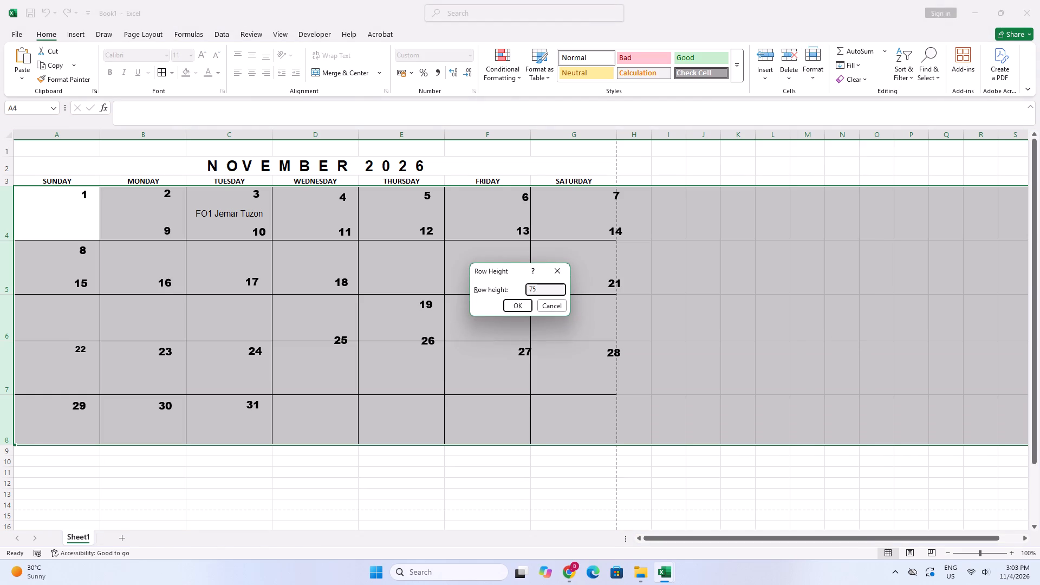
click(506, 307)
click(755, 397)
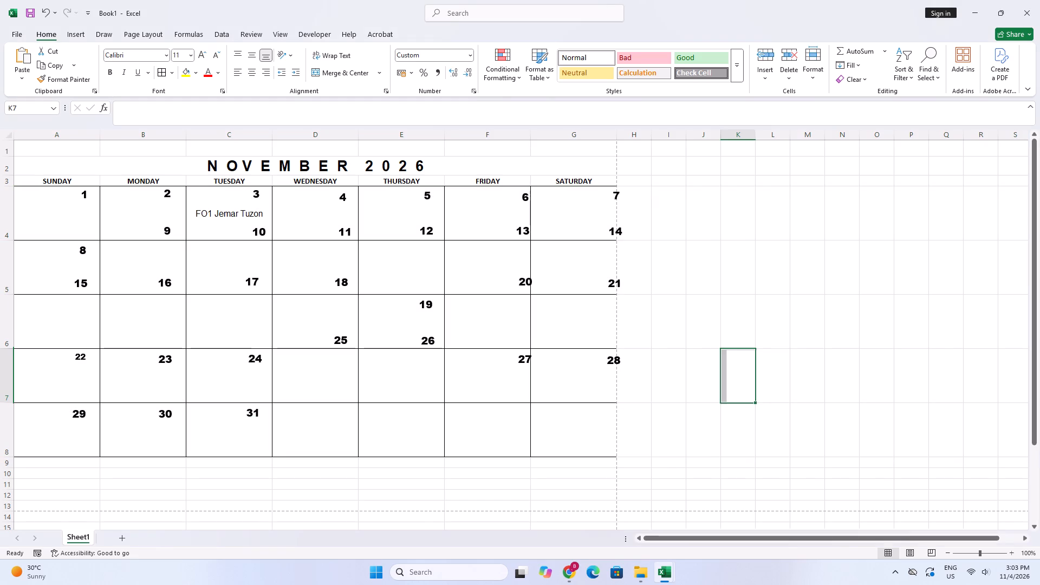
Reposition the day-number text boxes 1, 2 and 3 into the upper-right corners of their Sunday, Monday and Tuesday cells in row 4.
click(82, 193)
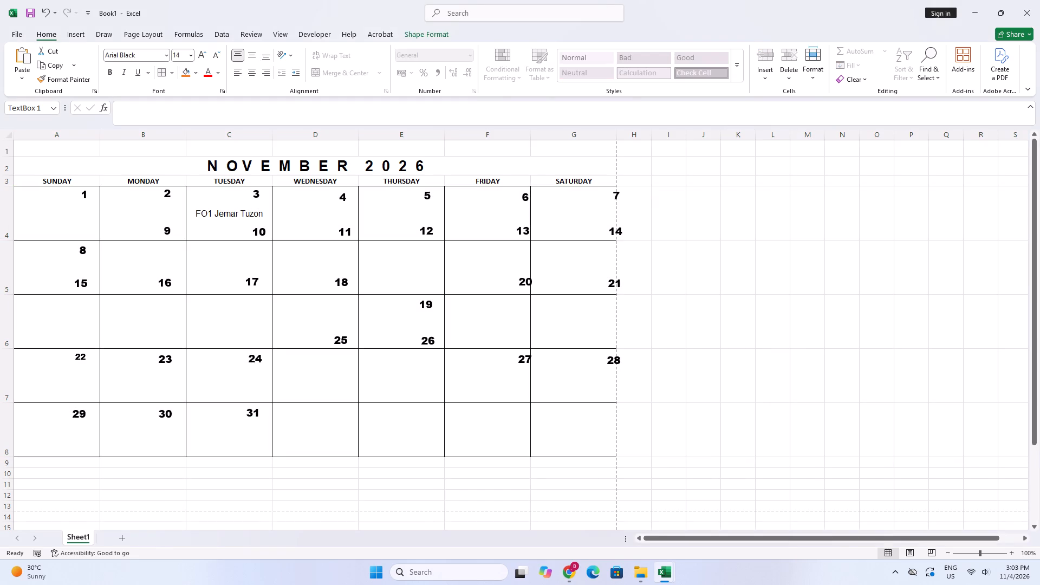
drag(89, 184, 92, 184)
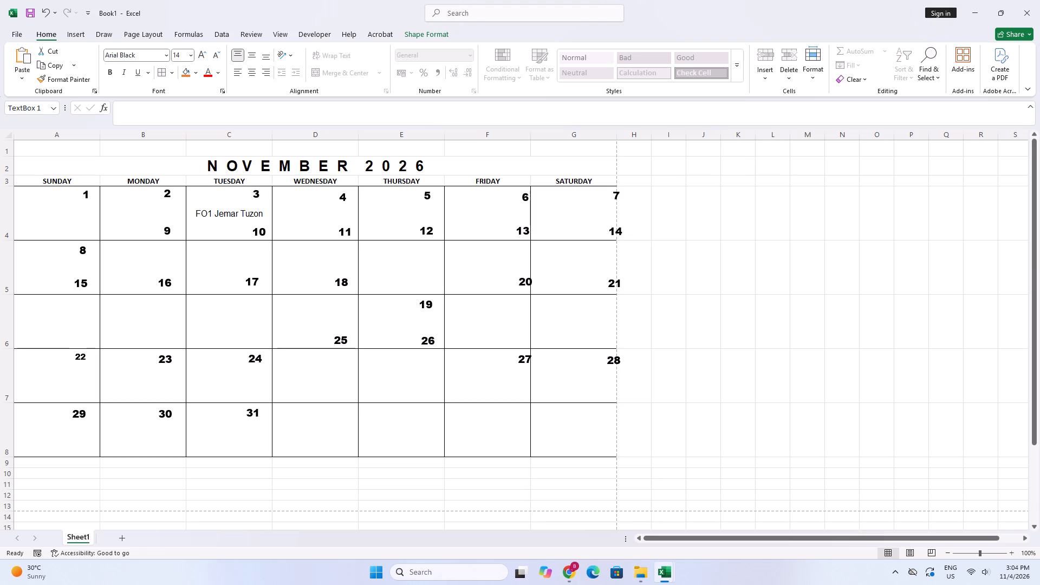
drag(92, 184, 95, 187)
click(165, 196)
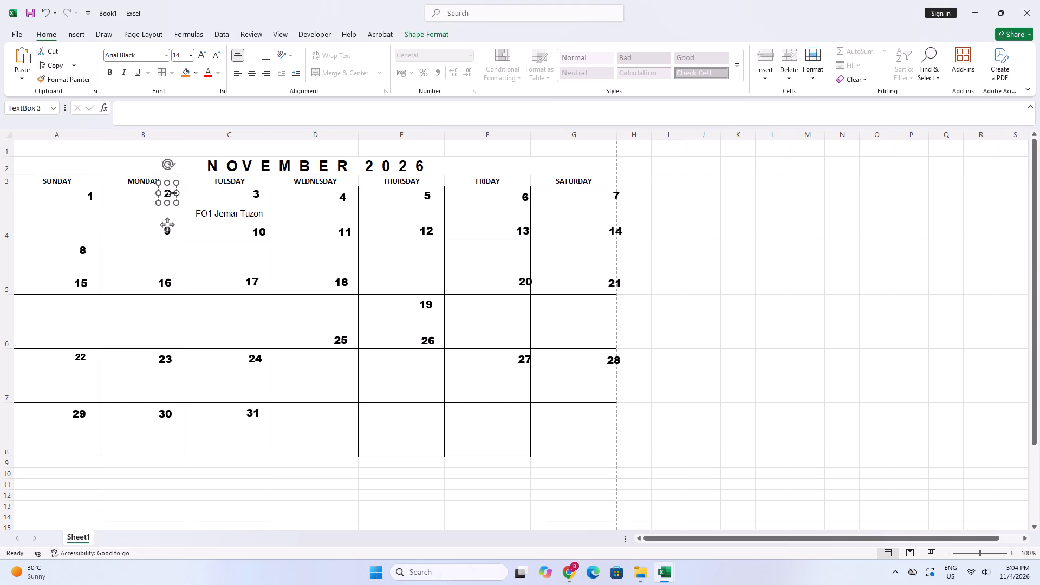
drag(162, 184, 173, 186)
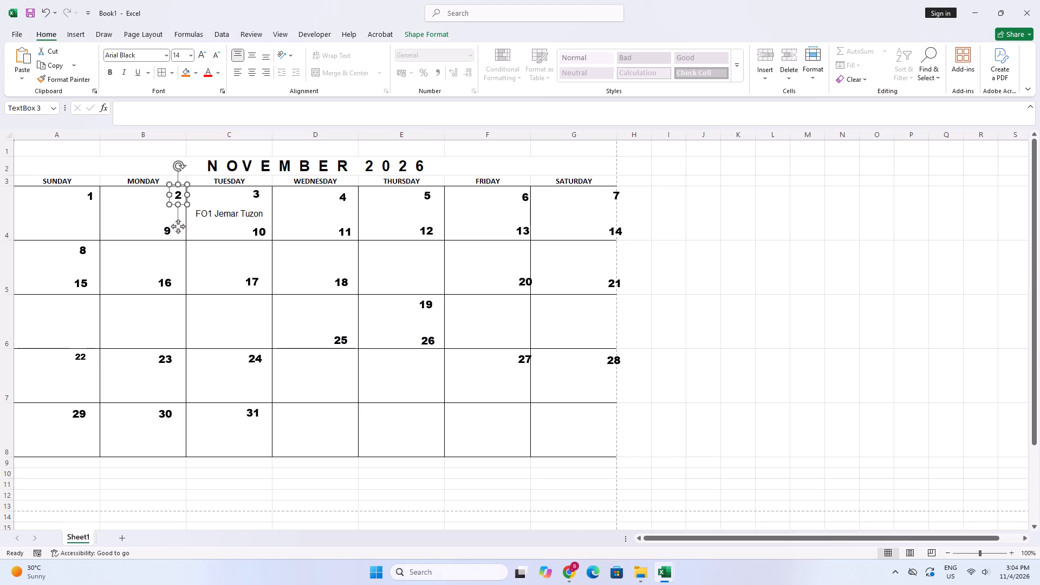
click(255, 201)
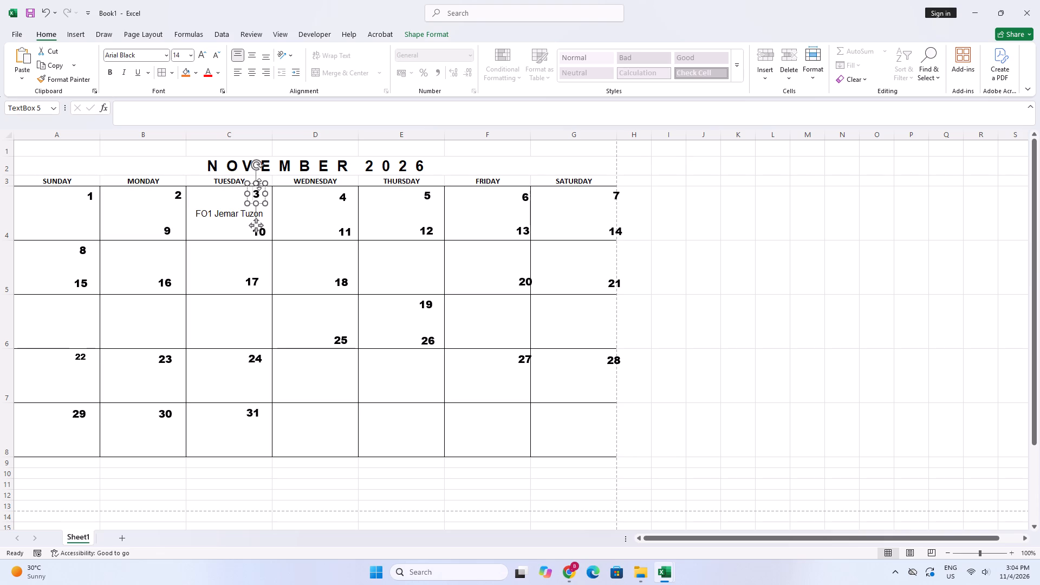
drag(261, 183, 270, 184)
drag(270, 184, 270, 183)
Reposition the day-number text boxes 4, 5 and 6 into the upper-right corners of their Wednesday, Thursday and Friday cells in row 4.
click(341, 198)
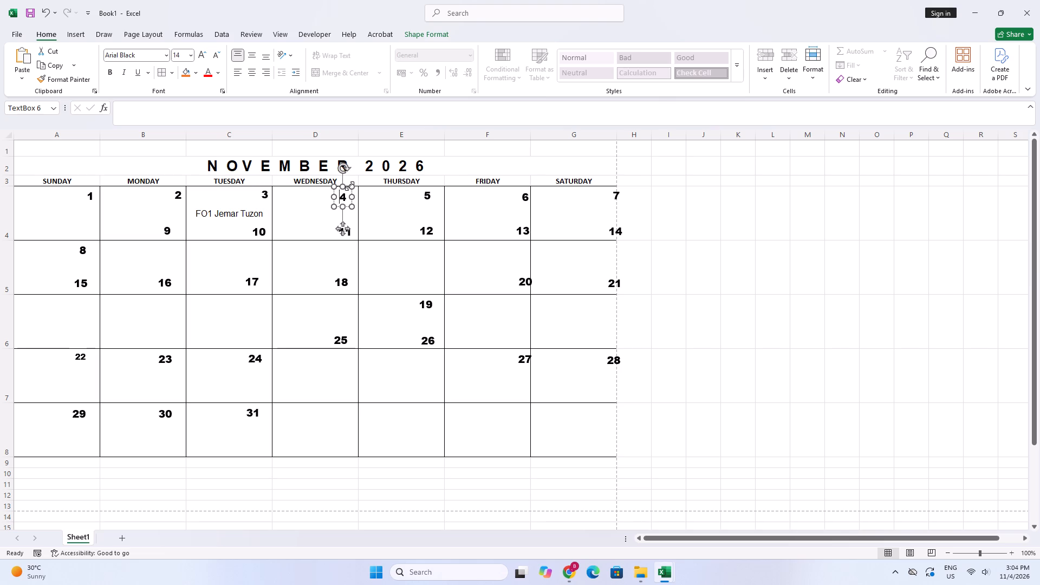
drag(347, 186, 350, 186)
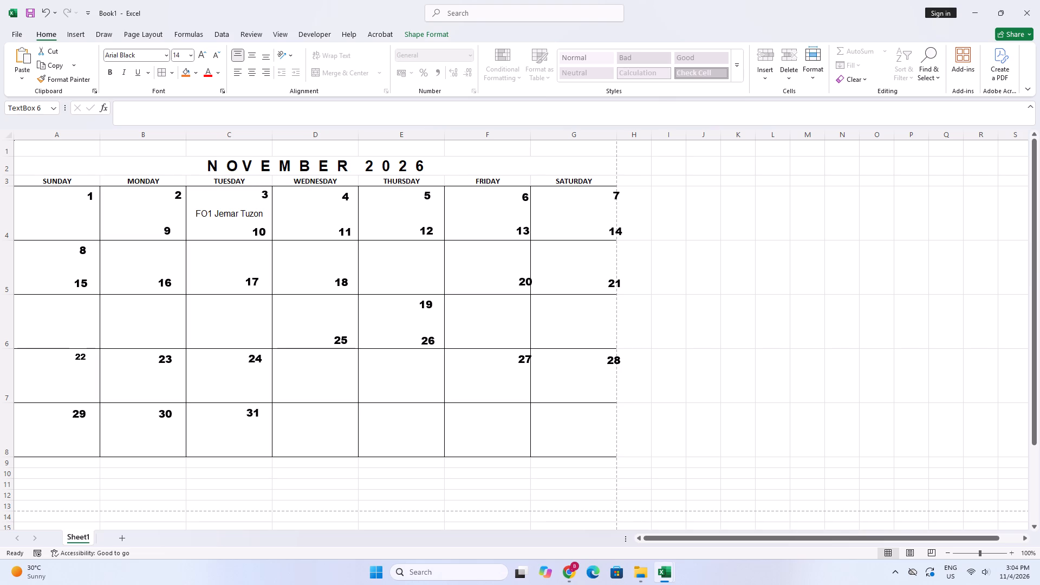
drag(350, 186, 355, 185)
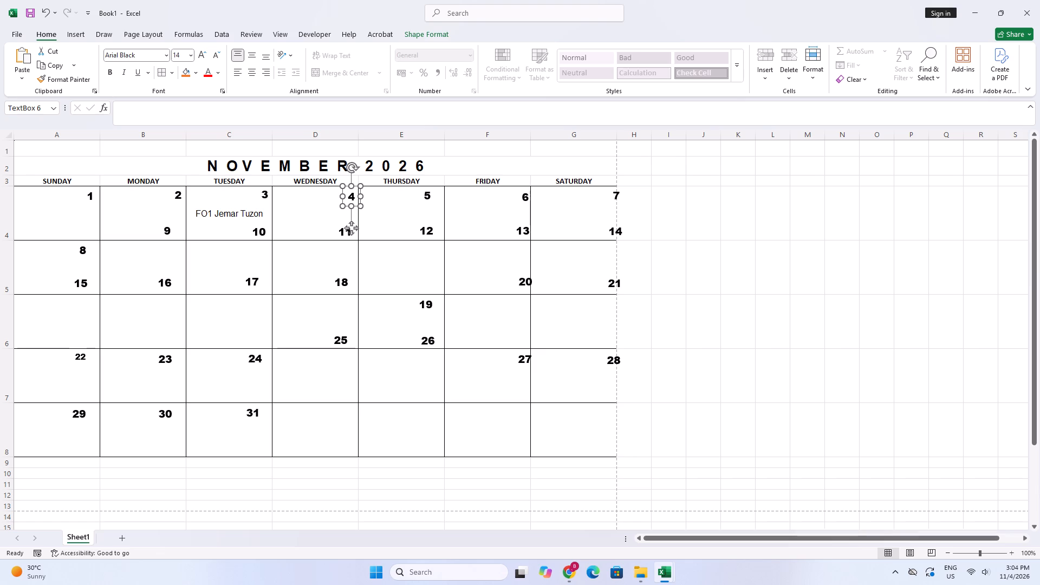
click(425, 203)
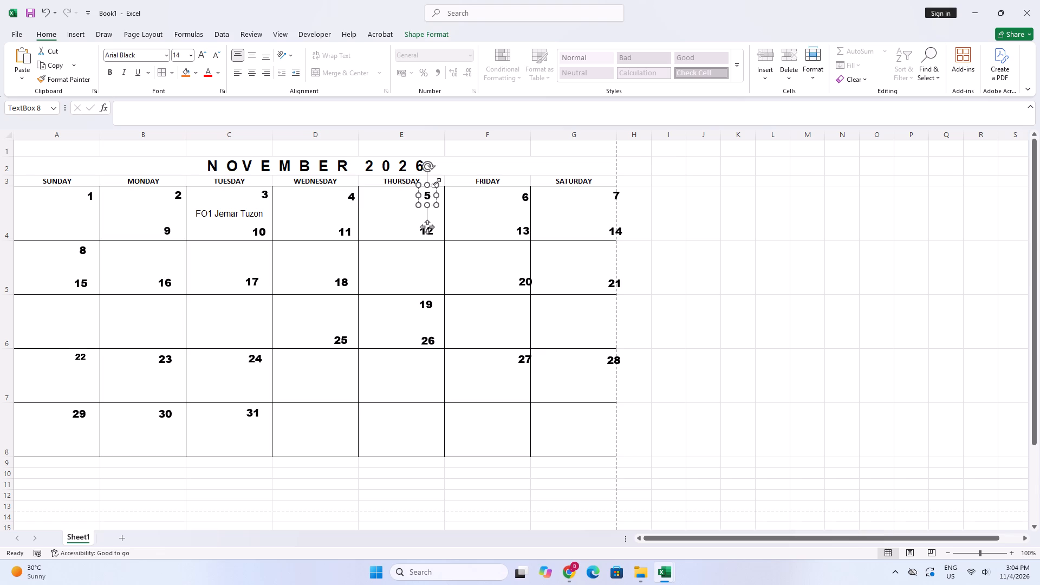
drag(431, 185, 437, 183)
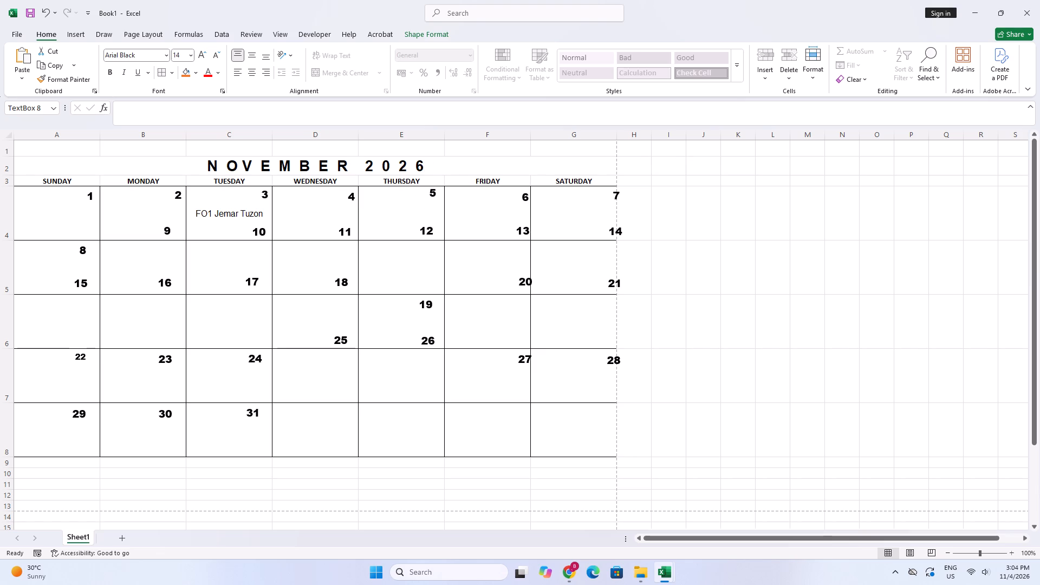
drag(437, 183, 440, 186)
click(522, 193)
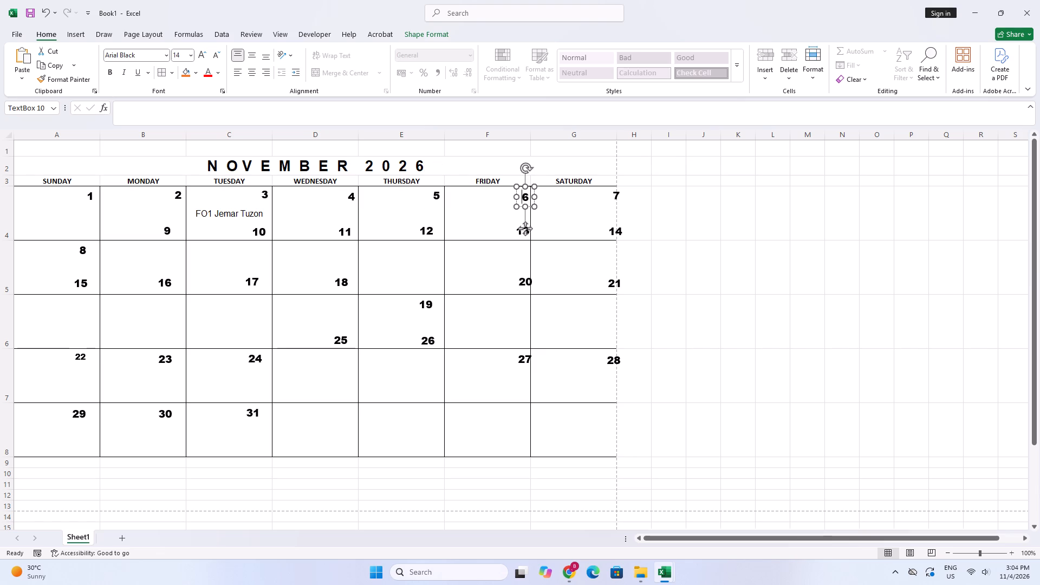
click(530, 188)
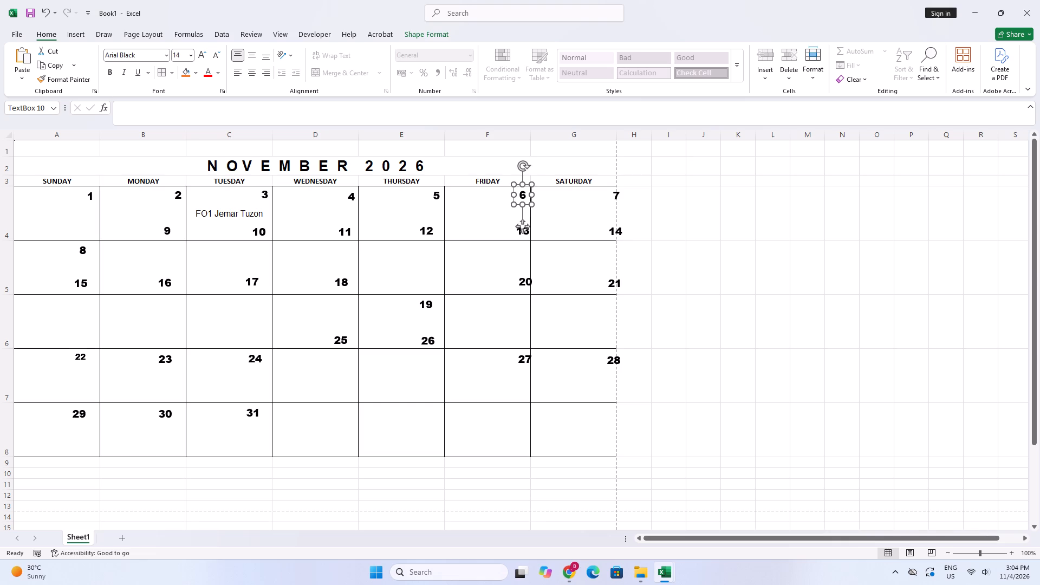
Reposition the day-number text box 7 into the upper-right corner of its Saturday cell in row 4.
click(614, 194)
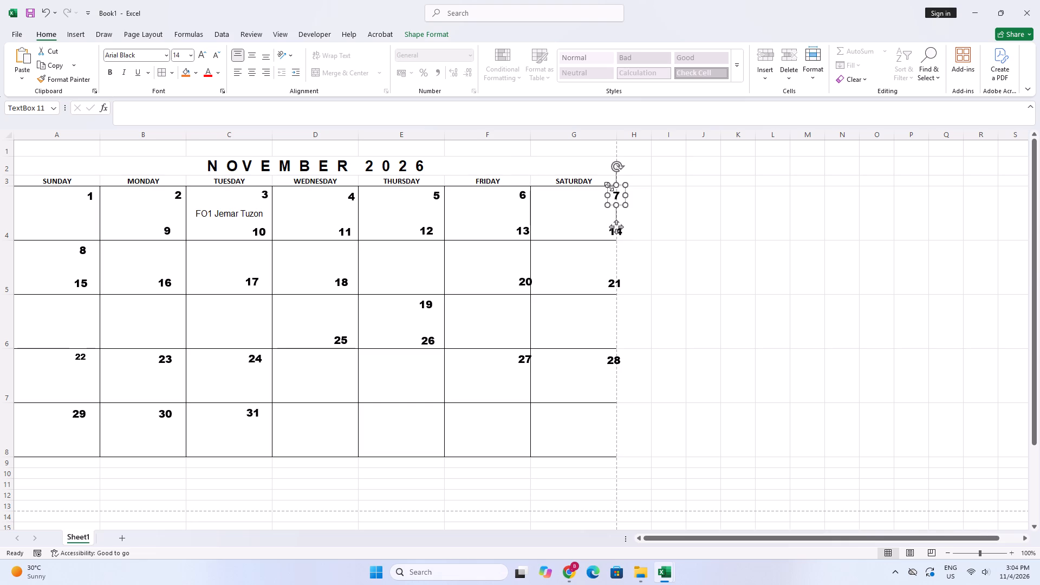
drag(611, 186, 608, 186)
drag(608, 186, 604, 186)
drag(604, 186, 604, 185)
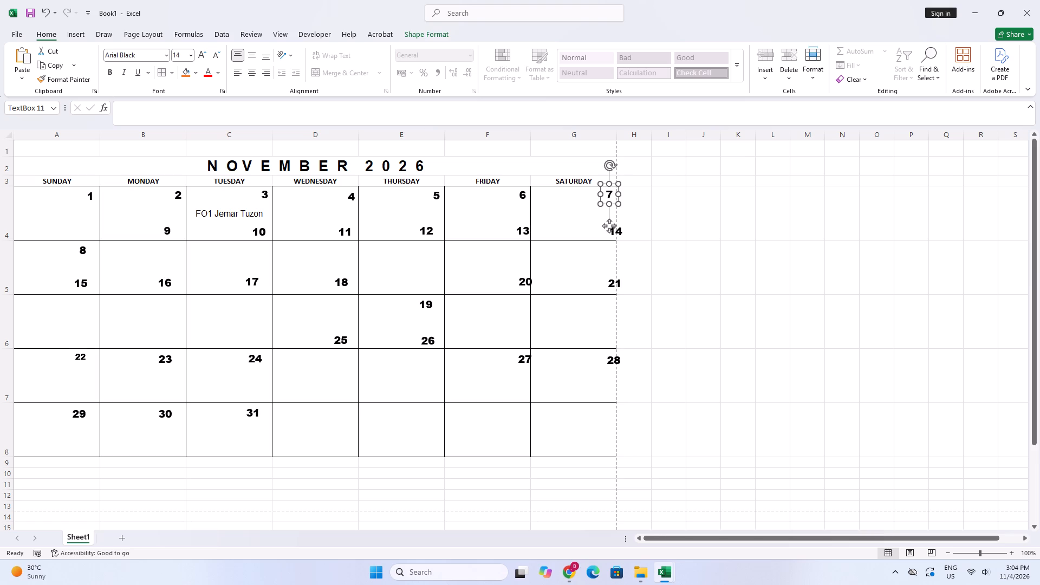
Reposition the day-number text boxes 8, 9 and 10 into the upper-right corners of their Sunday, Monday and Tuesday cells in row 5.
click(86, 251)
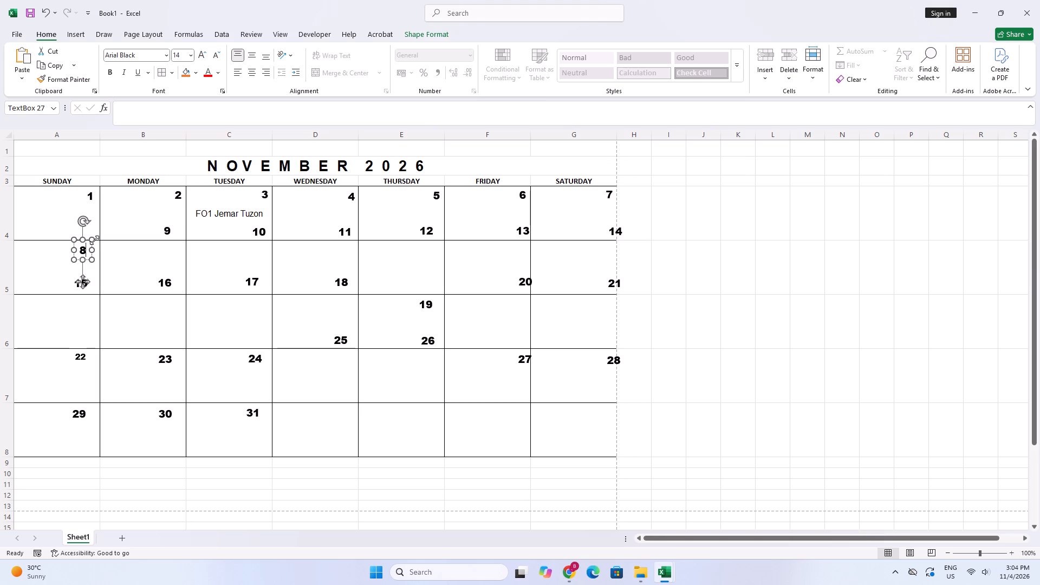
drag(87, 241, 97, 241)
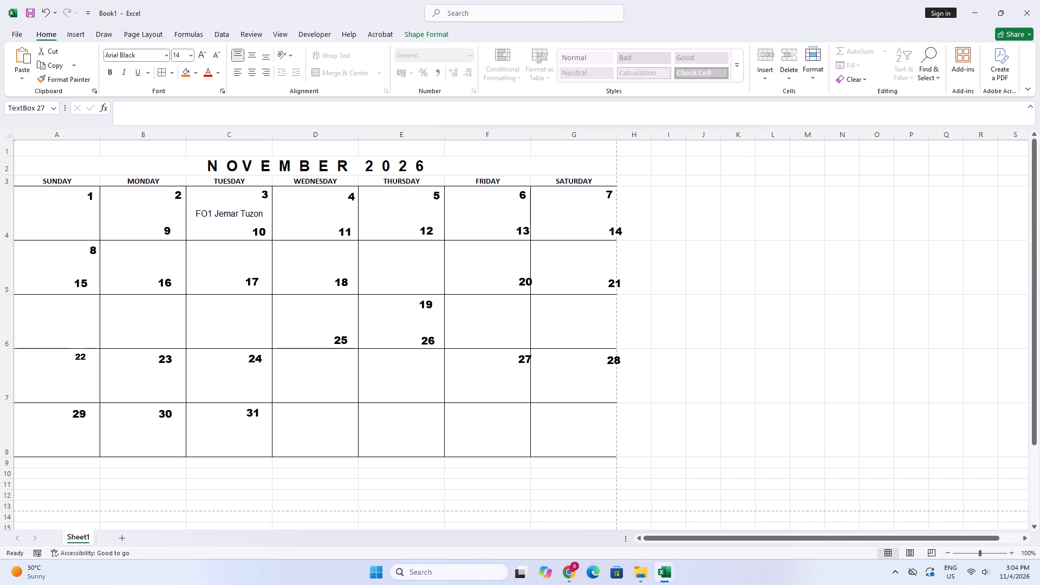
drag(97, 241, 98, 241)
click(166, 231)
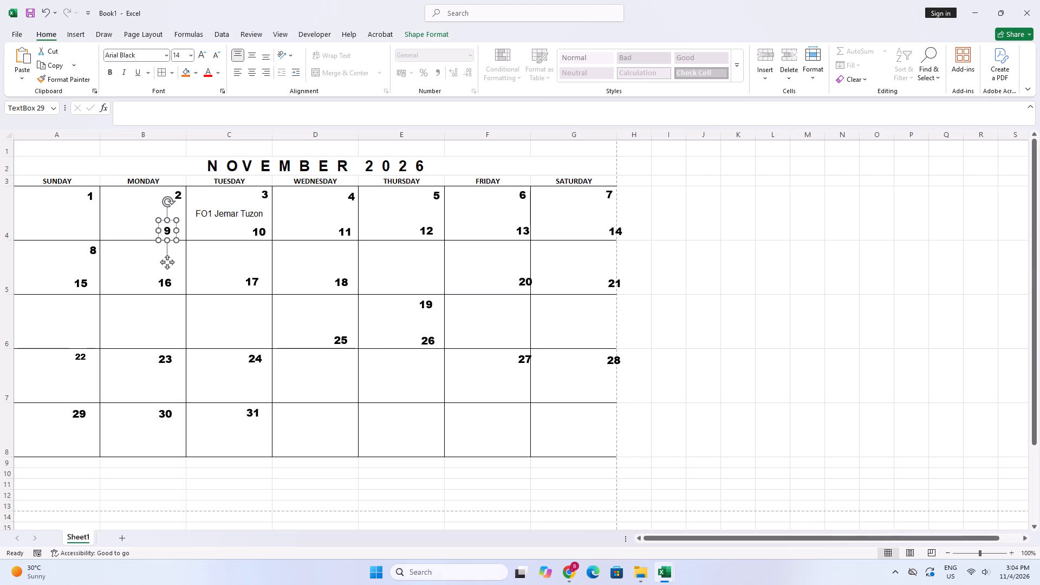
drag(172, 222, 181, 241)
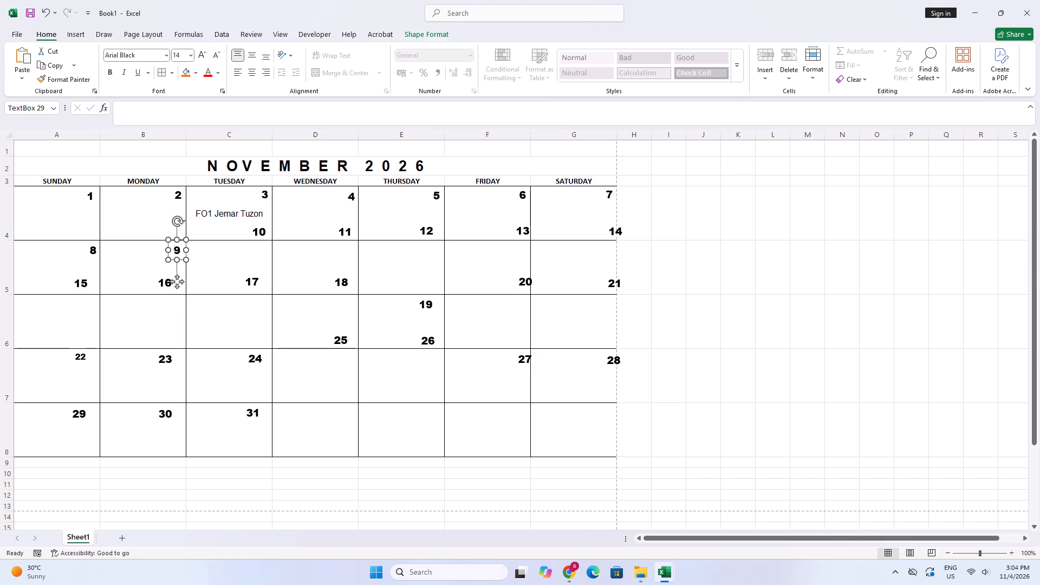
click(266, 229)
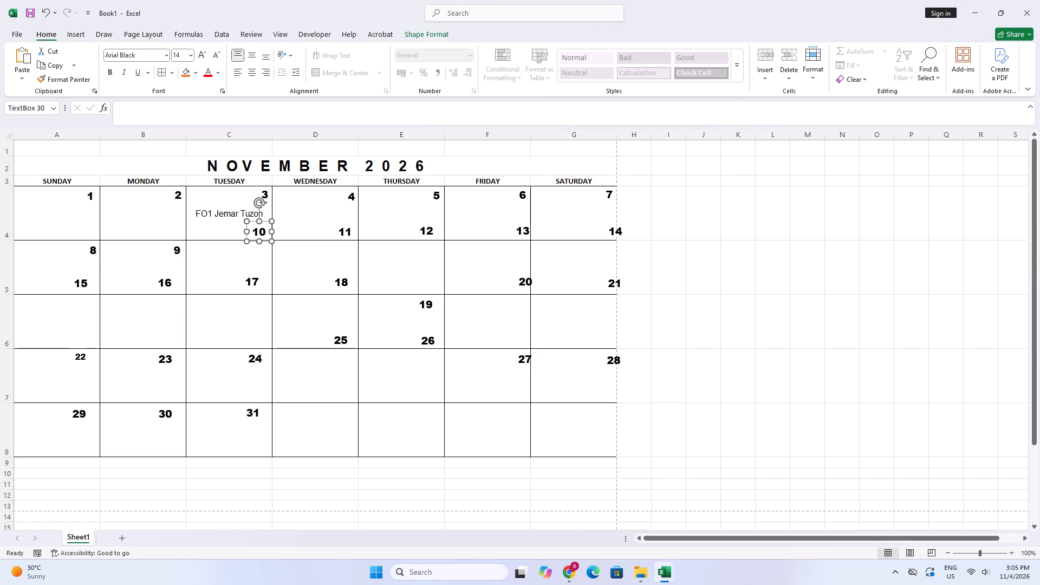
drag(264, 222, 266, 239)
Reposition the day-number text boxes 11, 12, 13 and 14 into the upper-right corners of their Wednesday through Saturday cells in row 5.
click(334, 280)
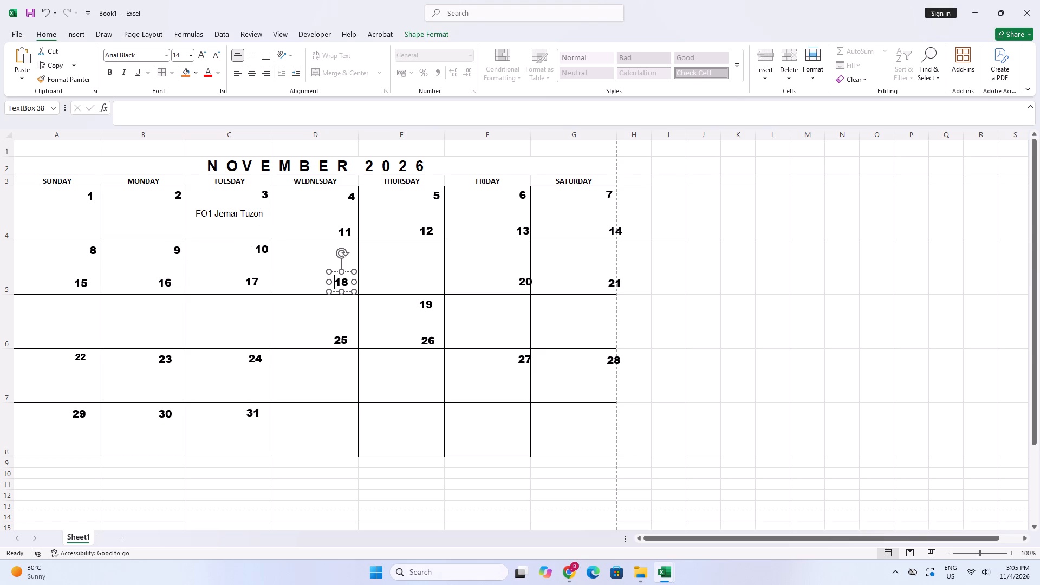
click(348, 236)
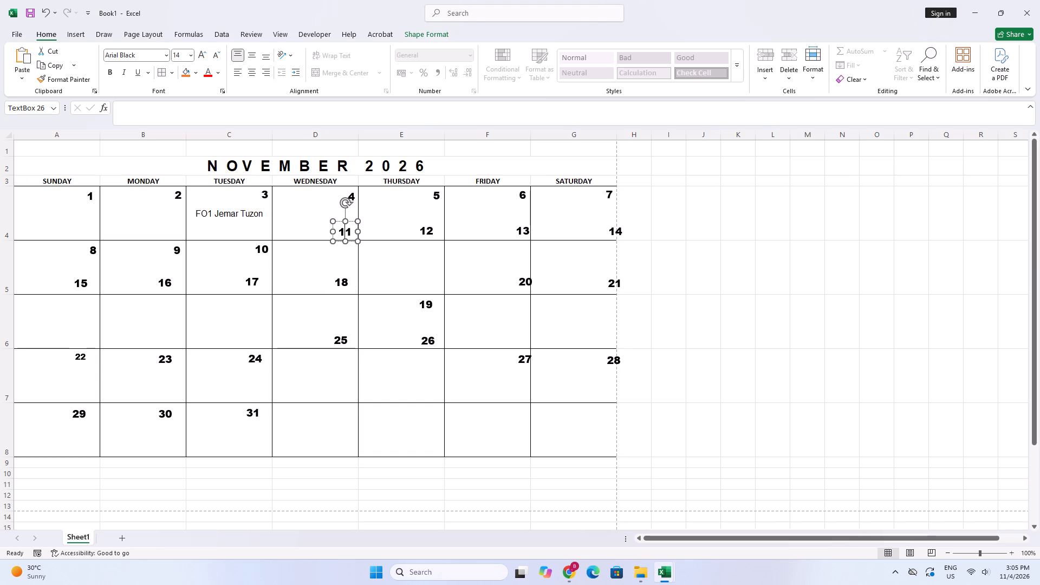
drag(352, 221, 356, 238)
click(434, 234)
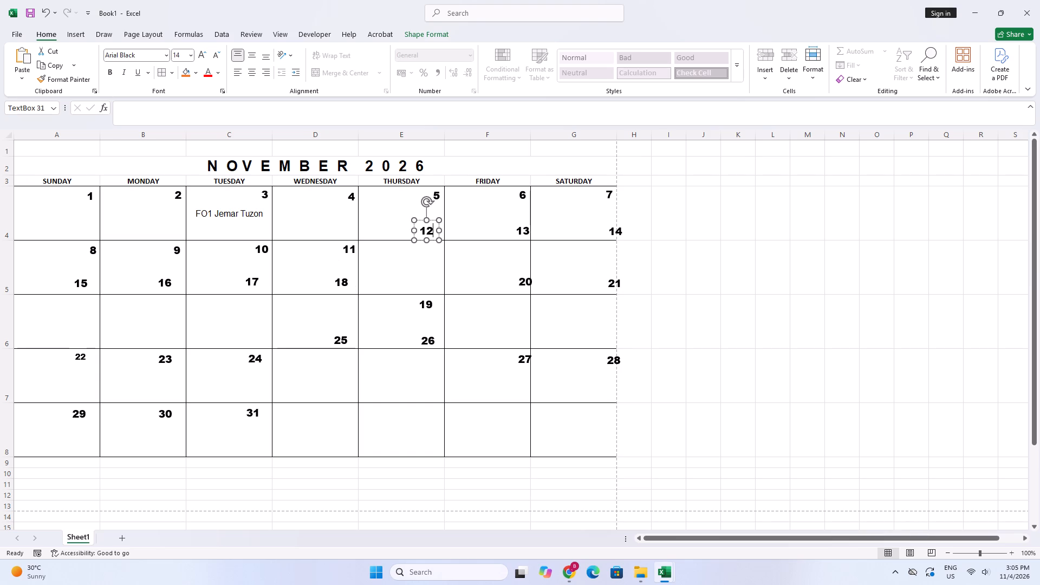
drag(422, 220, 428, 239)
click(525, 228)
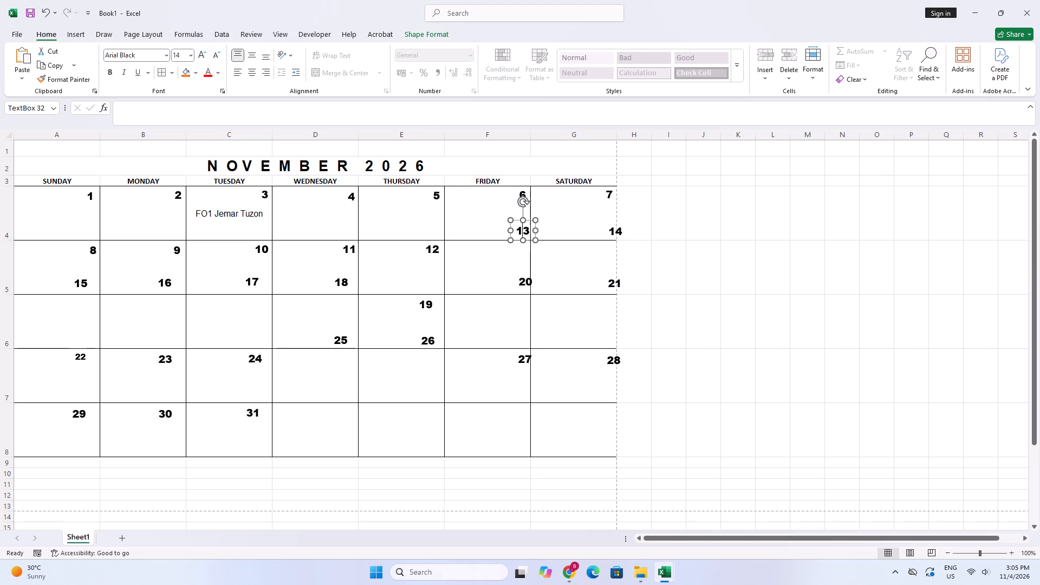
drag(517, 220, 517, 230)
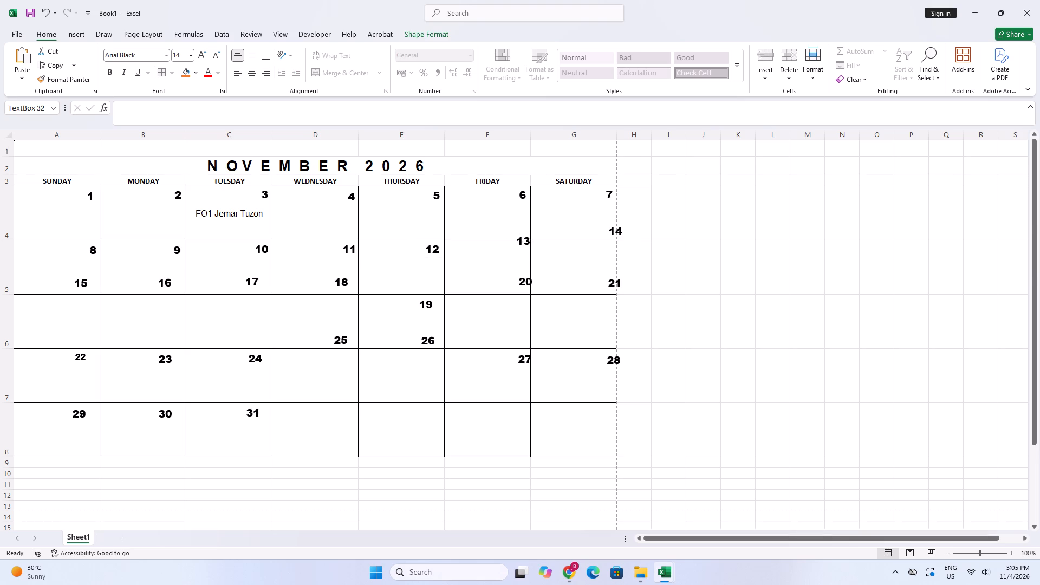
drag(517, 230, 513, 239)
click(616, 228)
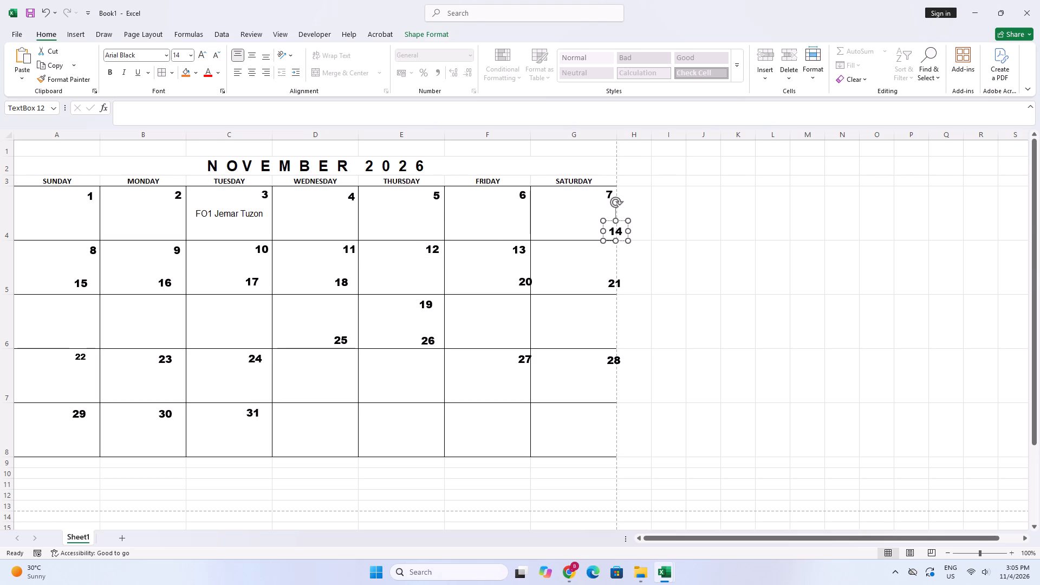
drag(609, 222, 602, 240)
drag(602, 240, 601, 240)
Reposition the day-number text boxes 15, 16 and 17 into the upper-right corners of their Sunday, Monday and Tuesday cells in row 6.
click(80, 277)
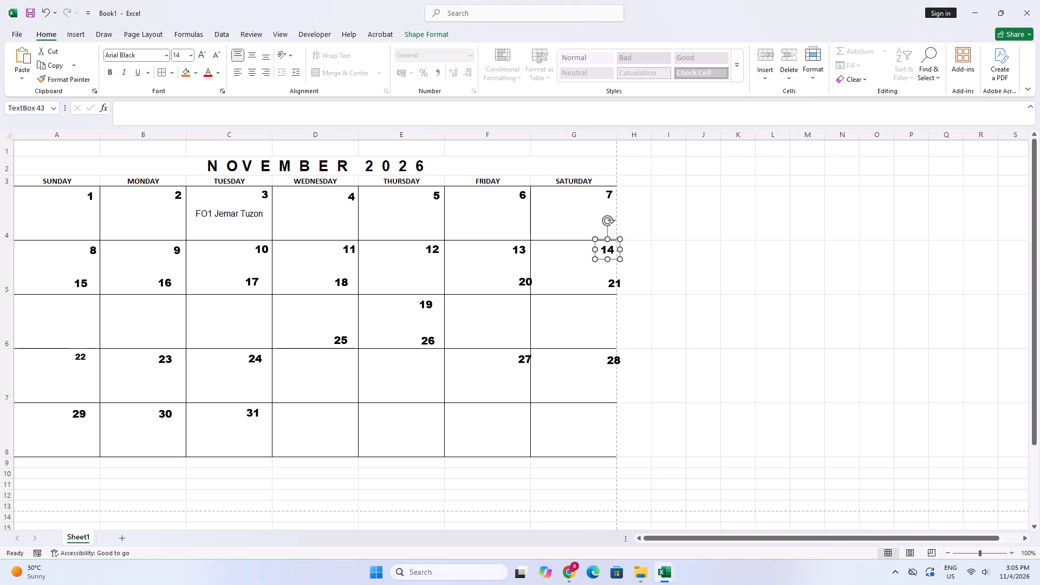
drag(84, 272, 87, 294)
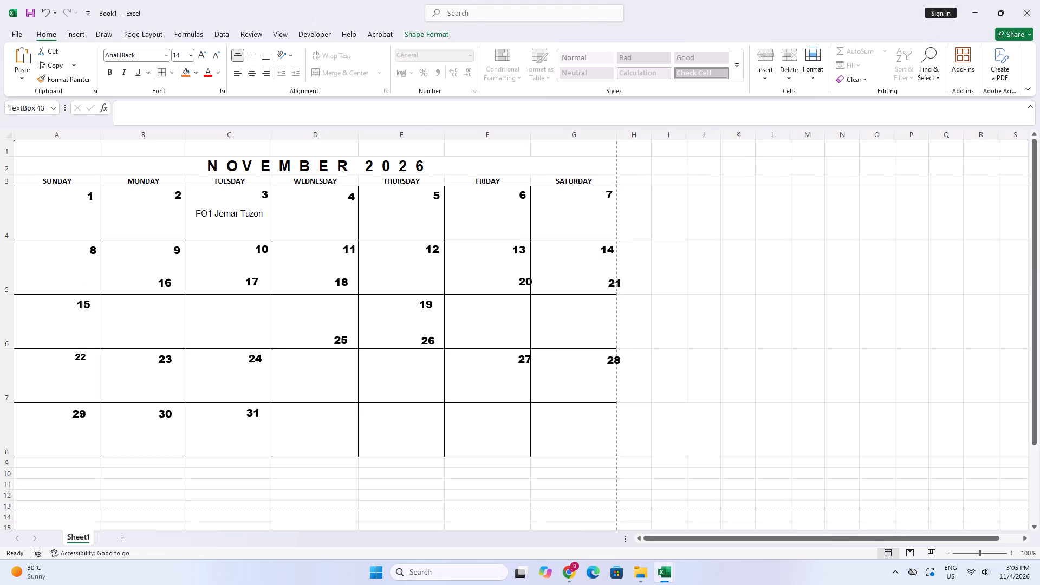
drag(87, 294, 95, 294)
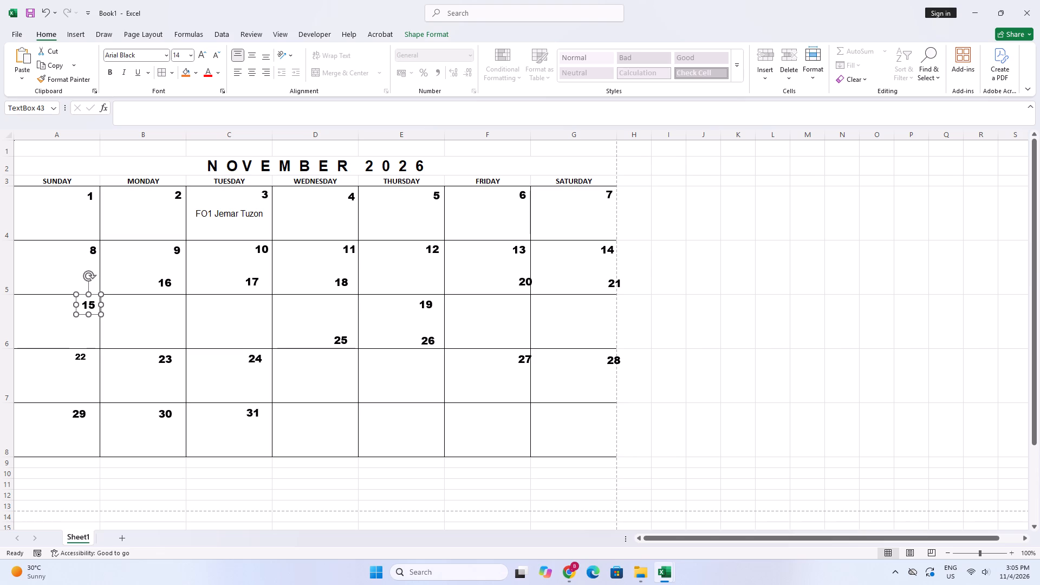
click(165, 283)
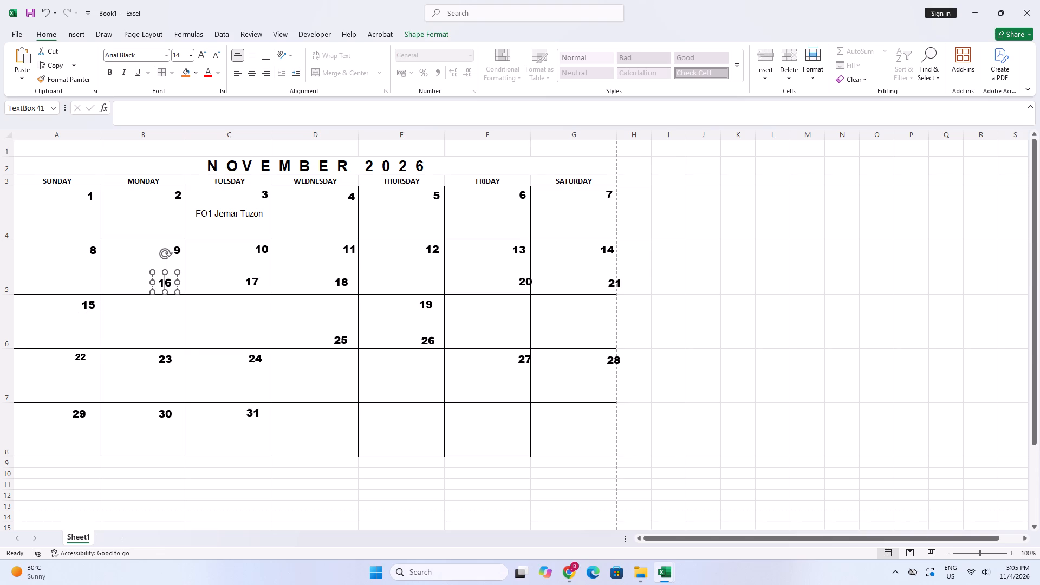
drag(171, 272, 173, 285)
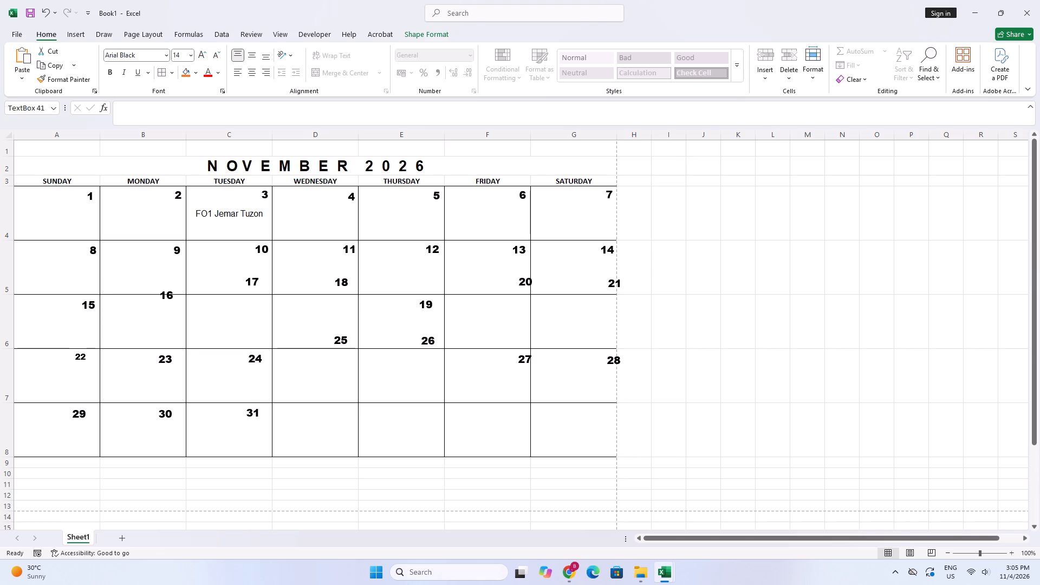
drag(173, 285, 180, 295)
drag(180, 295, 180, 295)
click(255, 285)
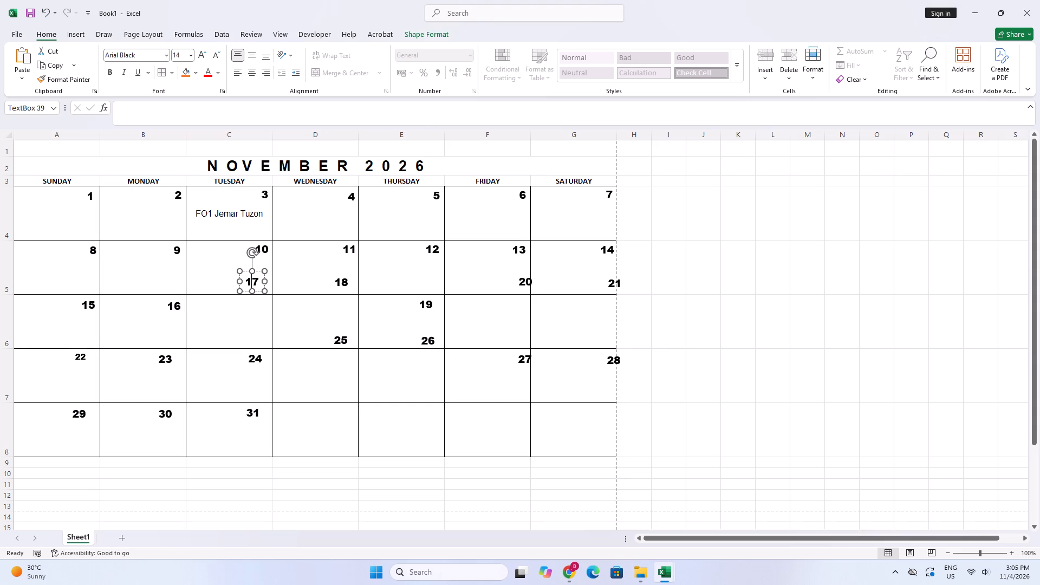
drag(245, 271, 252, 287)
drag(252, 287, 256, 296)
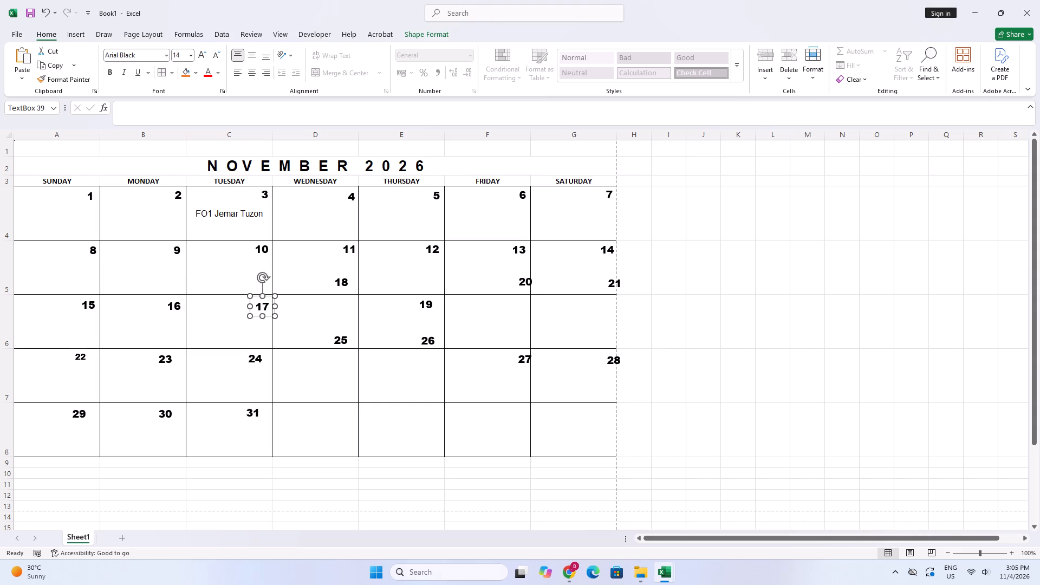
Reposition the day-number text boxes 18, 19 and 20 into the upper-right corners of their Wednesday, Thursday and Friday cells in row 6.
click(342, 285)
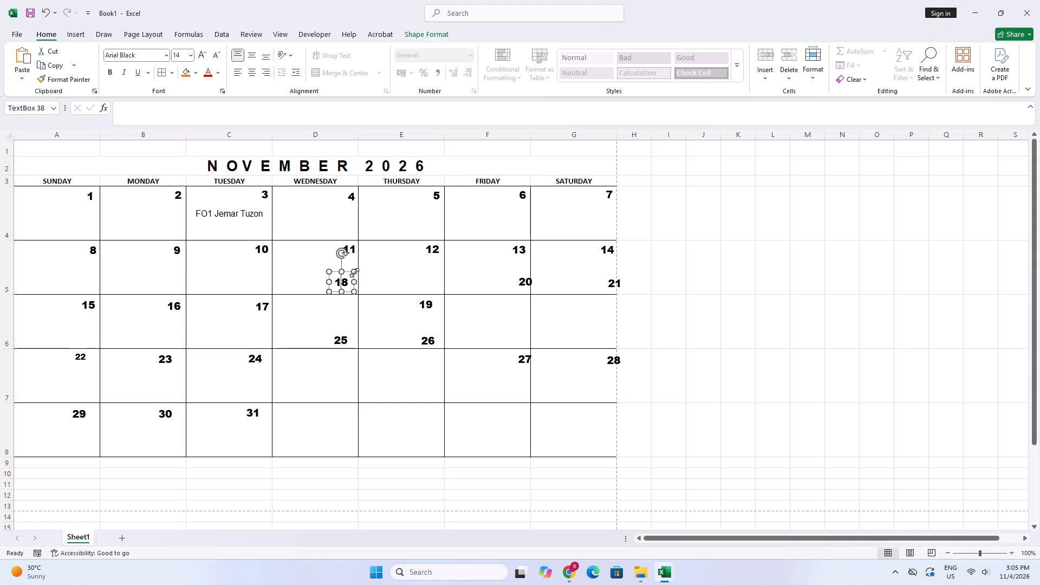
drag(350, 271, 358, 296)
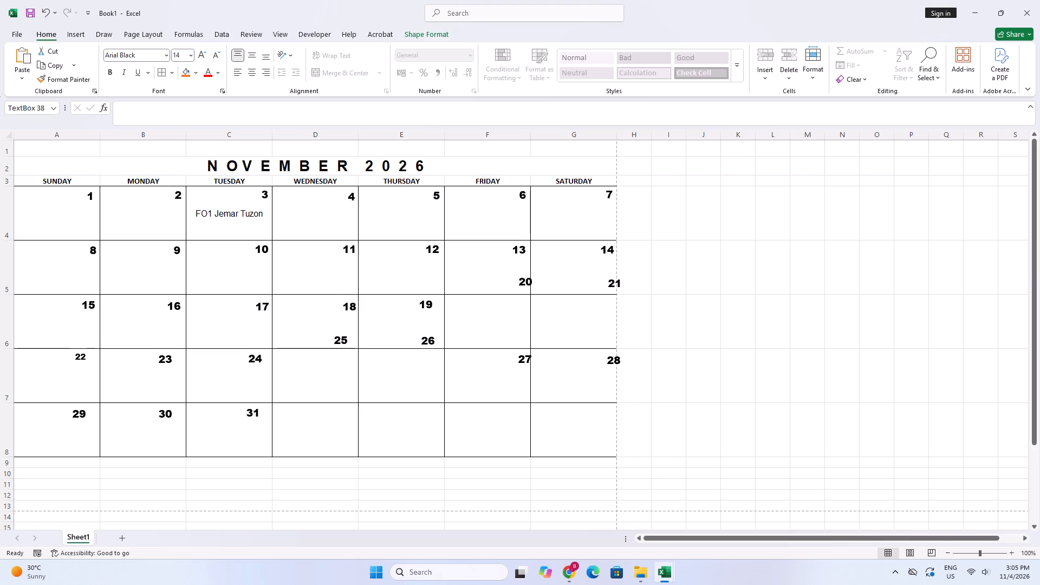
drag(358, 296, 357, 293)
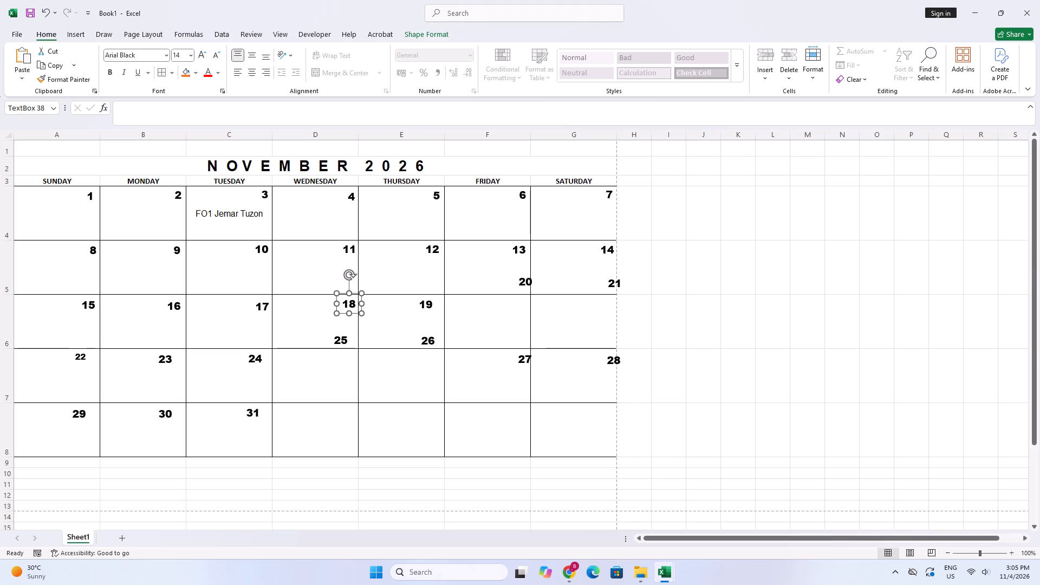
click(430, 304)
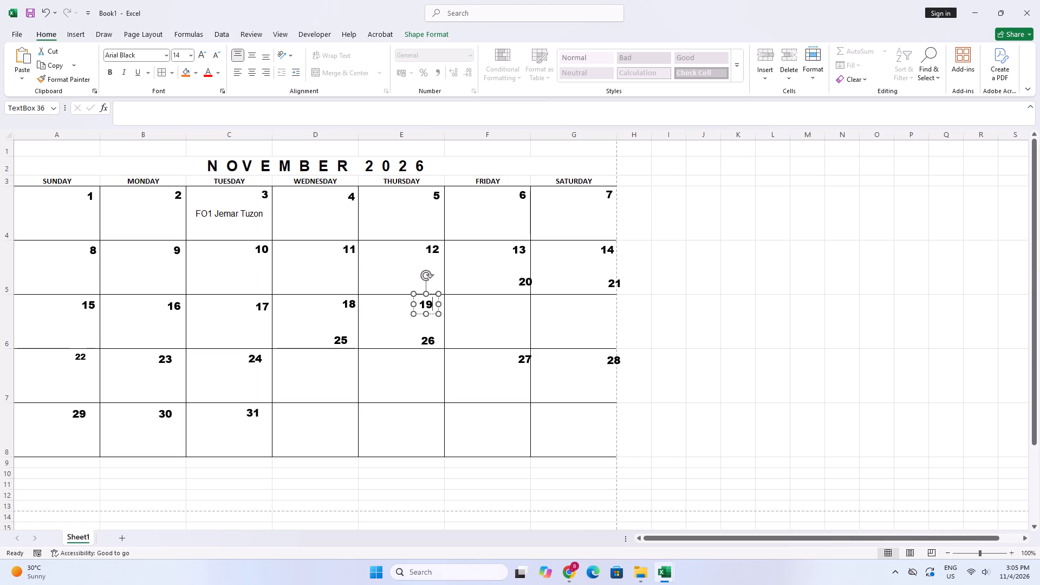
drag(418, 292, 423, 294)
drag(423, 294, 424, 292)
click(524, 281)
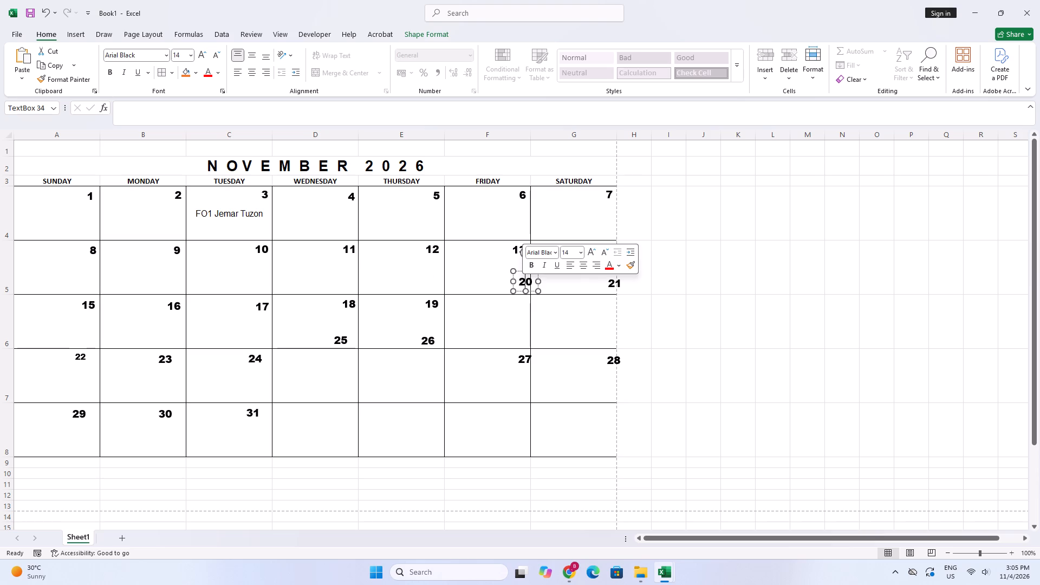
drag(518, 270, 513, 293)
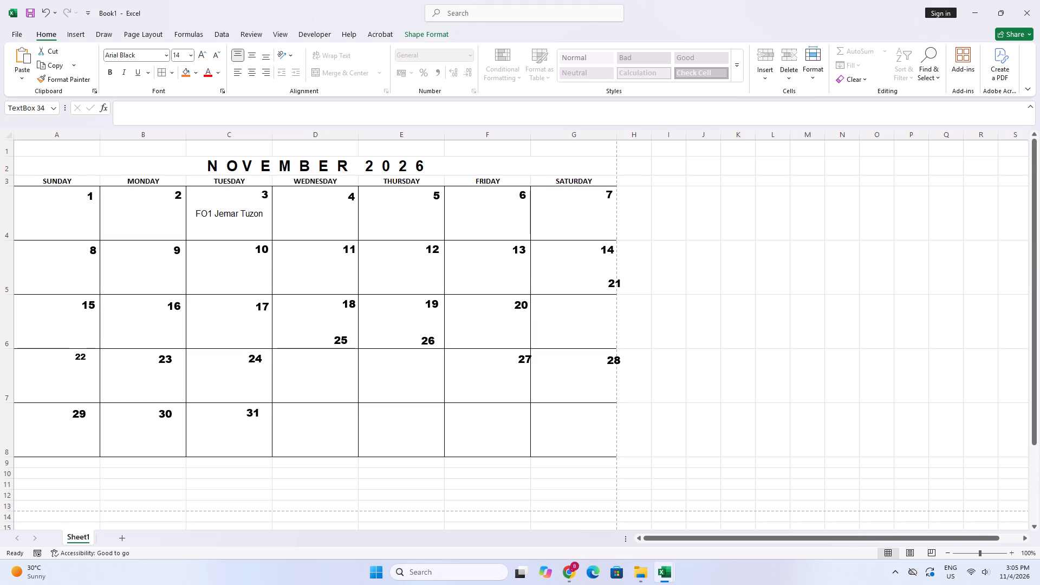
drag(513, 293, 510, 292)
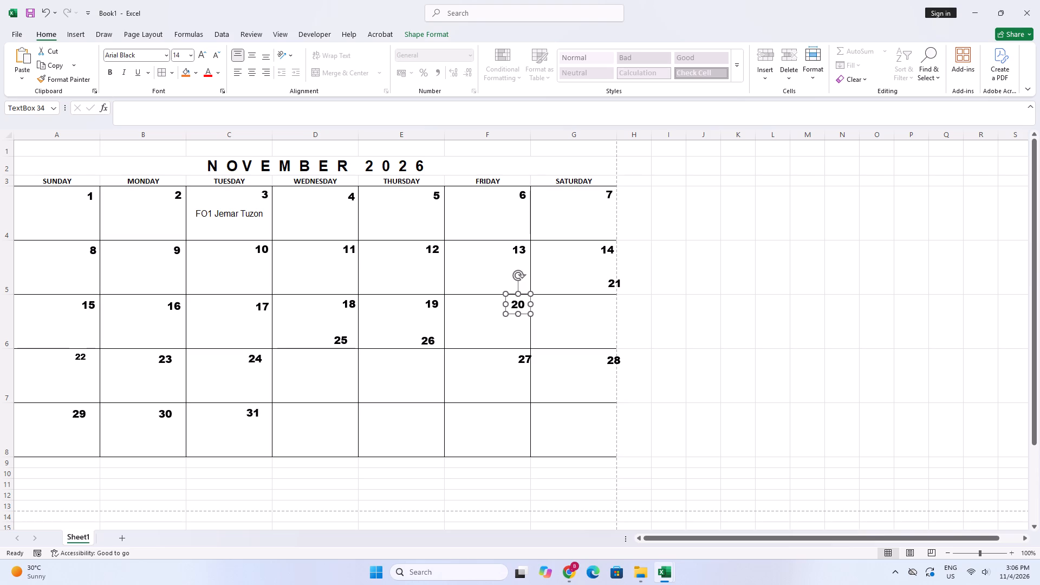
Reposition the day-number text box 21 into the upper-right corner of its Saturday cell in row 6.
click(614, 285)
drag(609, 272, 609, 275)
drag(609, 275, 600, 293)
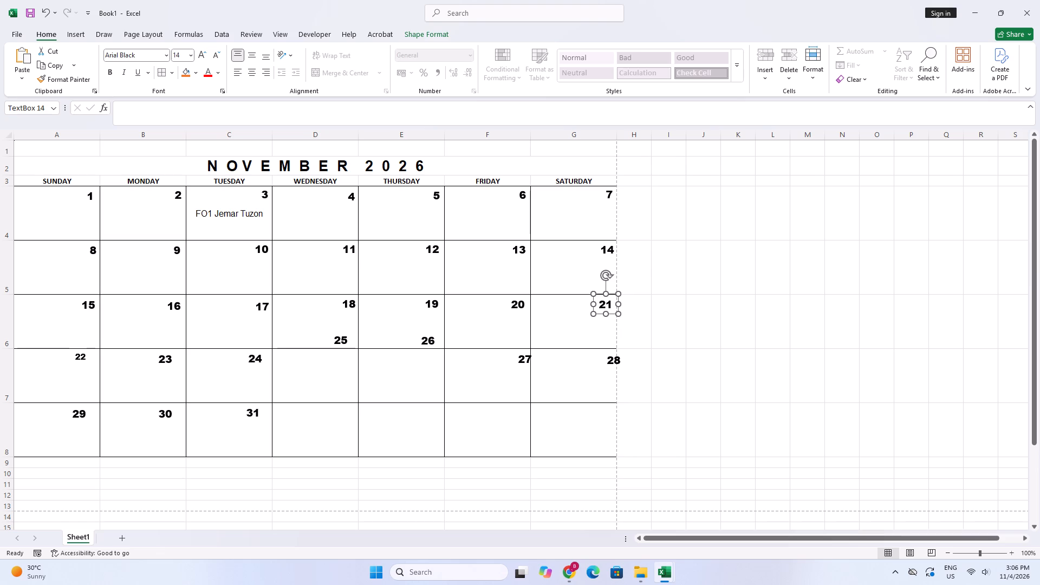
Reposition the day-number text boxes 28, 27, 26 and 25 into the upper-right corners of their Saturday through Wednesday cells in row 7.
click(613, 362)
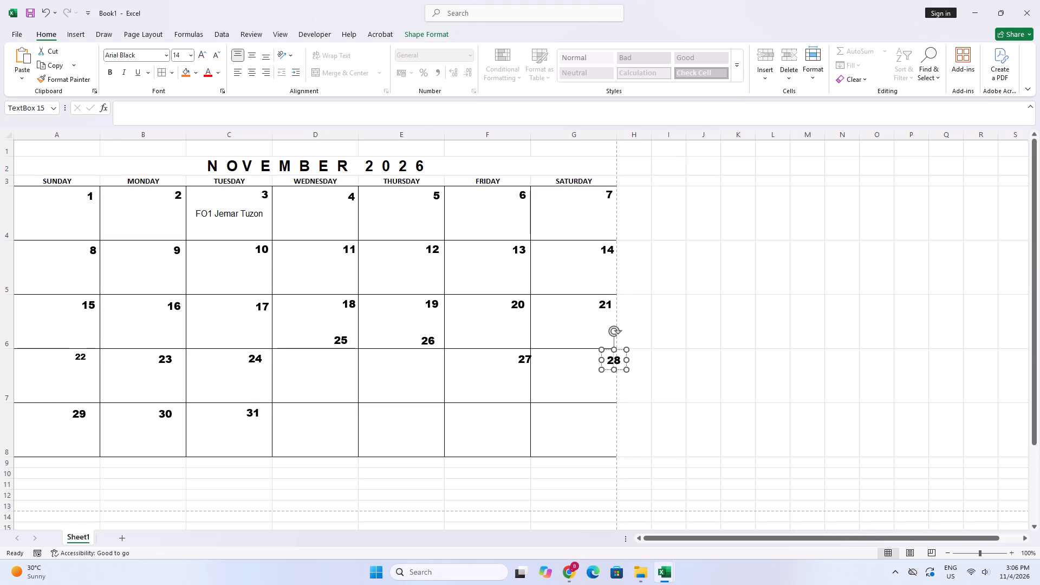
drag(606, 347, 597, 344)
click(519, 355)
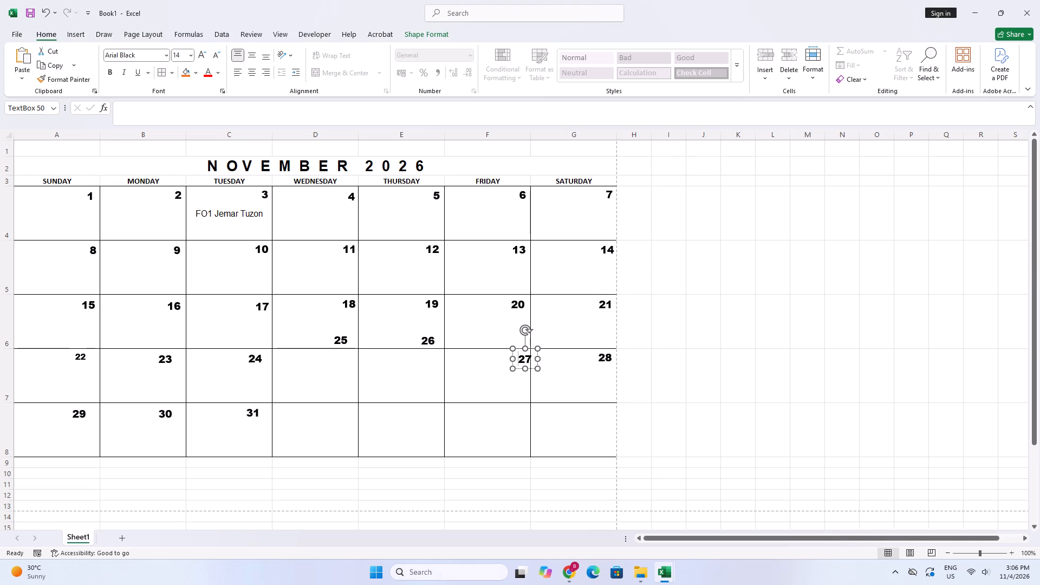
drag(519, 348, 512, 346)
click(428, 339)
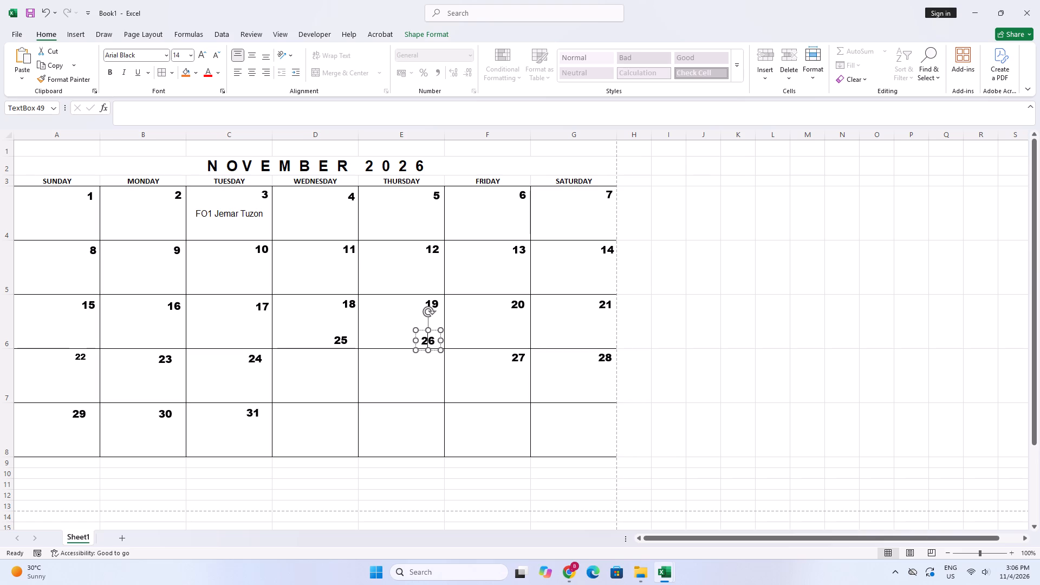
drag(432, 329, 438, 348)
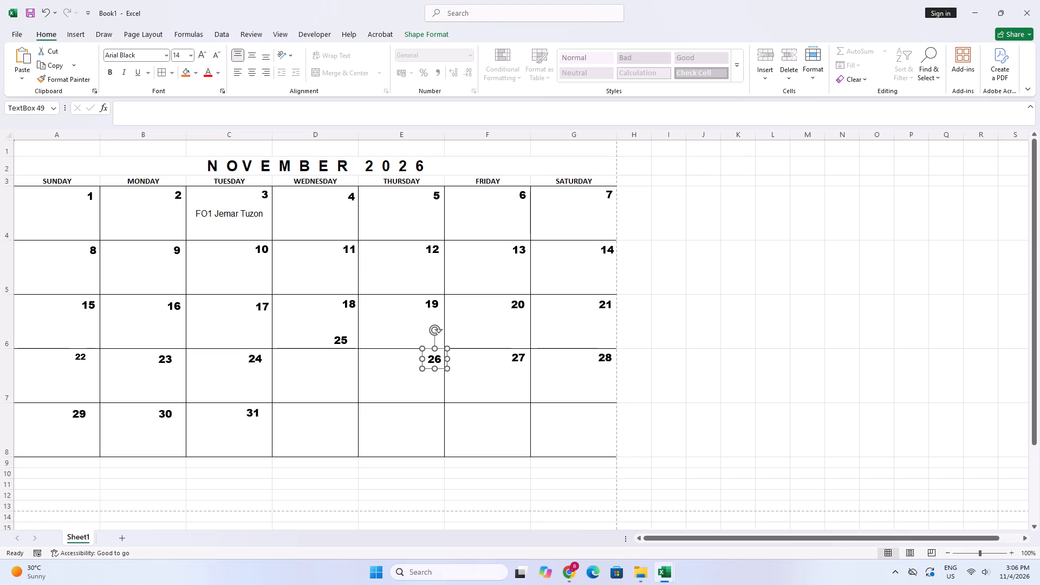
click(334, 336)
drag(348, 327, 350, 335)
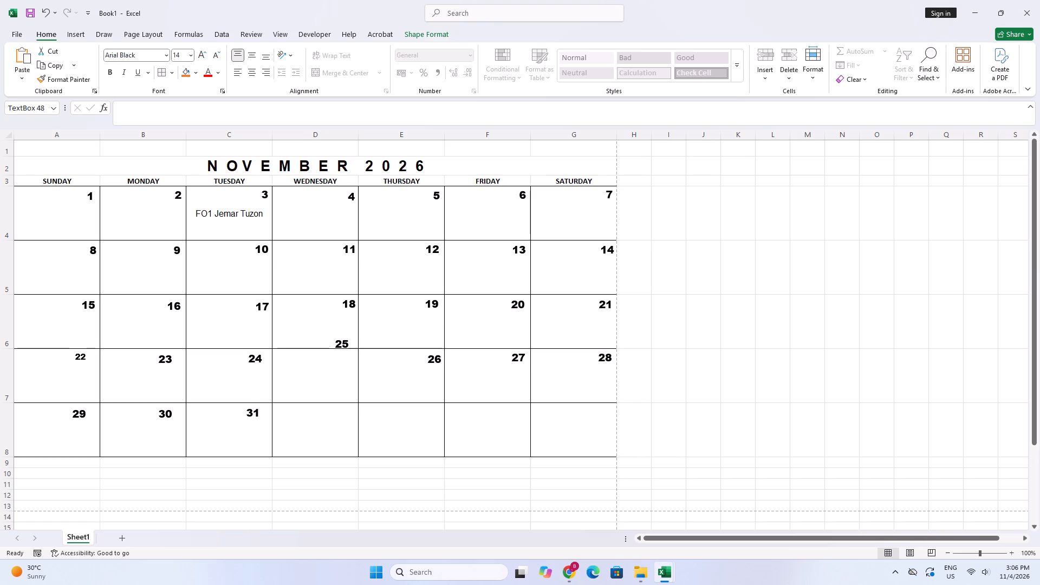
drag(350, 335, 354, 344)
Reposition the day-number text boxes 24, 23 and 22 into the upper-right corners of their Tuesday, Monday and Sunday cells in row 7.
click(255, 361)
drag(262, 349, 266, 349)
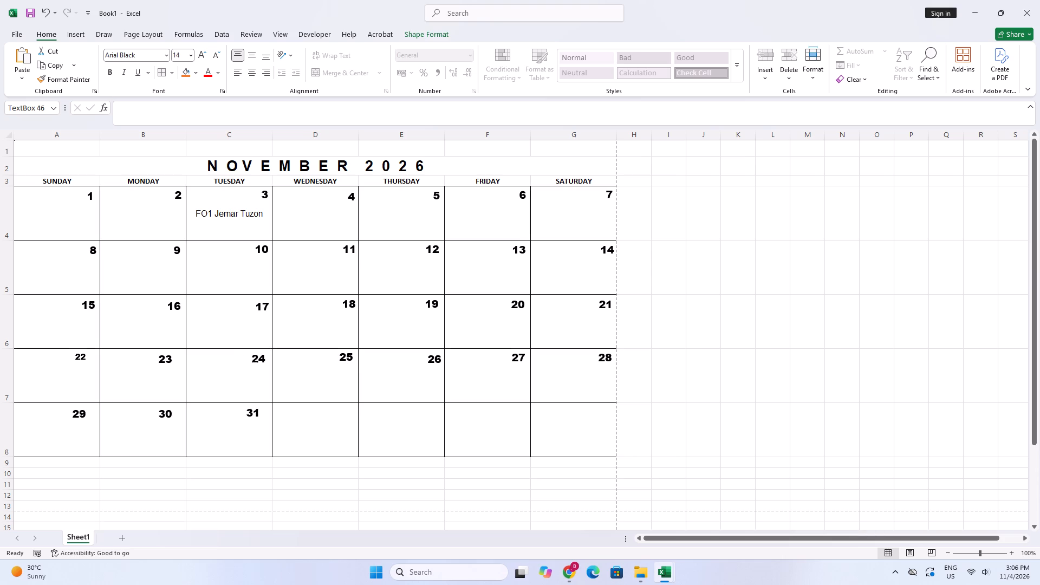
drag(266, 349, 267, 349)
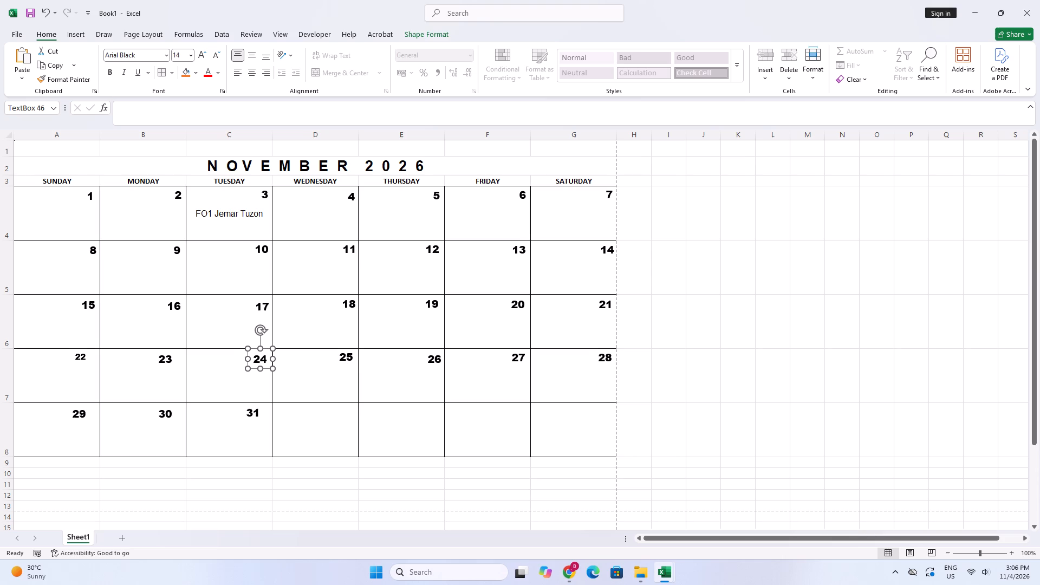
click(167, 360)
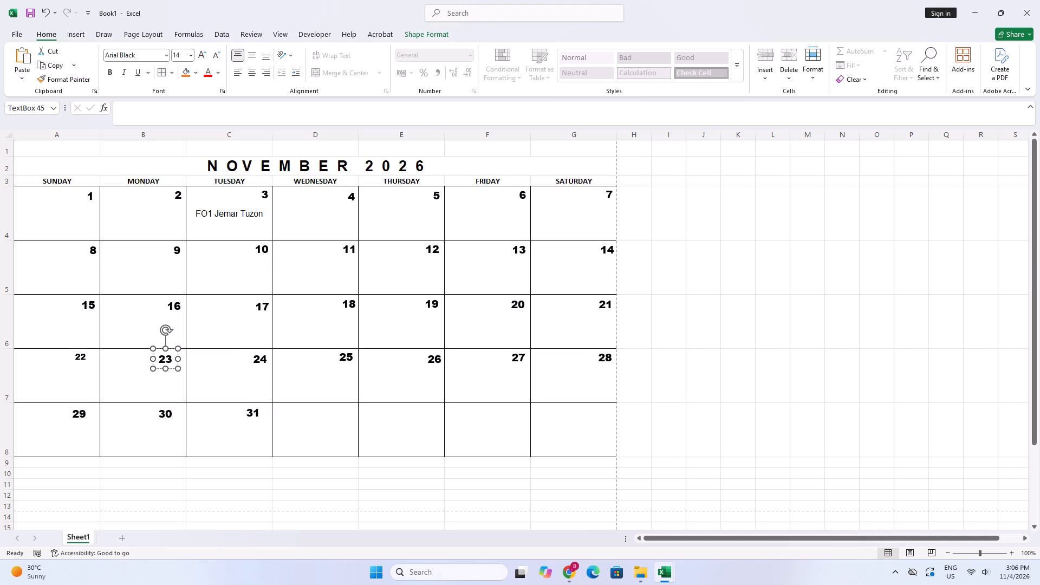
drag(171, 350, 182, 349)
click(84, 359)
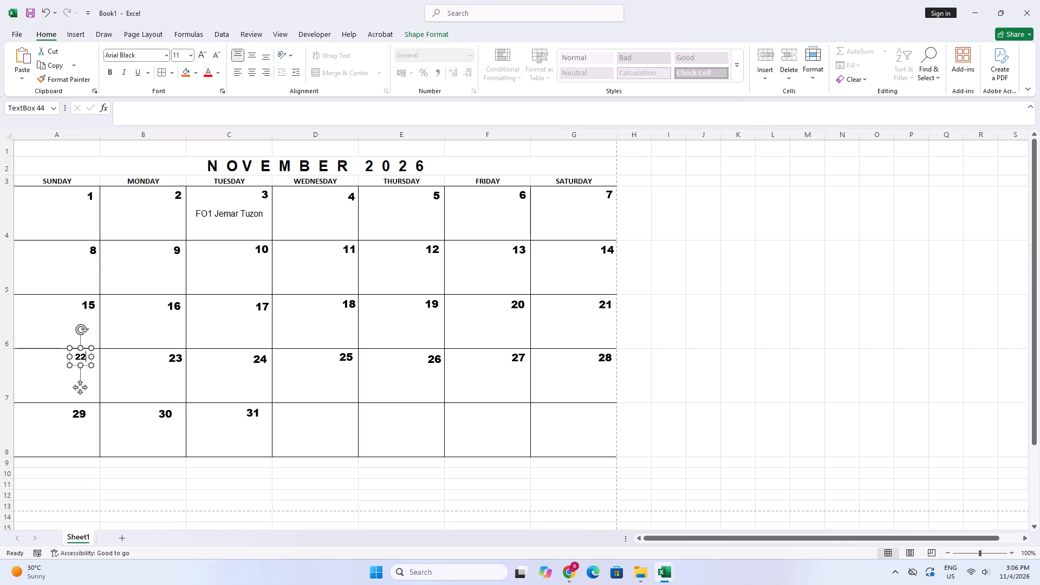
drag(87, 345, 97, 347)
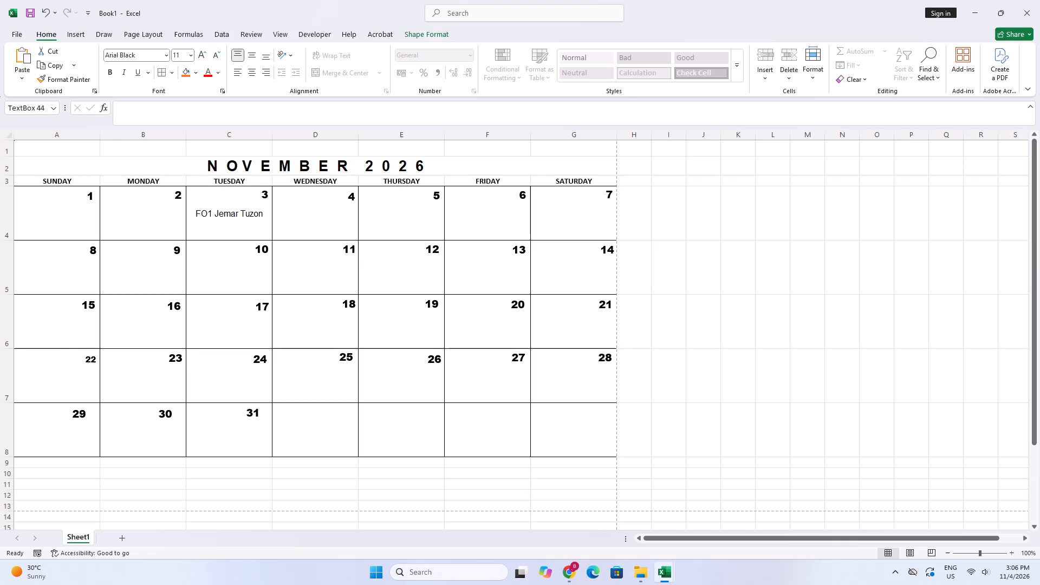
drag(97, 347, 97, 347)
Reposition the day-number text boxes 29, 30 and 31 into the upper-right corners of their Sunday, Monday and Tuesday cells in row 8.
click(77, 412)
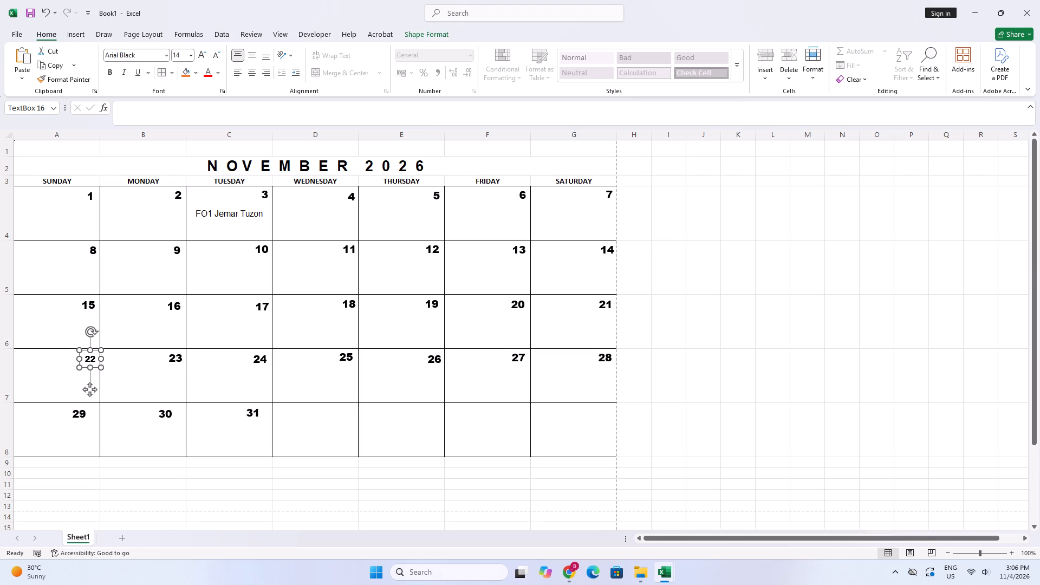
drag(86, 403, 94, 404)
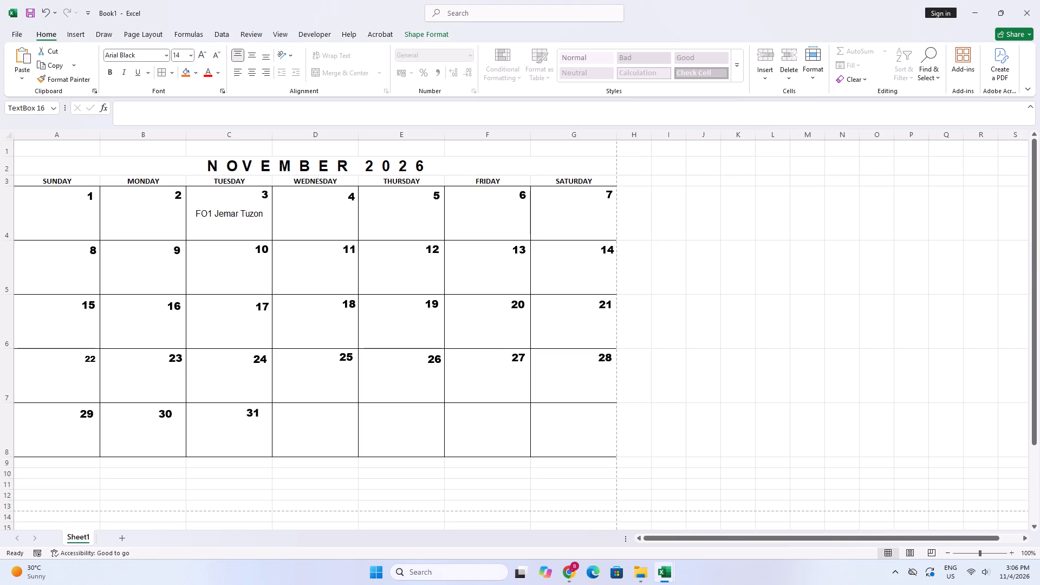
drag(94, 404, 95, 402)
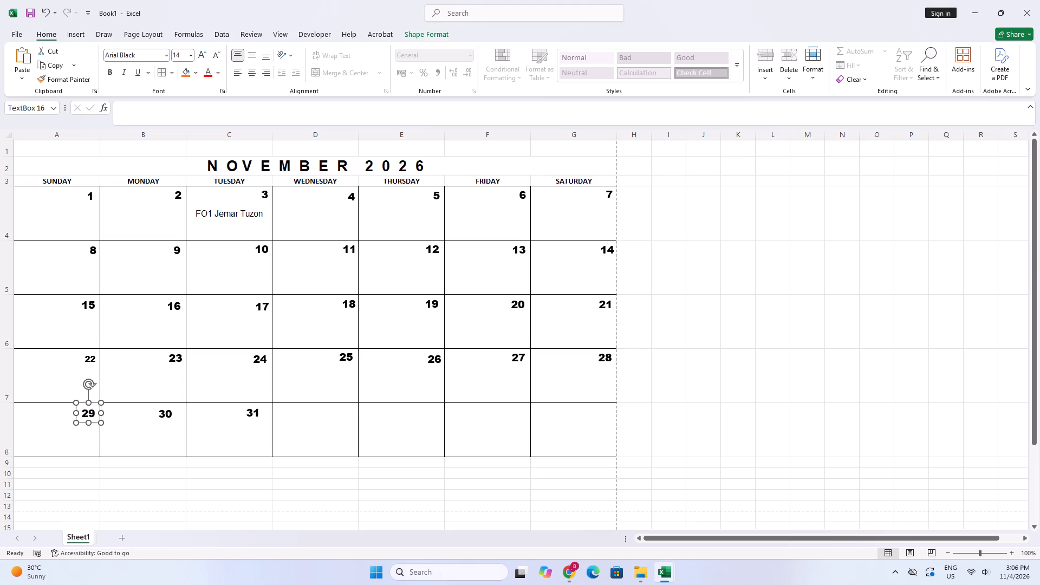
click(170, 418)
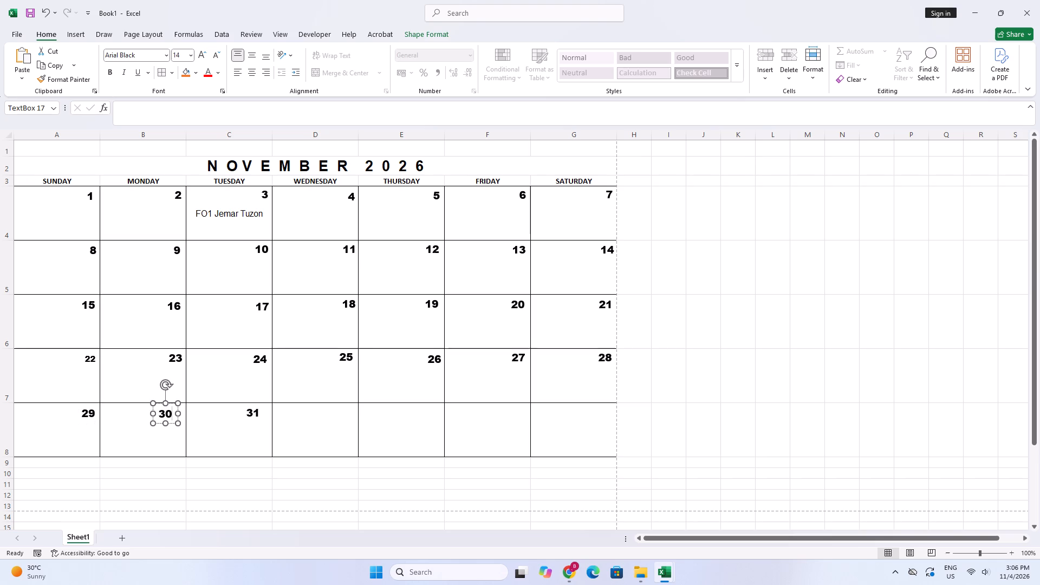
drag(172, 403, 181, 404)
click(257, 419)
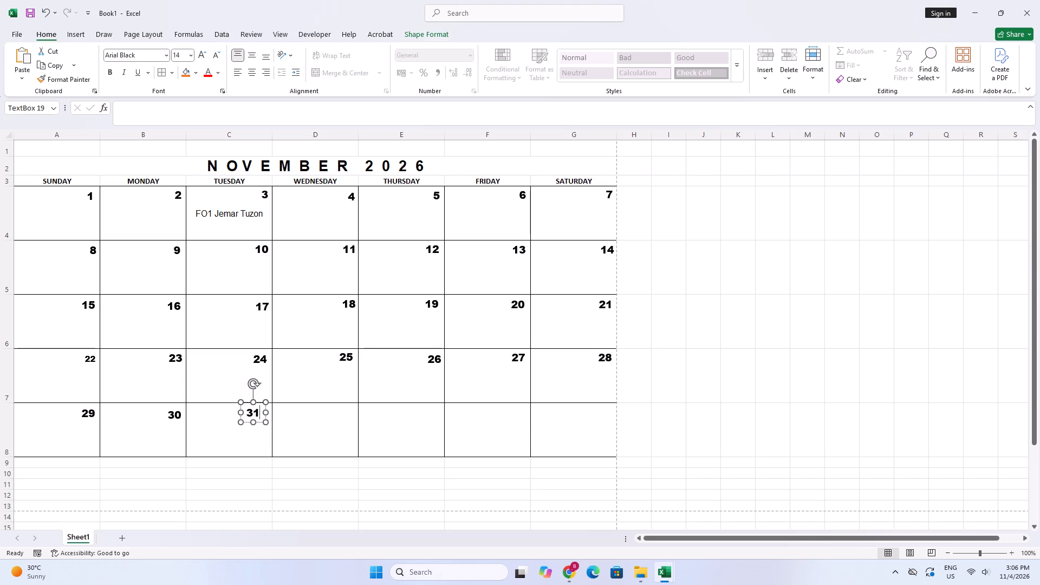
drag(261, 402, 268, 402)
click(568, 486)
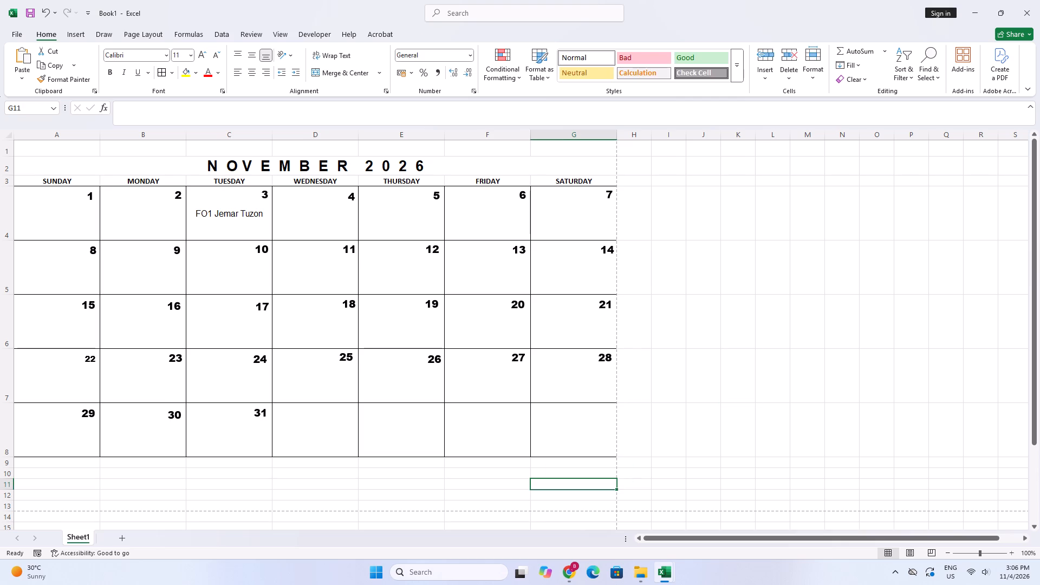
Make the FO1 officer entry in cell C4, under Tuesday the 3rd, bold.
click(247, 216)
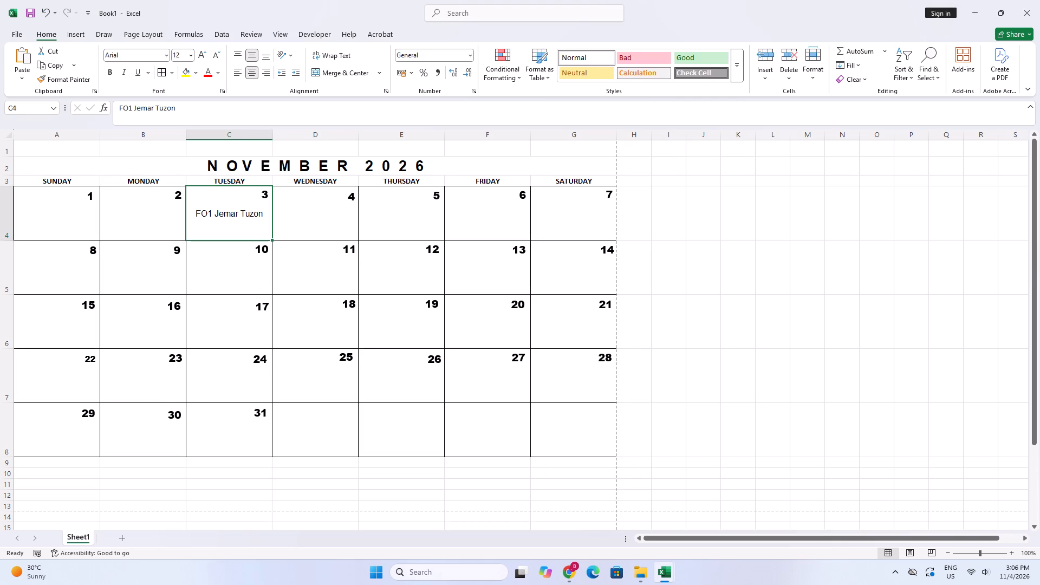
double_click(198, 216)
drag(193, 215, 259, 223)
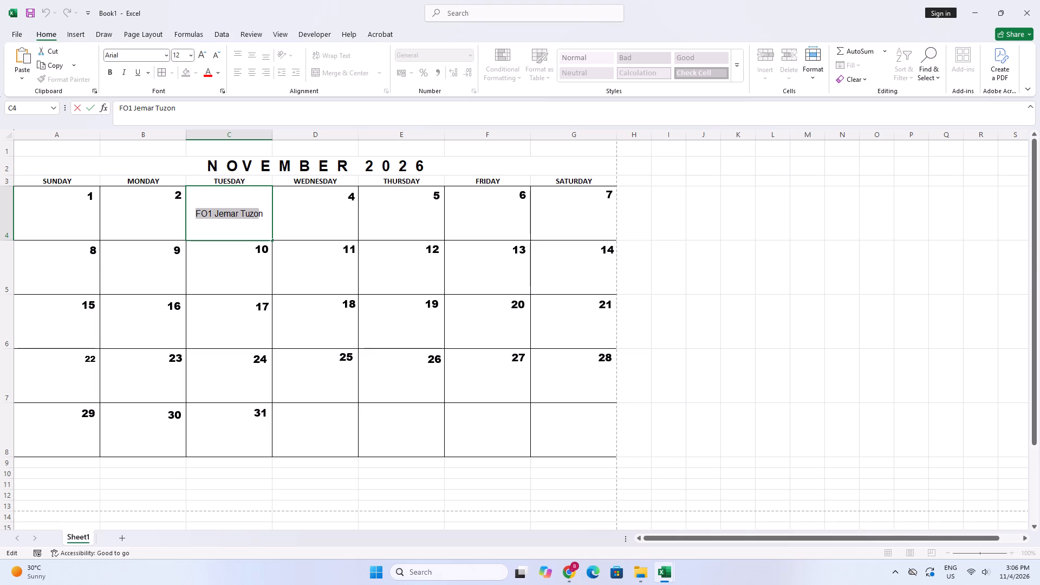
drag(259, 223, 263, 223)
click(109, 74)
click(289, 211)
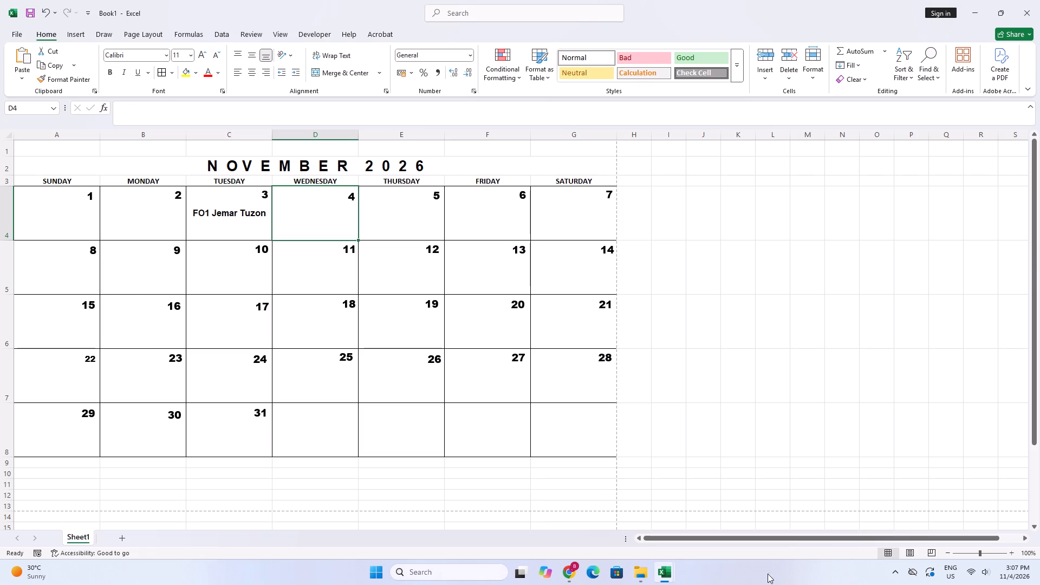
Reduce the Book1 calendar to a smaller window fitting columns A through G, placed to leave room for a second window beside it.
click(1006, 16)
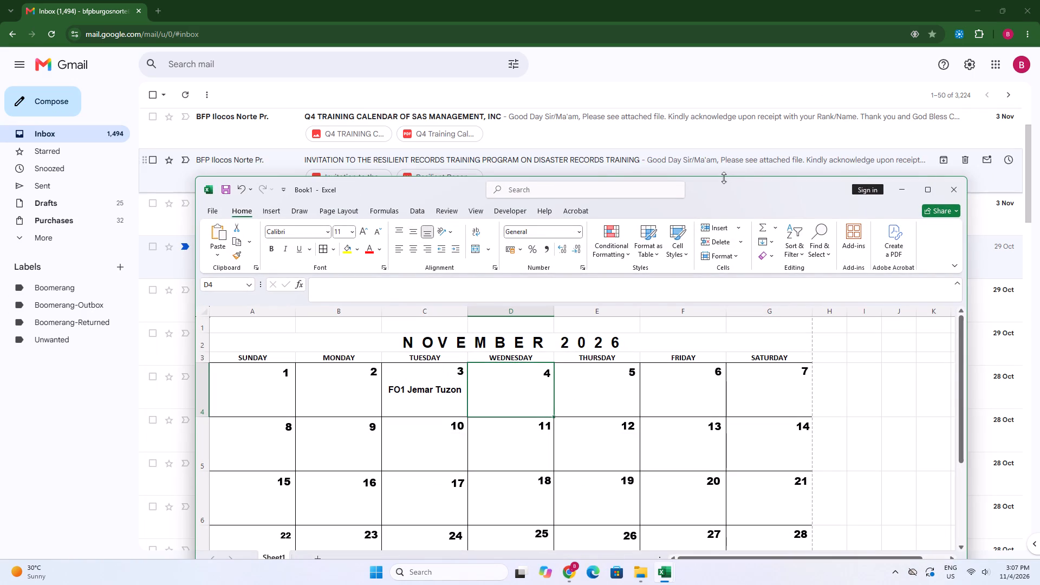
drag(734, 196, 552, 59)
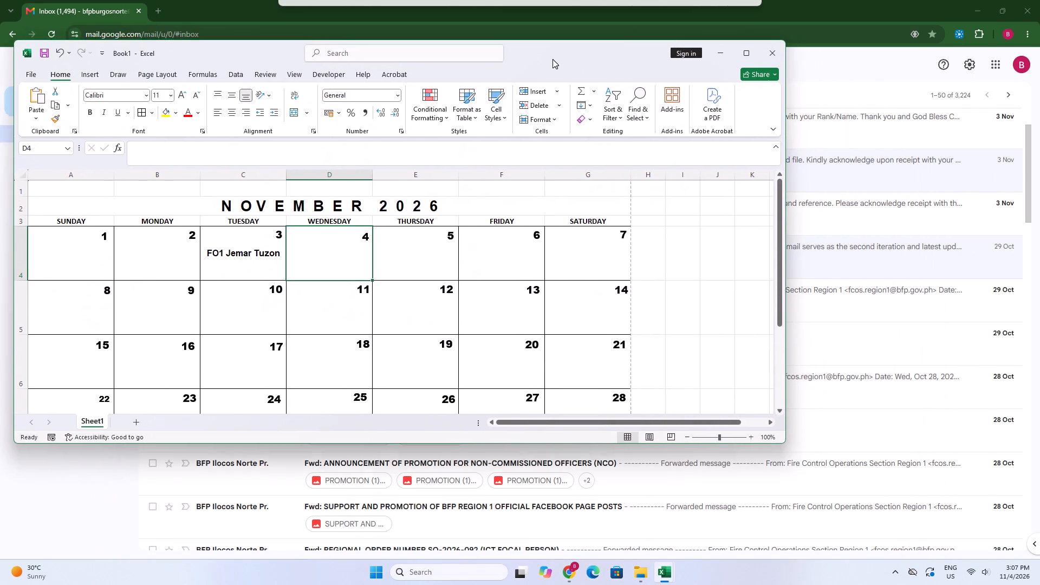
drag(552, 59, 544, 60)
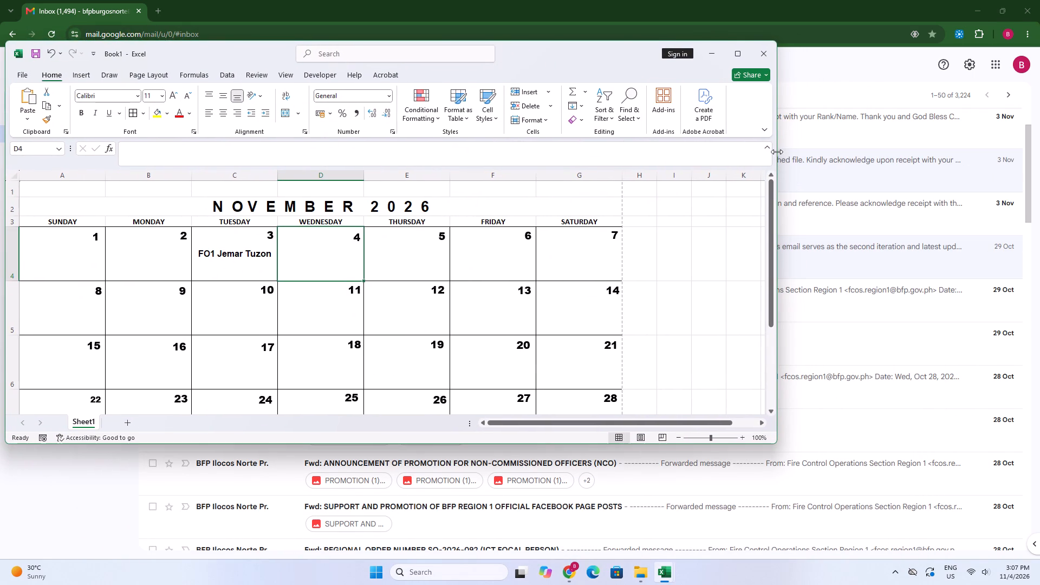
drag(777, 152, 646, 174)
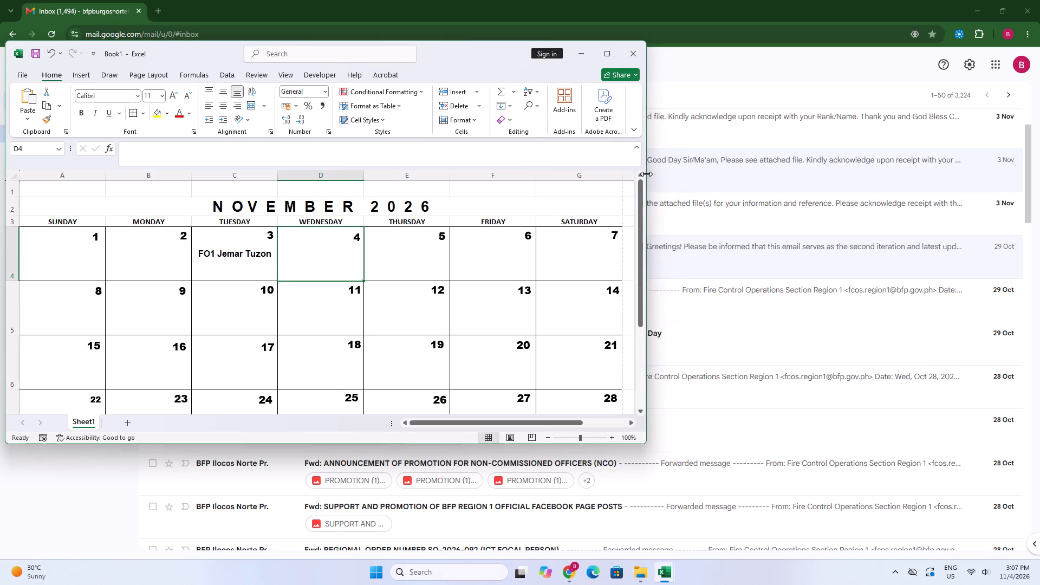
drag(646, 174, 646, 174)
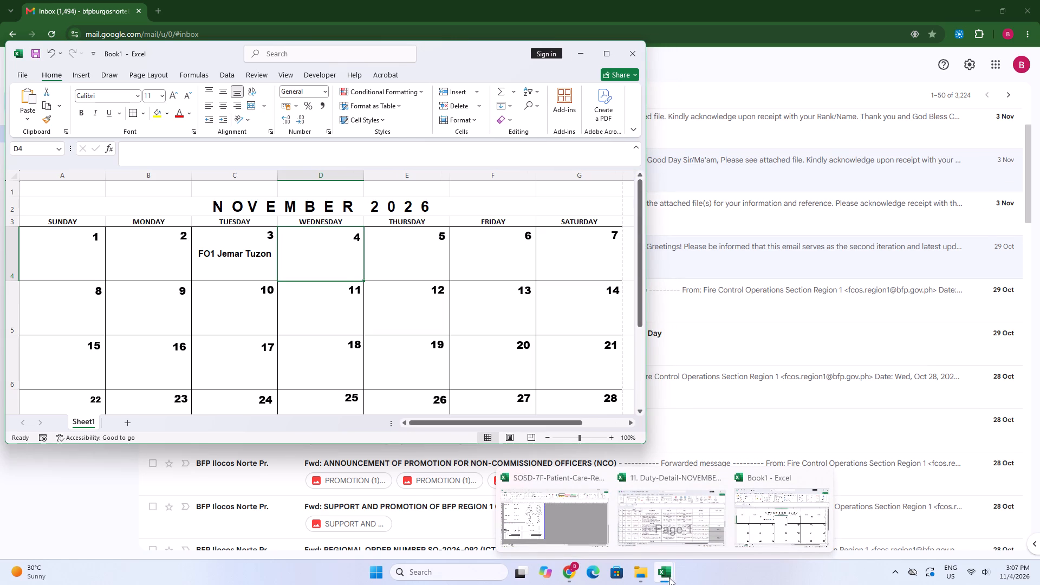
Switch to the Duty-Detail-NOVEMBER2026 workbook and place its window below the calendar's first week so both can be read together.
click(679, 535)
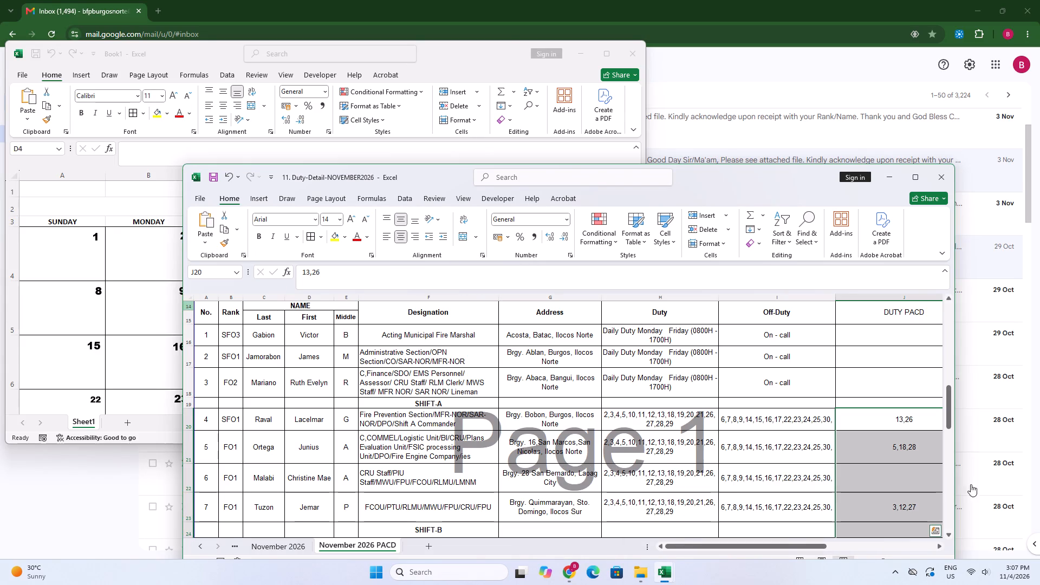
scroll(956, 452, up, 1)
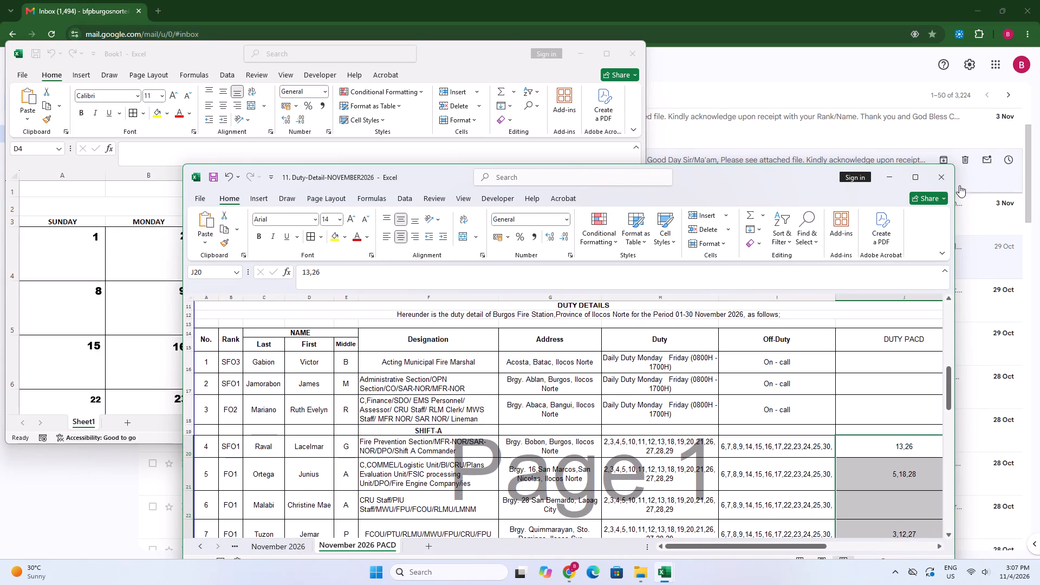
click(920, 174)
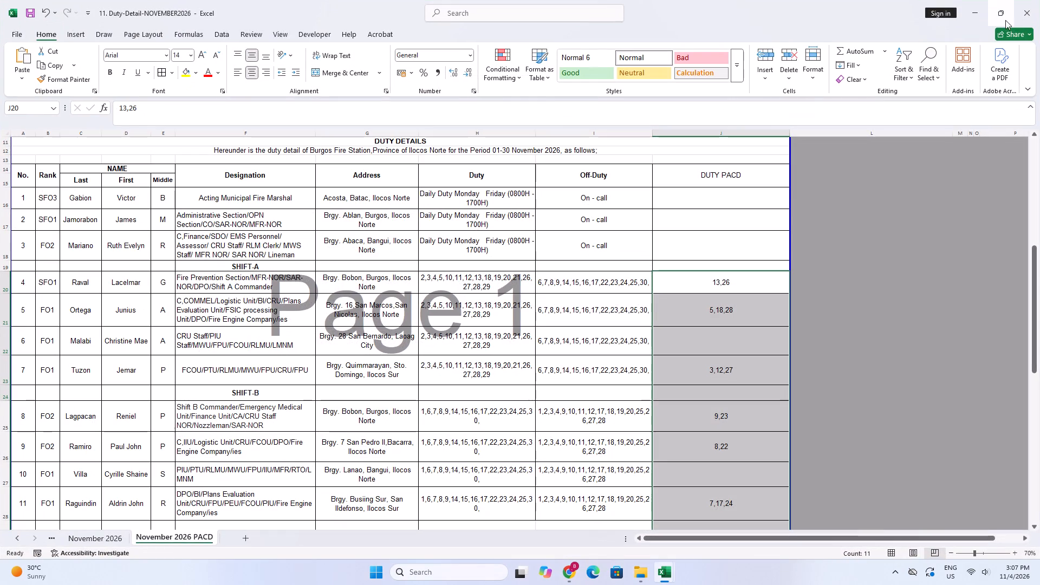
click(1007, 13)
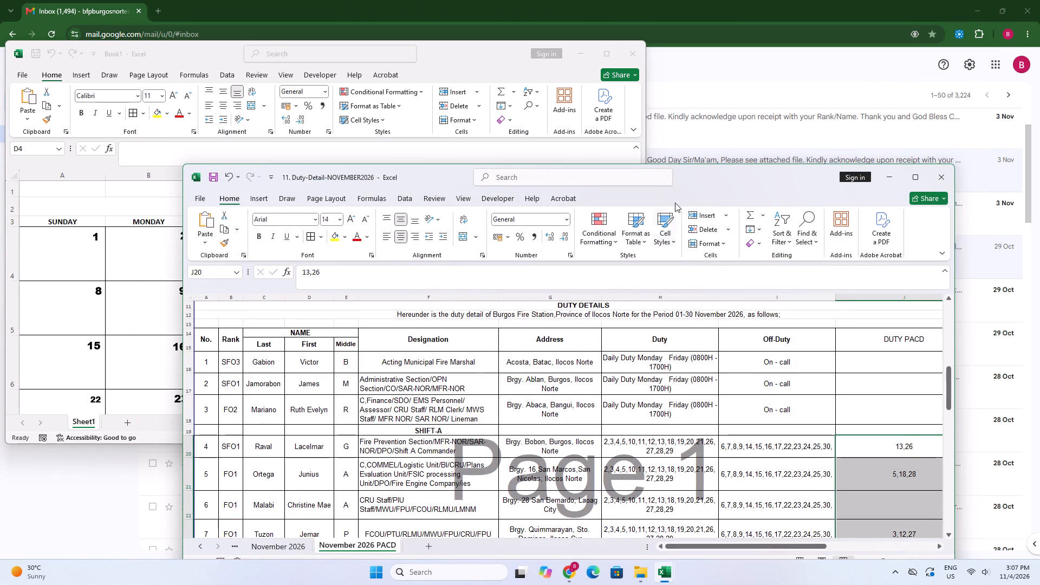
drag(693, 171, 896, 218)
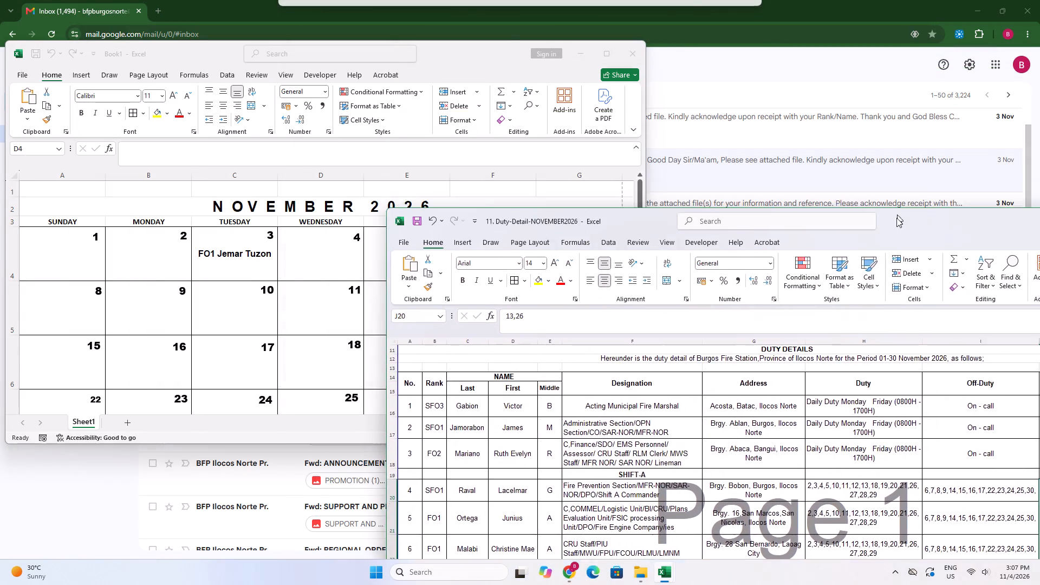
drag(896, 218, 772, 312)
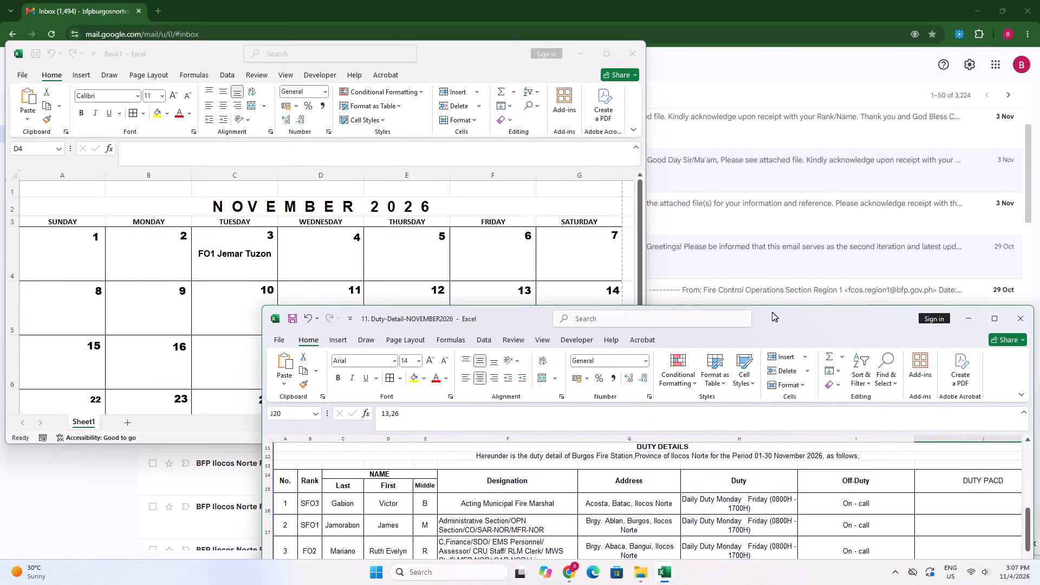
drag(772, 312, 697, 297)
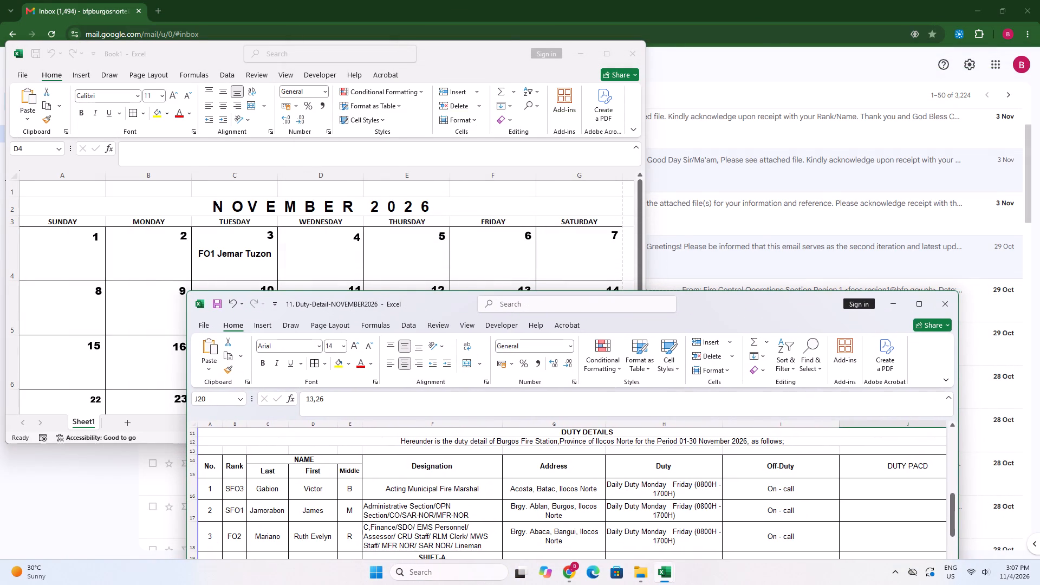
Look through the DUTY PACD column of the November 2026 PACD roster for the officer assigned to the 4th.
scroll(670, 418, down, 3)
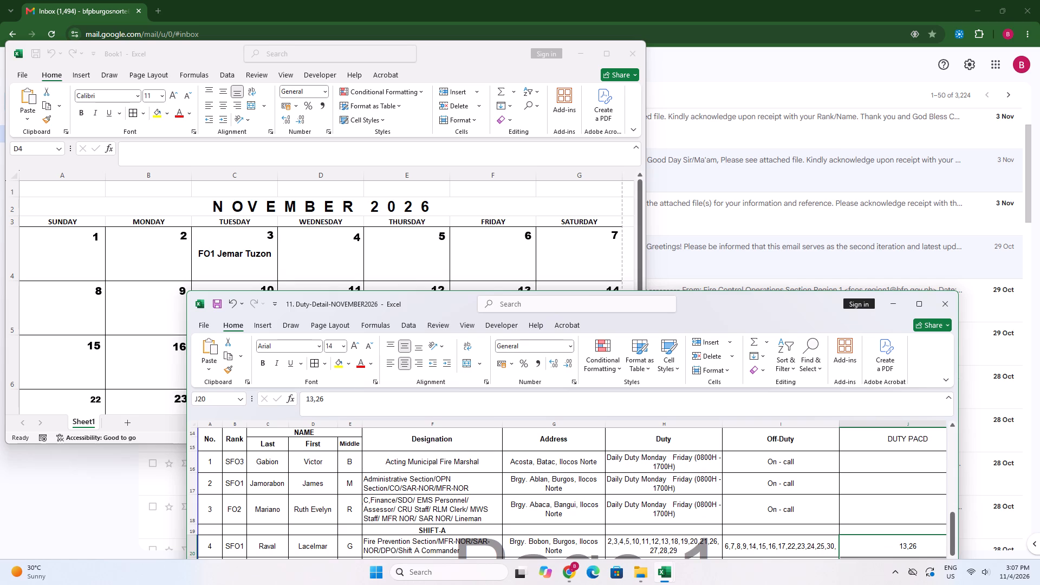
scroll(671, 444, down, 3)
scroll(671, 448, up, 1)
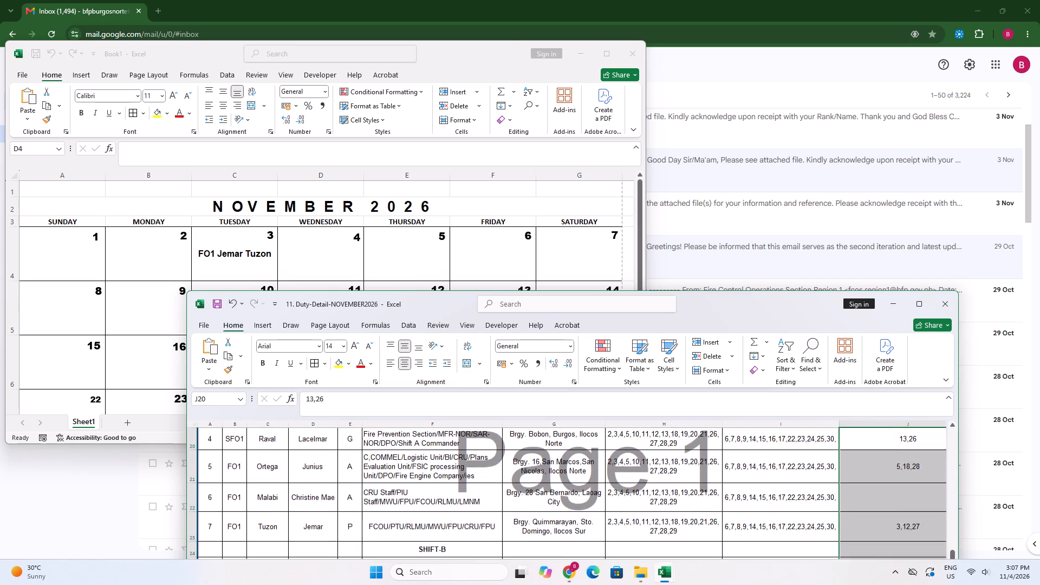
scroll(671, 448, up, 3)
scroll(671, 454, down, 4)
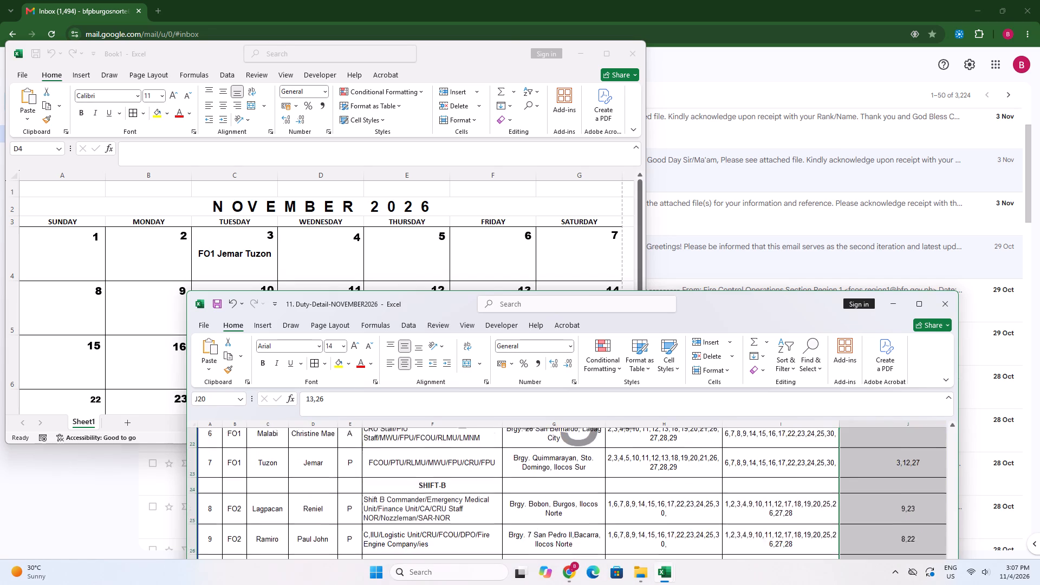
scroll(671, 461, down, 4)
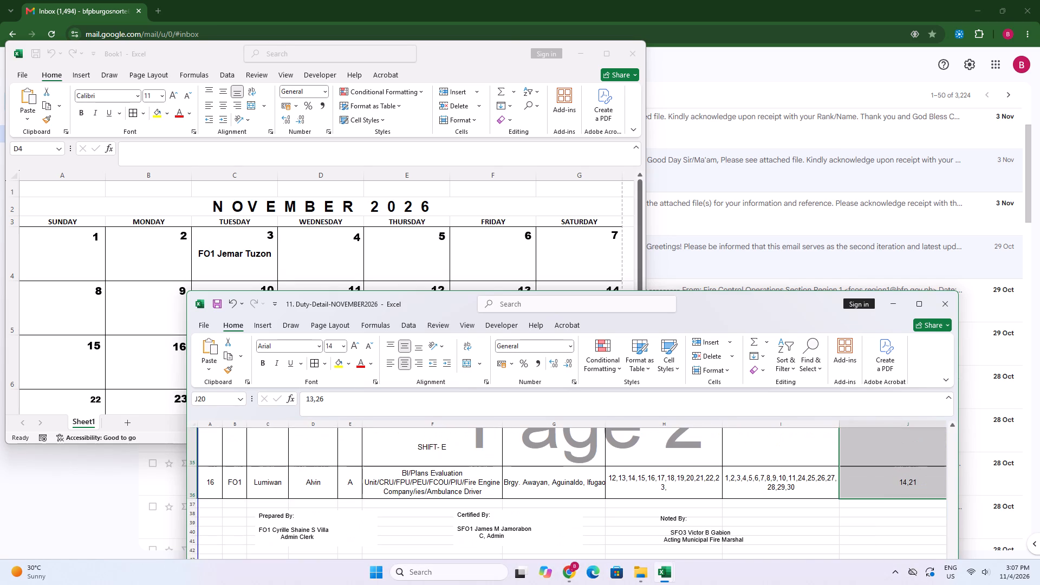
scroll(671, 471, up, 1)
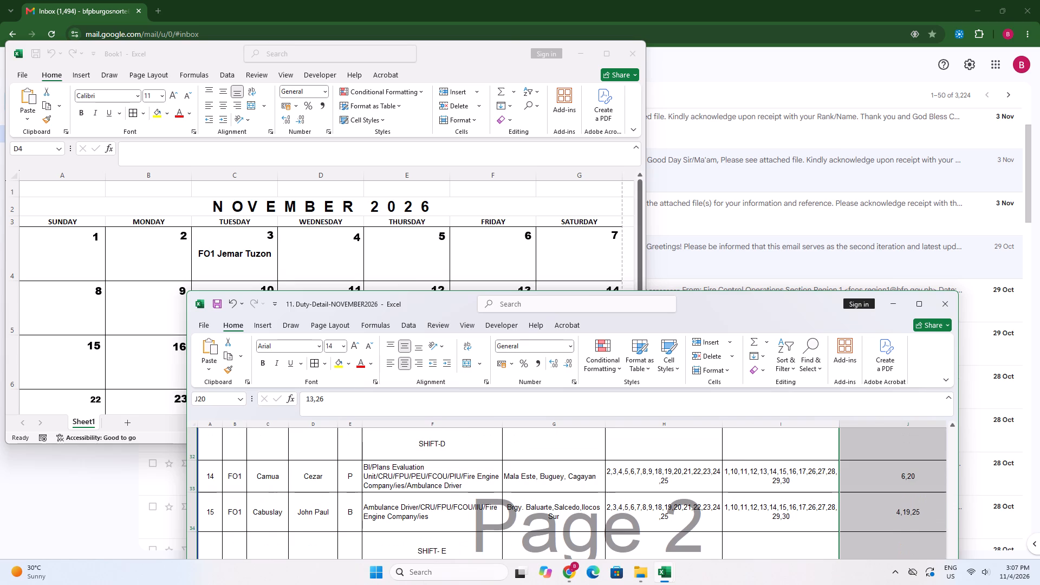
Enter roster officer No. 15 in Book1 cell D4, under Wednesday the 4th, as FO1, first name, middle initial B and surname.
double_click(339, 258)
double_click(339, 258)
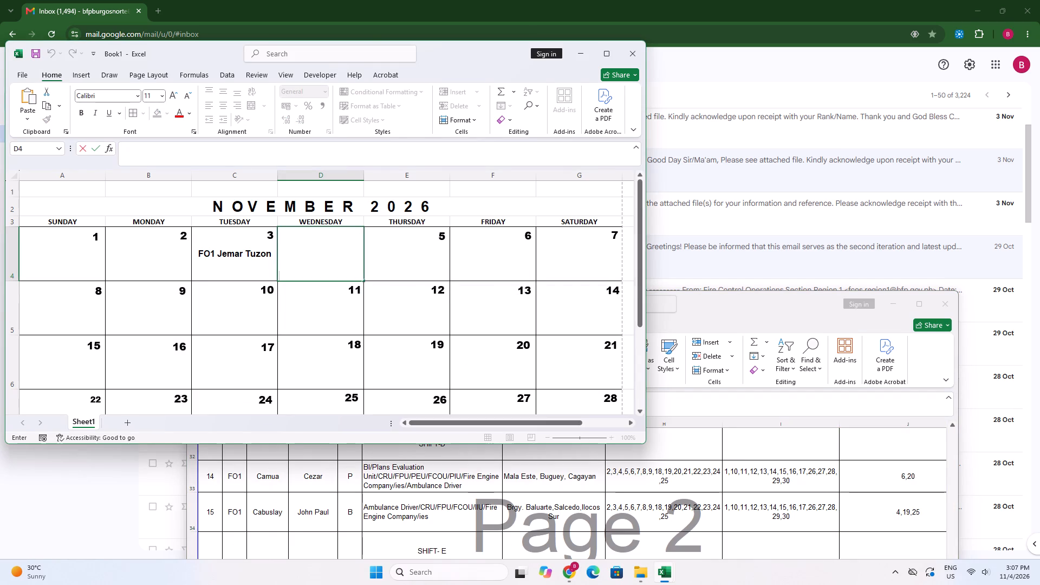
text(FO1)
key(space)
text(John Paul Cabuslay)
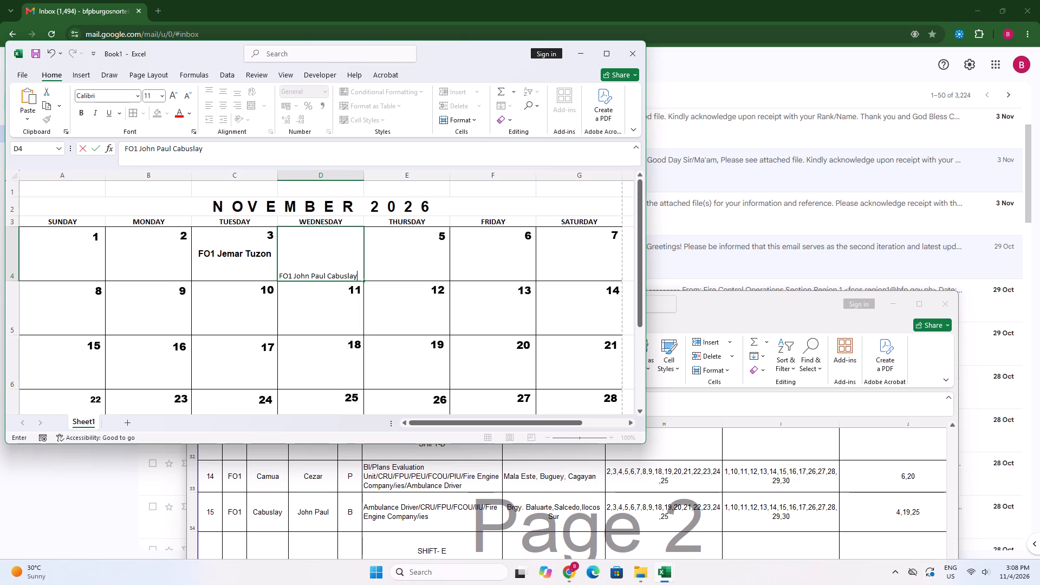
click(327, 276)
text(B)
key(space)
click(453, 327)
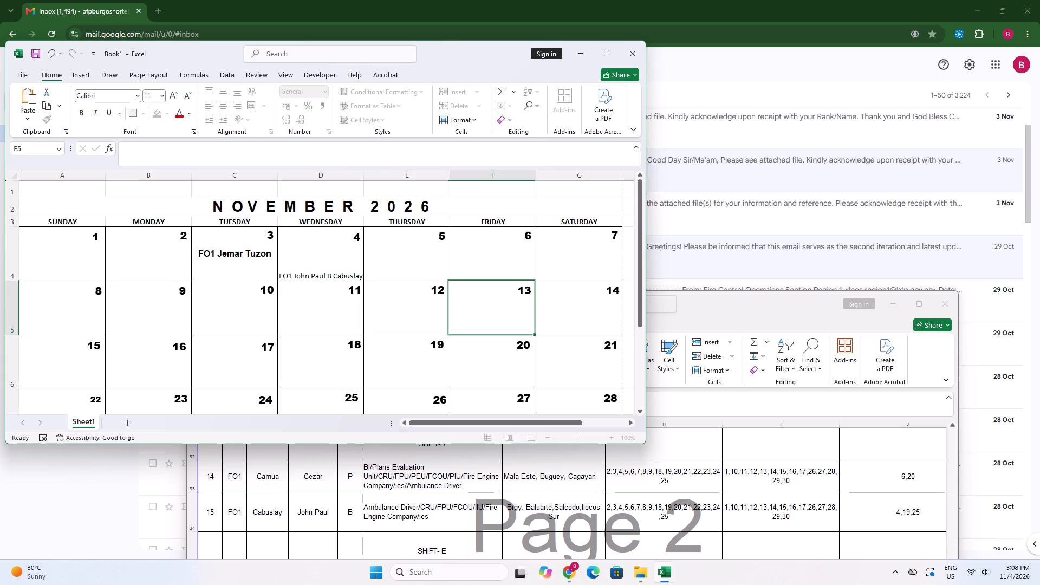
Select the FO1 officer entry in cell D4, under Wednesday the 4th.
click(344, 270)
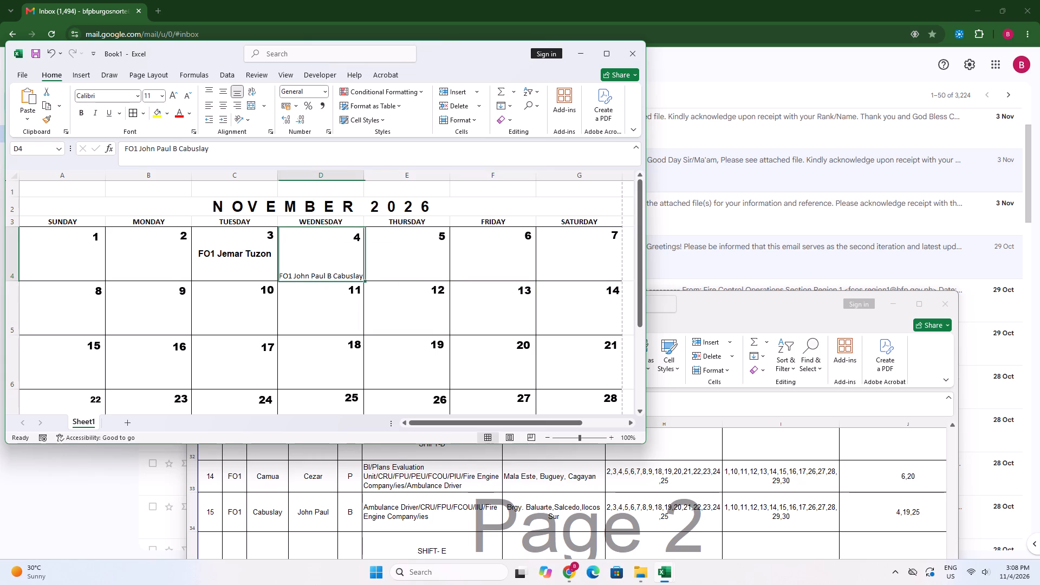
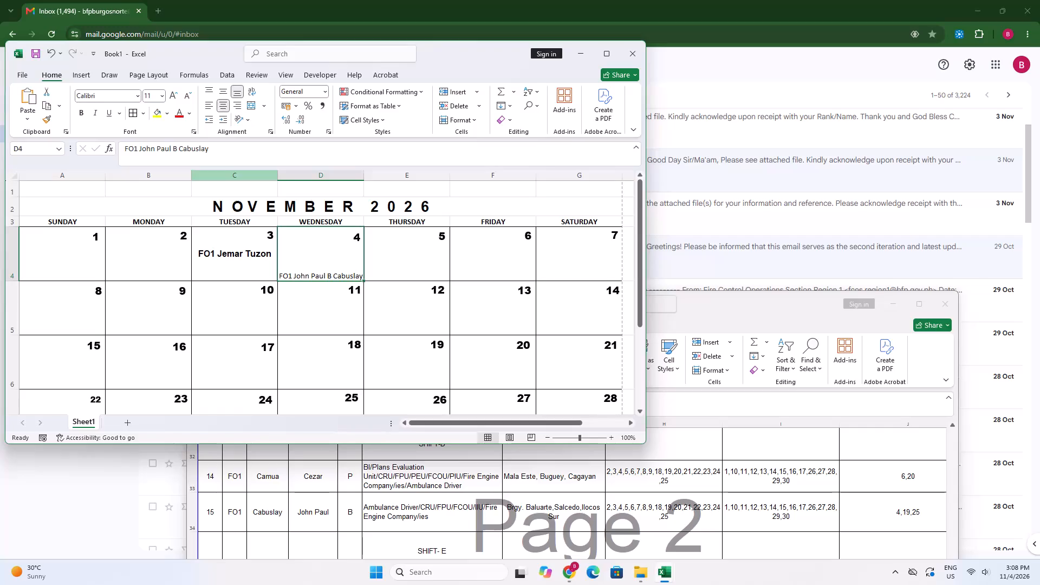
Middle-align the officer entry in cell D4, under Wednesday the 4th, and make it bold.
click(223, 89)
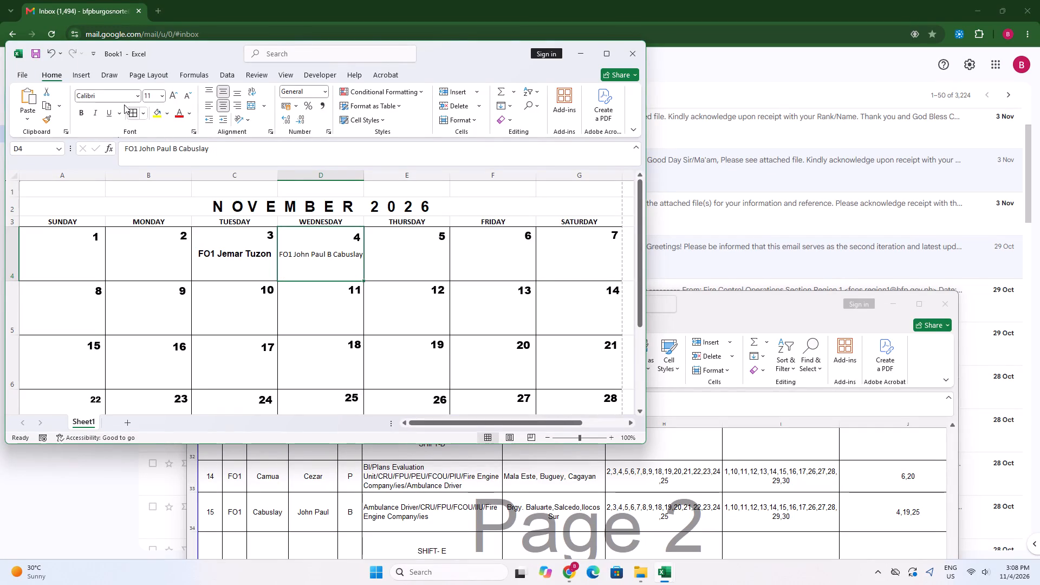
click(83, 113)
Find the 5th's officer in the roster and enter officer No. 5 in Book1 cell E4 as FO1, first name, middle initial A and surname.
double_click(430, 255)
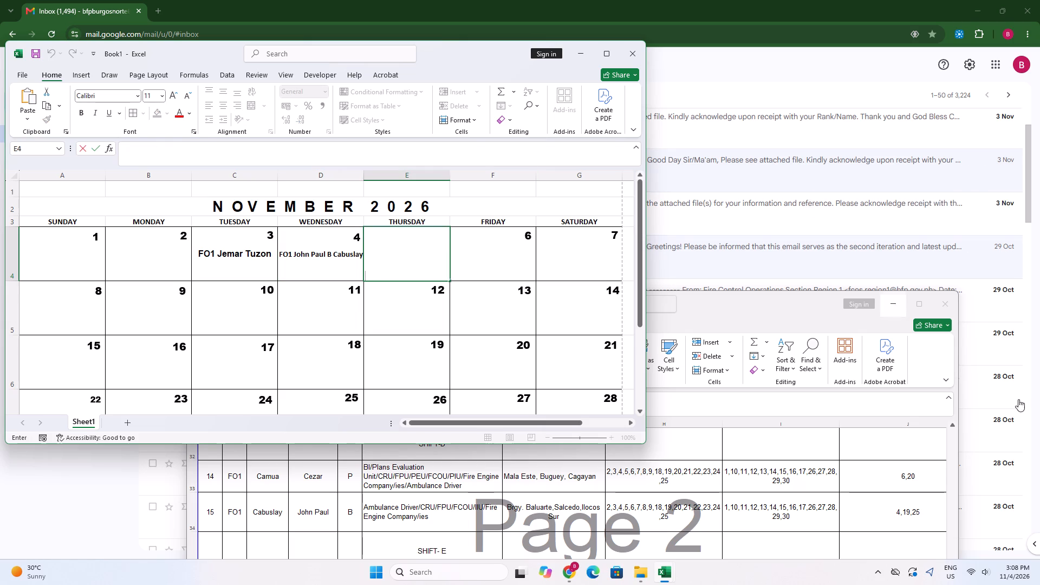
scroll(916, 503, down, 2)
scroll(921, 502, up, 1)
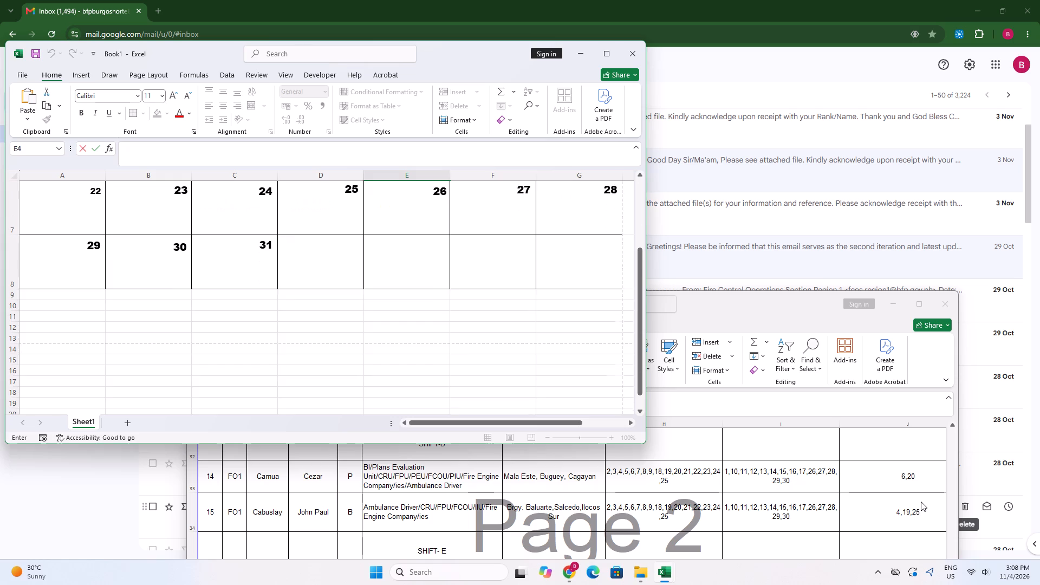
click(921, 502)
scroll(922, 501, up, 1)
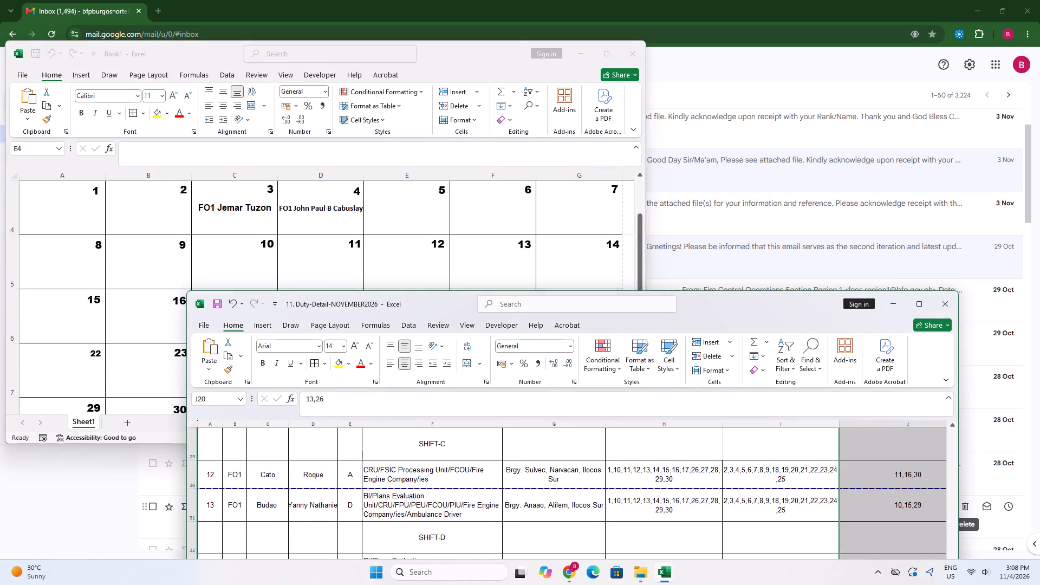
scroll(922, 501, up, 2)
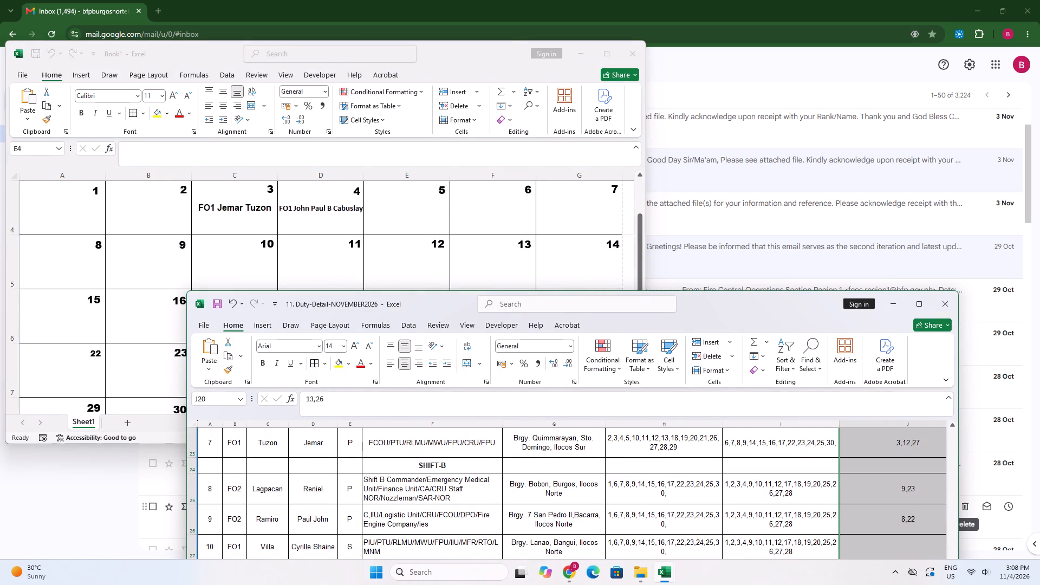
scroll(926, 509, up, 3)
scroll(927, 513, down, 3)
scroll(929, 517, up, 1)
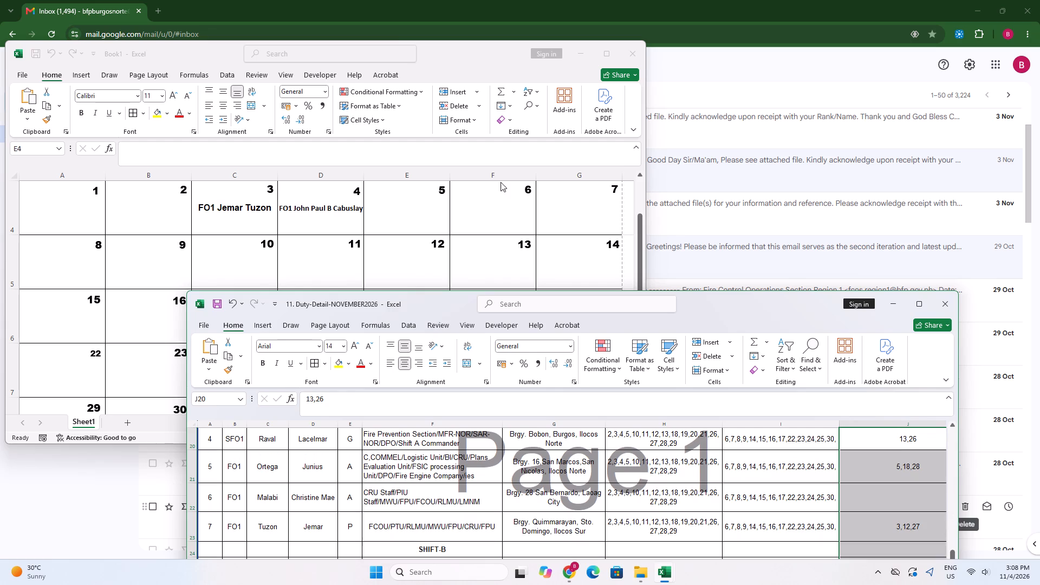
double_click(387, 213)
double_click(387, 213)
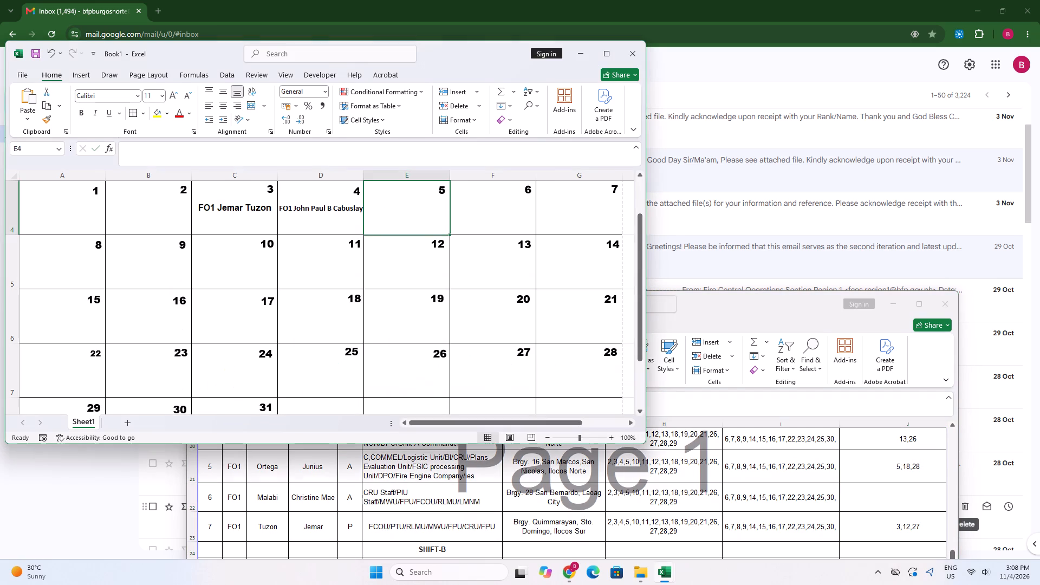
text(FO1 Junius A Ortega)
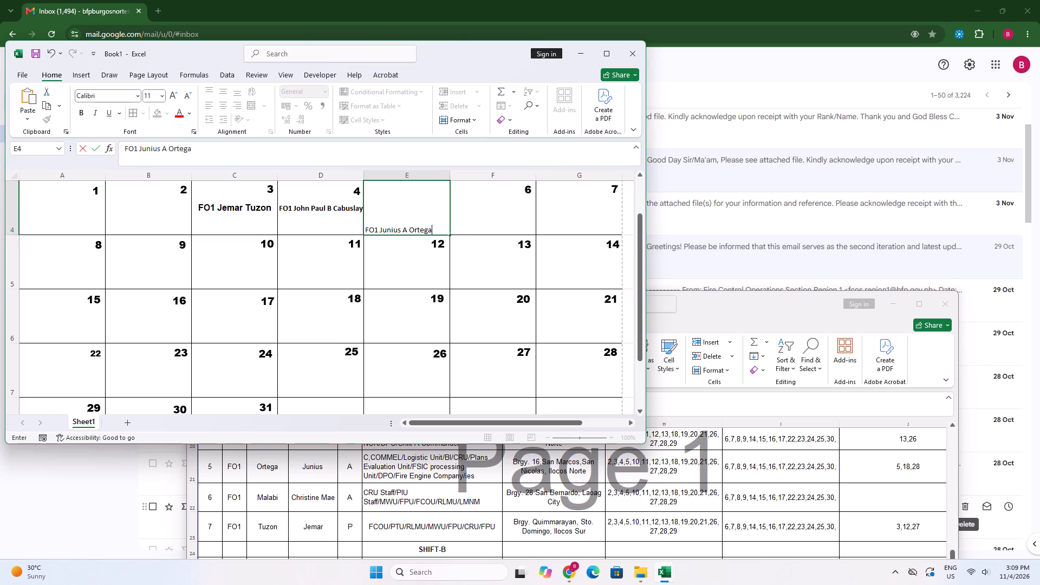
Find the 6th's officer in the roster and enter officer No. 14 in cell F4 as FO1, first name, middle initial A and surname.
drag(476, 196, 492, 201)
scroll(870, 525, down, 2)
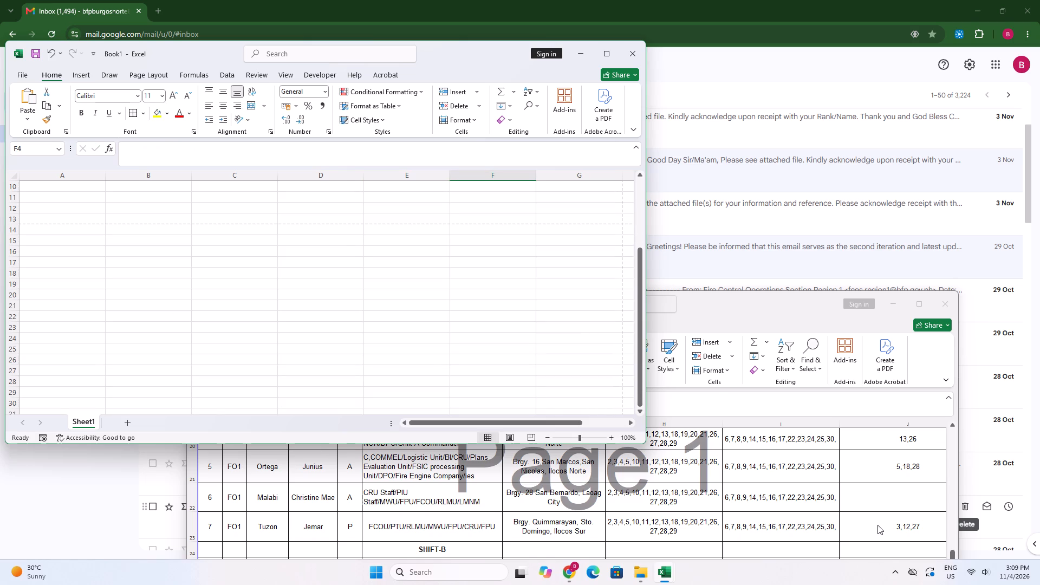
click(881, 523)
scroll(881, 523, down, 4)
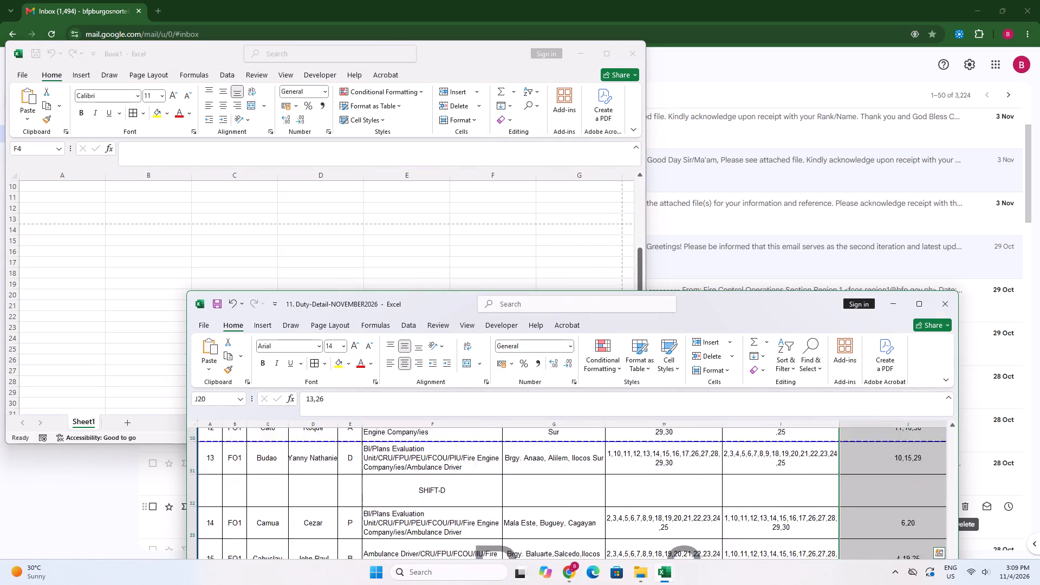
scroll(562, 209, up, 2)
click(560, 209)
scroll(560, 209, up, 4)
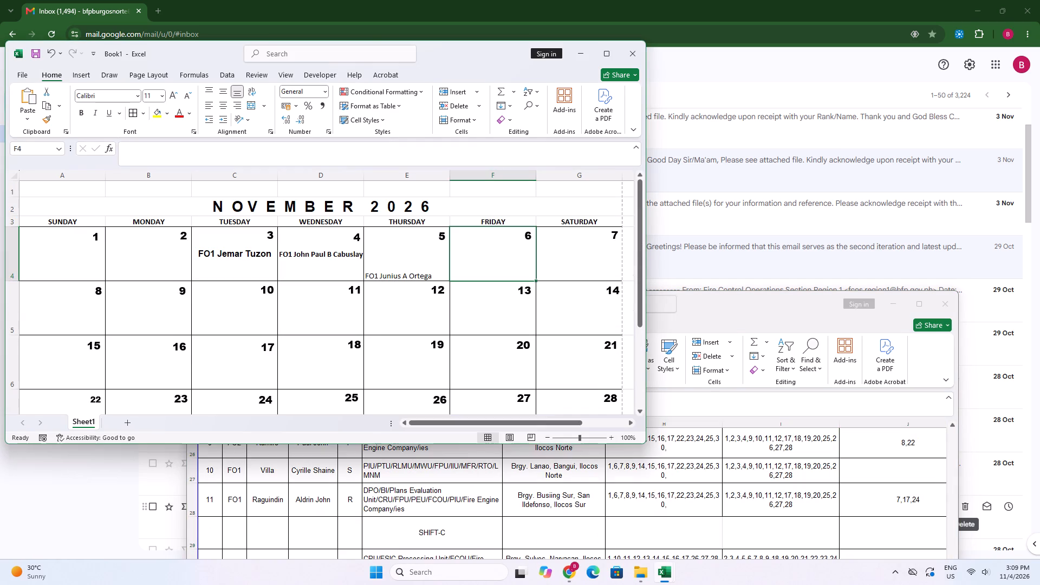
click(507, 256)
click(503, 256)
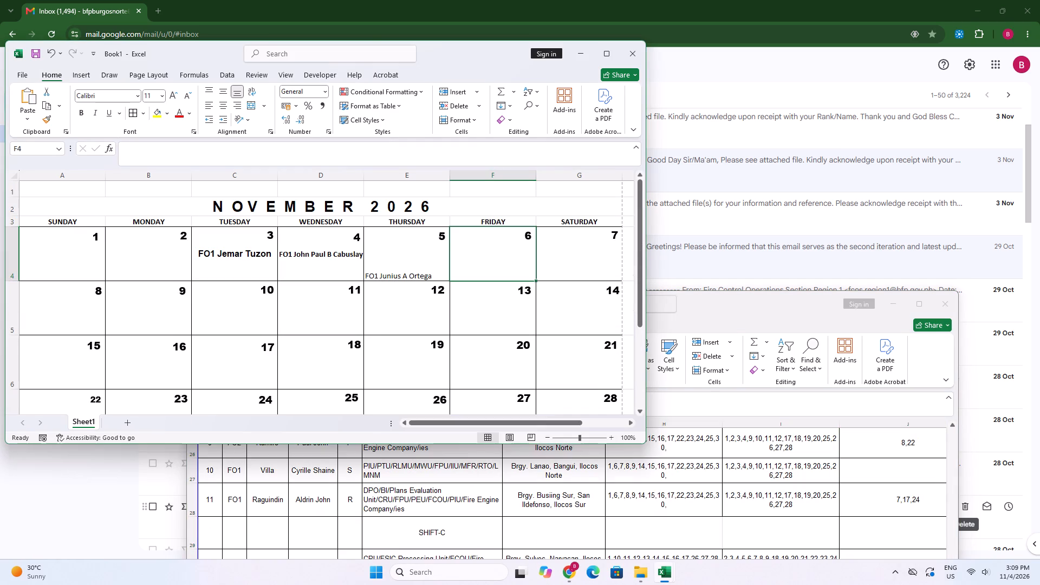
click(506, 259)
double_click(505, 262)
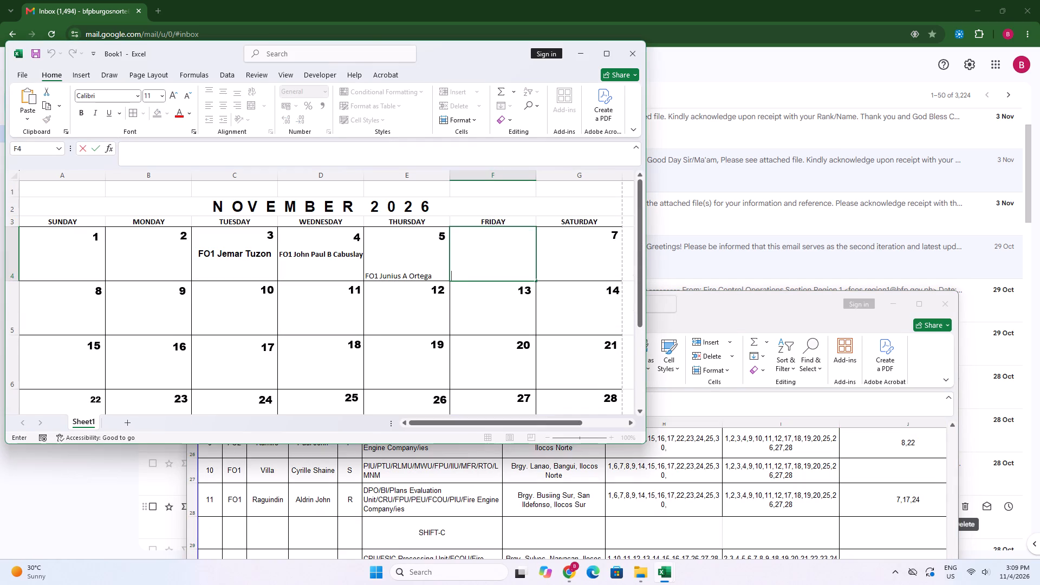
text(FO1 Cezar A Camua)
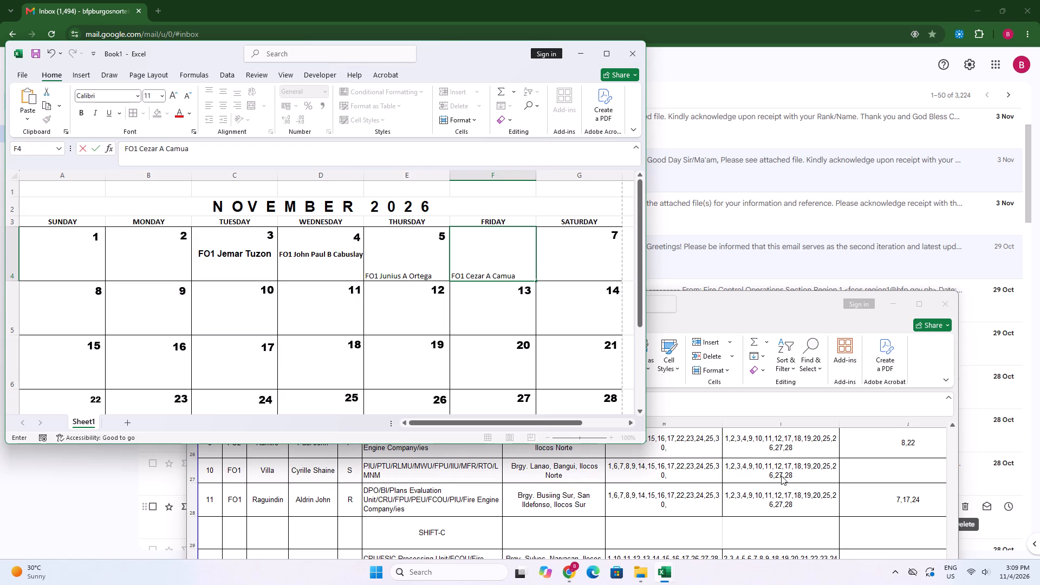
Recheck officer No. 14 in the roster and change the middle initial in cell F4, under Friday the 6th, to P.
click(790, 487)
scroll(780, 484, down, 2)
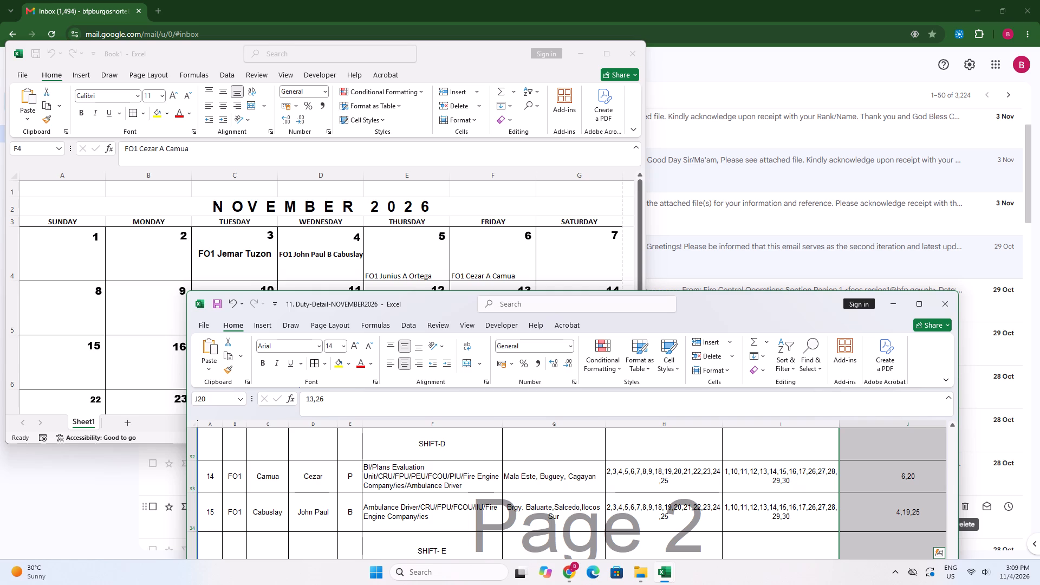
click(491, 268)
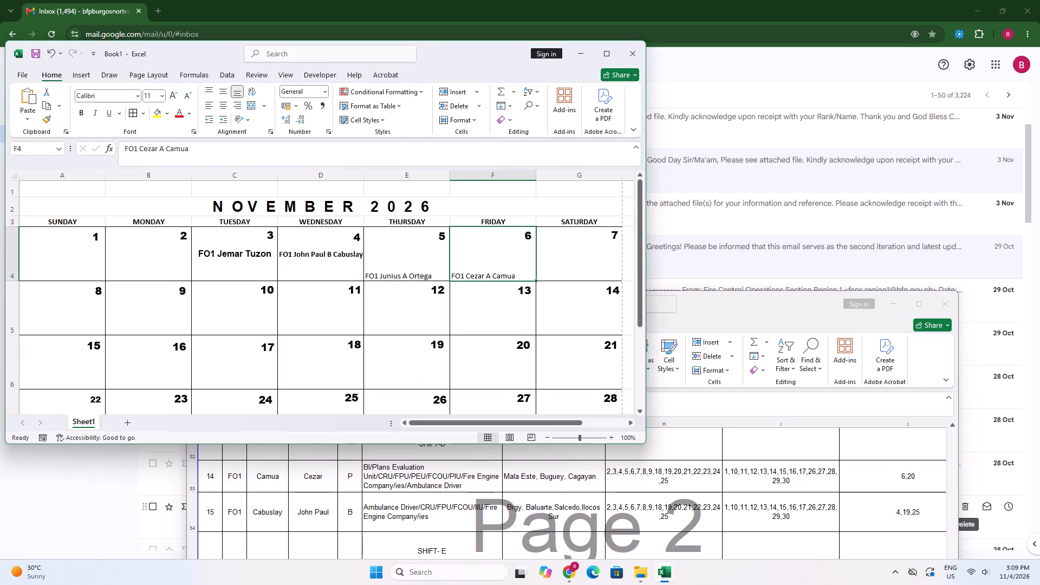
double_click(491, 274)
key(BackSpace)
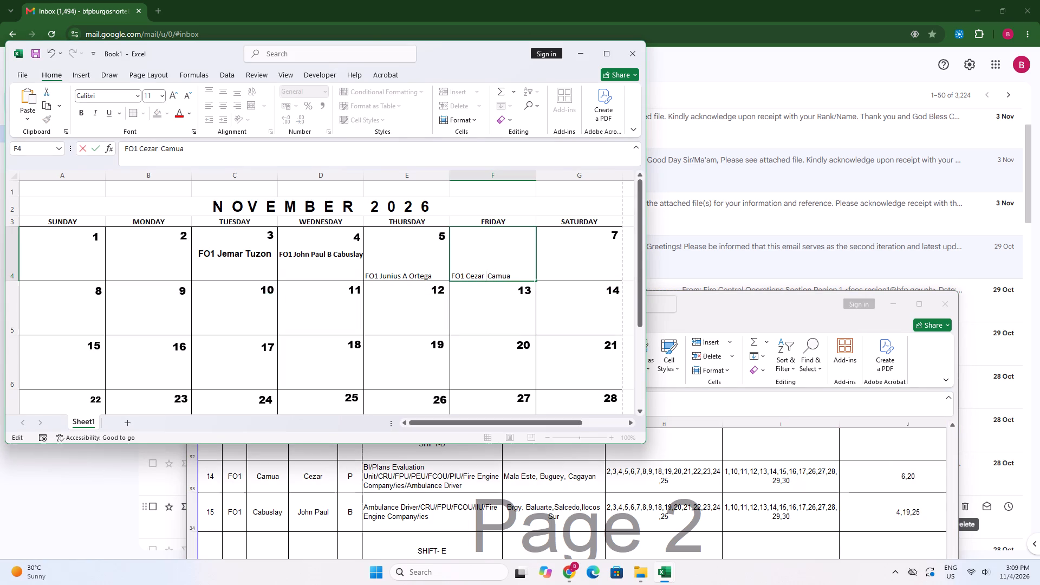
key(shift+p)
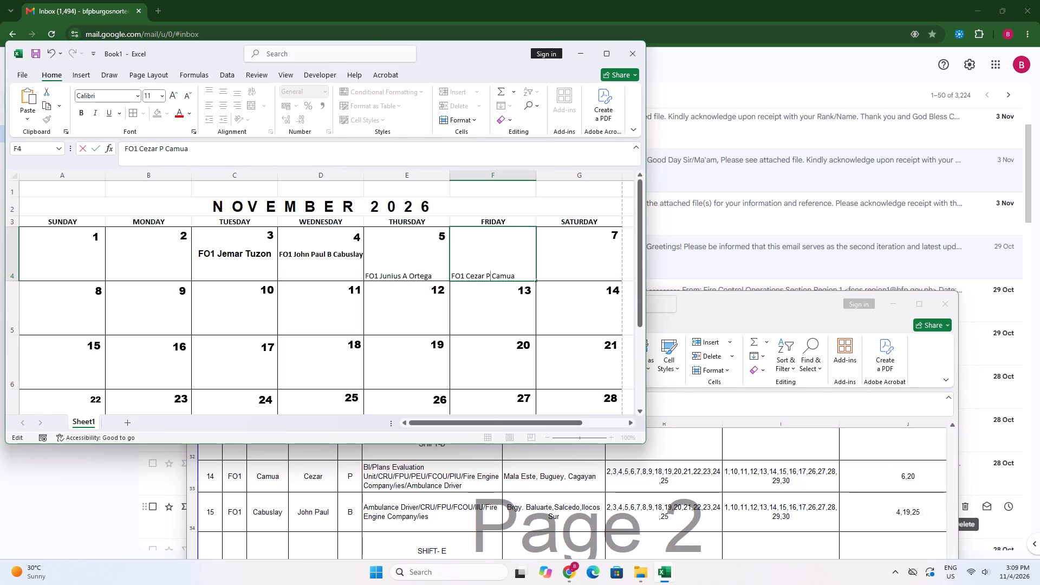
Find the 7th's officer in the roster and enter officer No. 11 in cell G4 as FO1, first given name, middle initial R and surname.
click(754, 474)
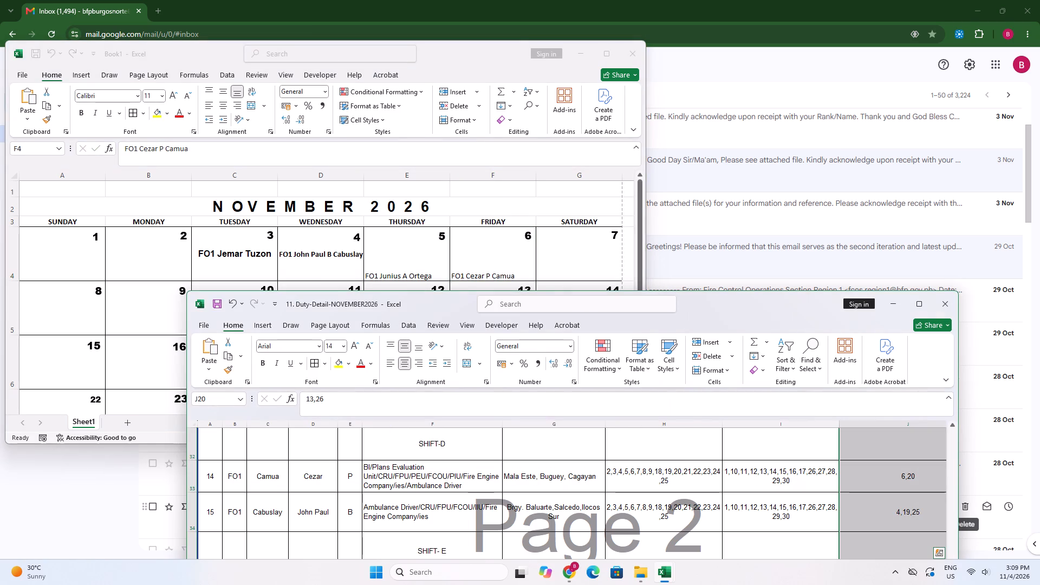
scroll(779, 486, down, 1)
scroll(783, 491, up, 3)
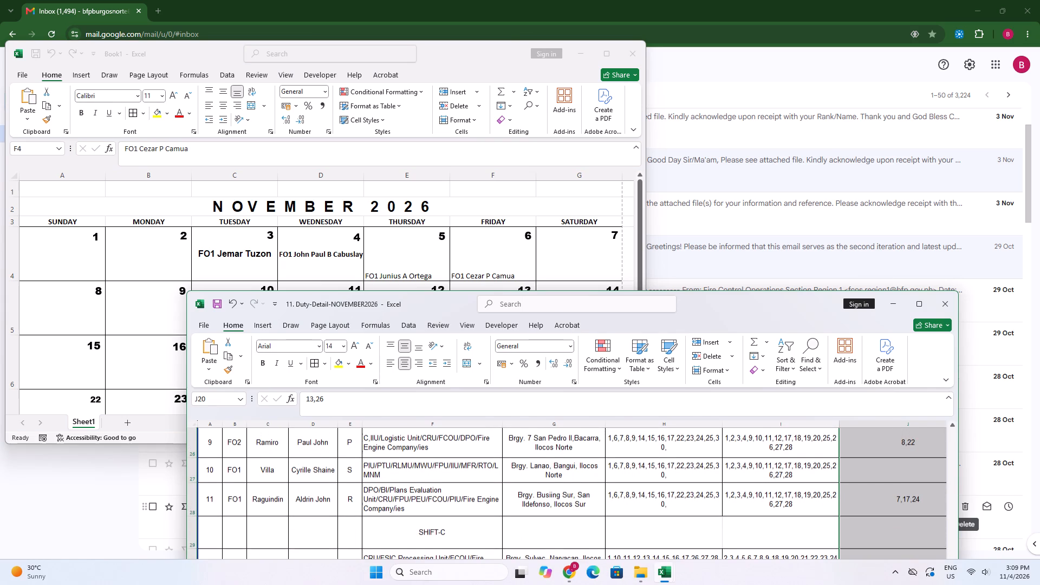
double_click(595, 265)
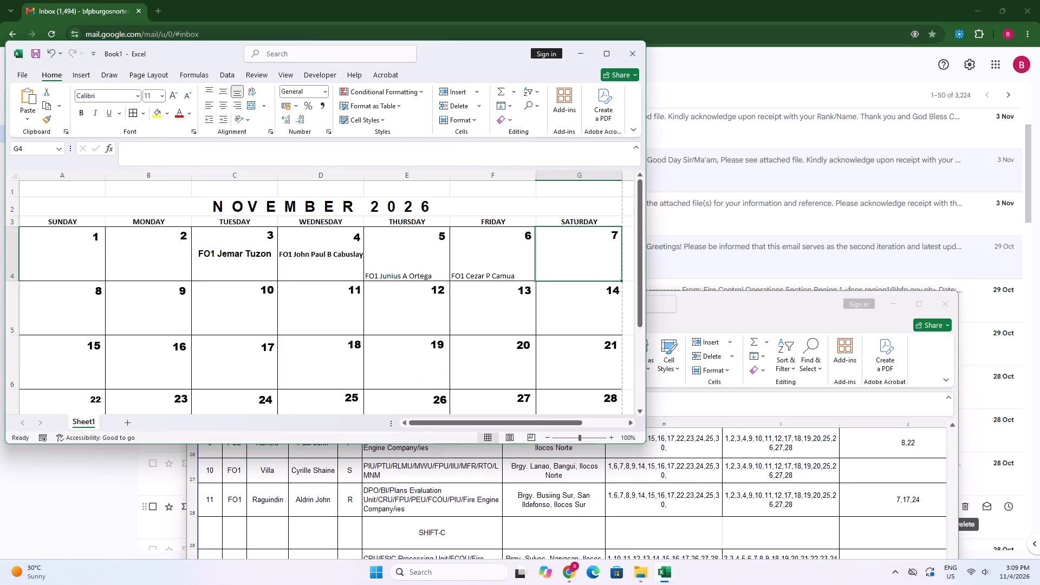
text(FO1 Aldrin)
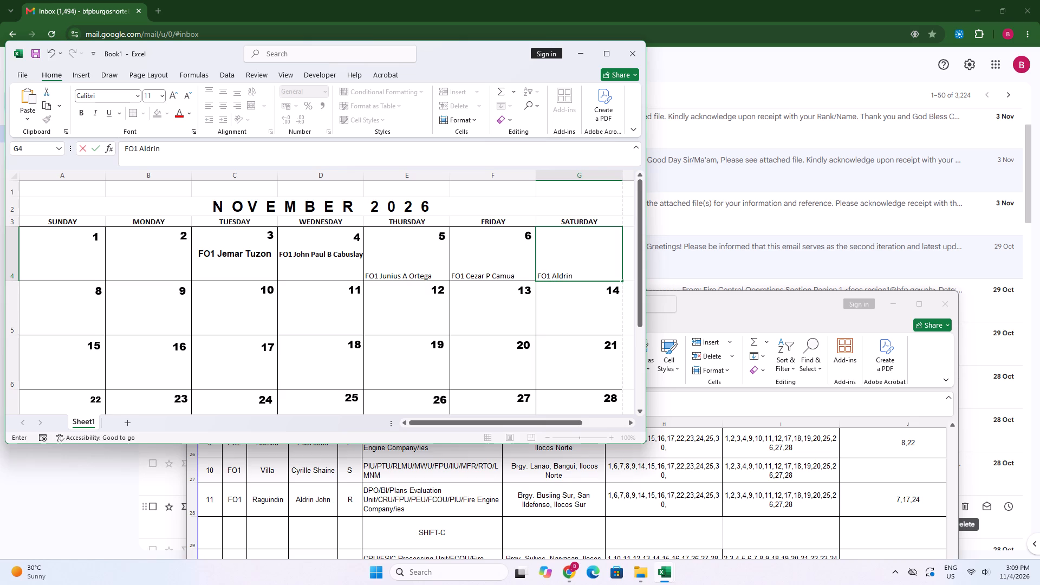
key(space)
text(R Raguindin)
Enter roster officer No. 9 in cell A5, under Sunday the 8th, as FO2, both given names, middle initial P and surname.
click(80, 311)
click(883, 445)
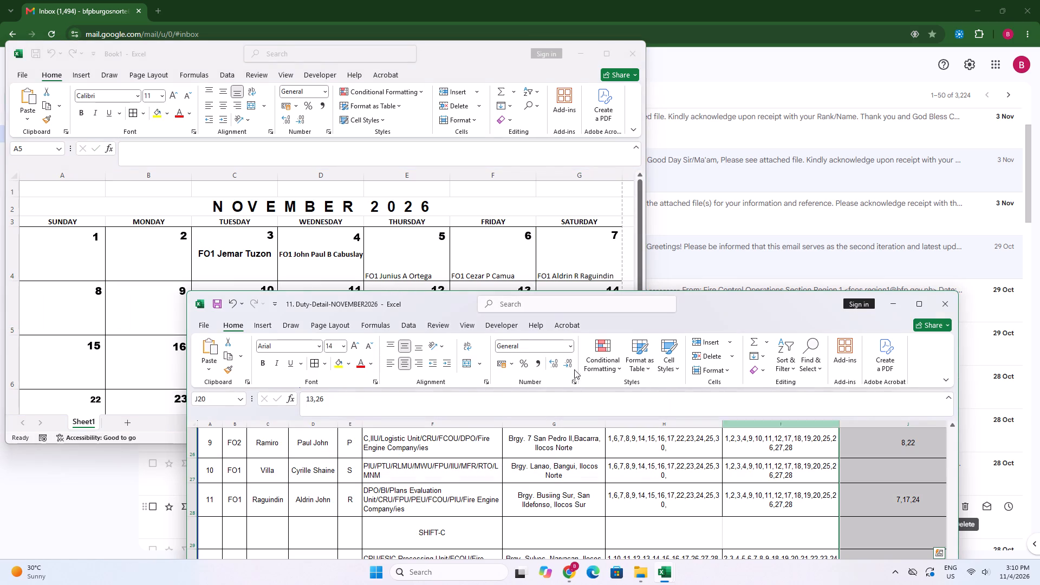
double_click(78, 305)
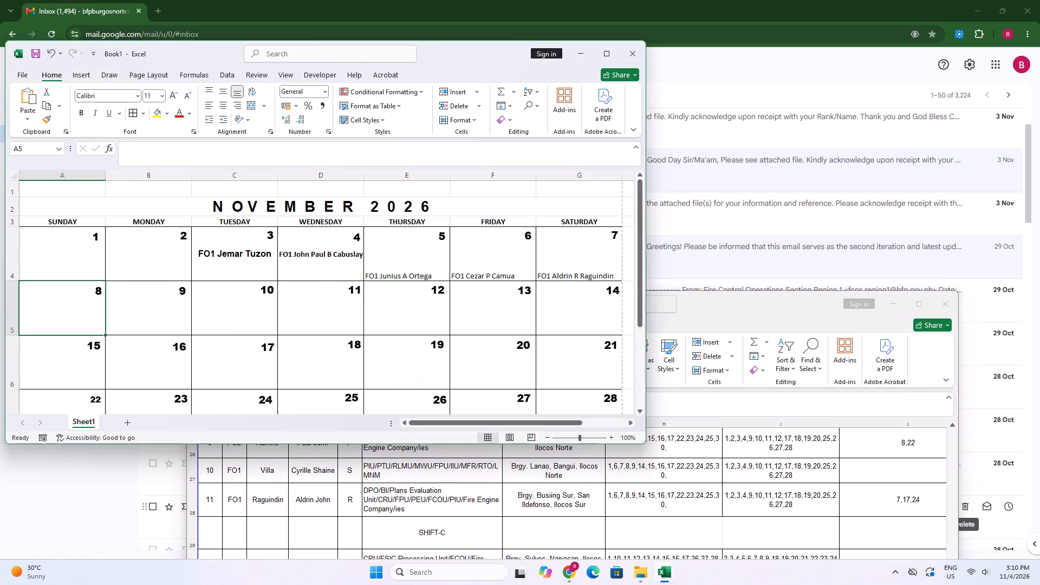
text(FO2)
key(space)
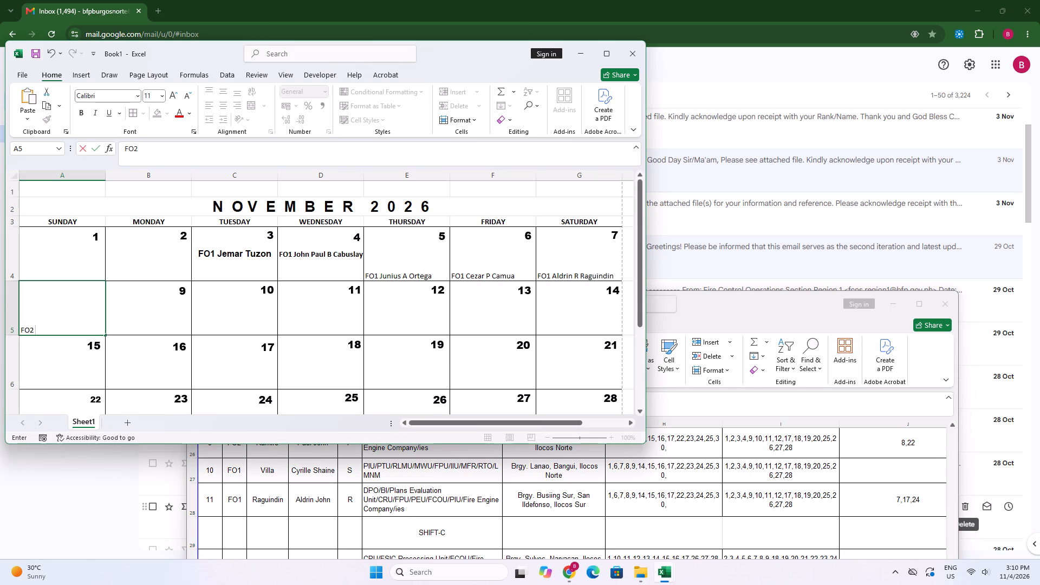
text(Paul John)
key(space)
click(430, 495)
scroll(431, 497, up, 1)
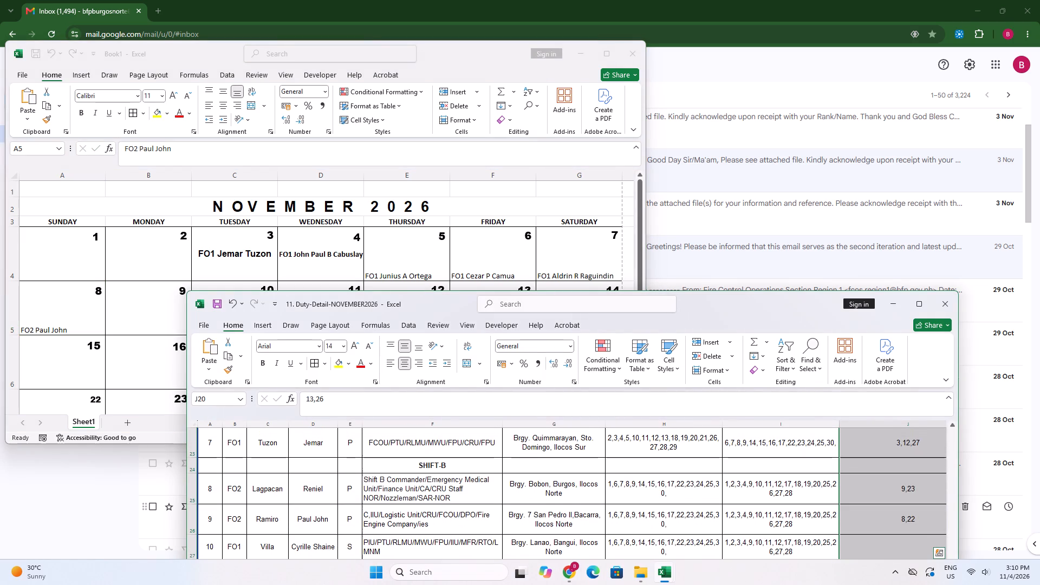
click(310, 268)
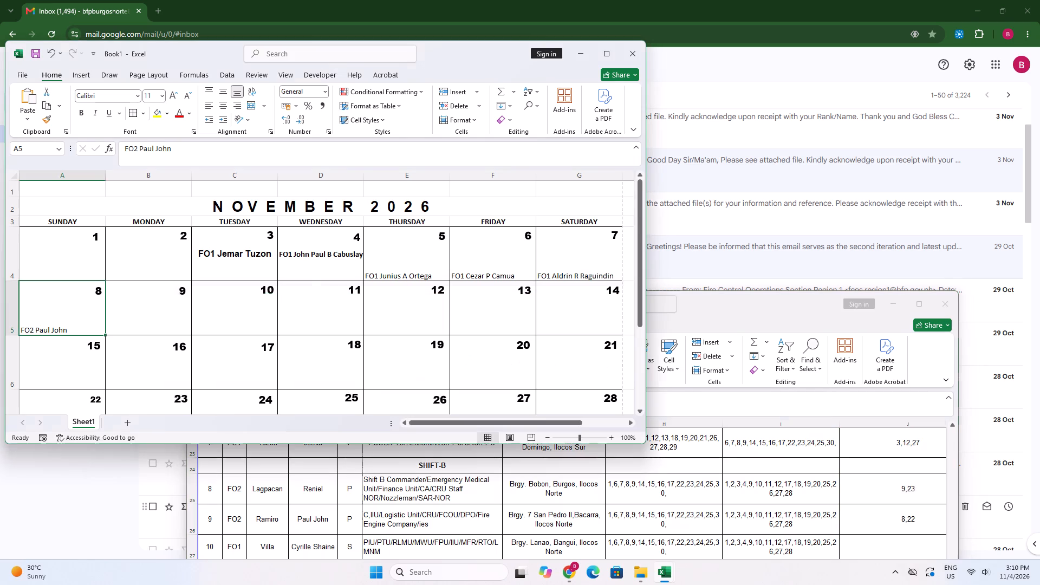
double_click(91, 328)
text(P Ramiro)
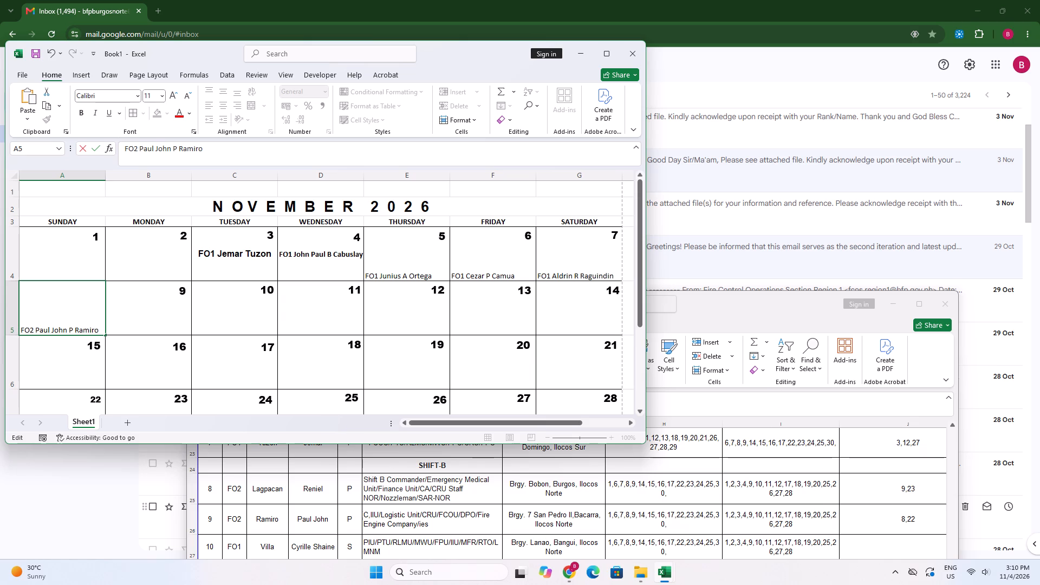
Enter roster officer No. 8 in cell B5, under Monday the 9th, as FO2, first name, middle initial P and surname.
double_click(176, 307)
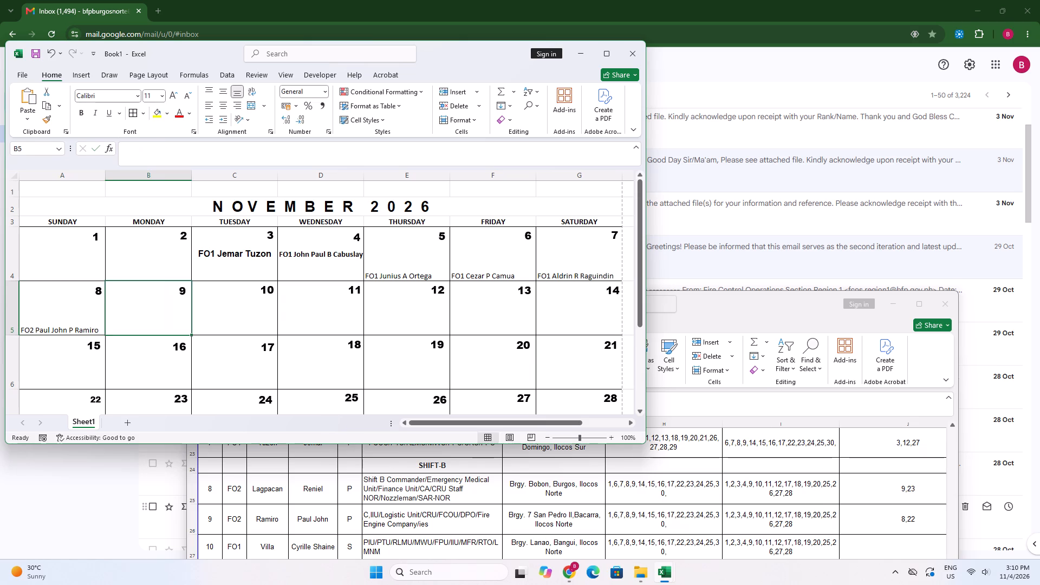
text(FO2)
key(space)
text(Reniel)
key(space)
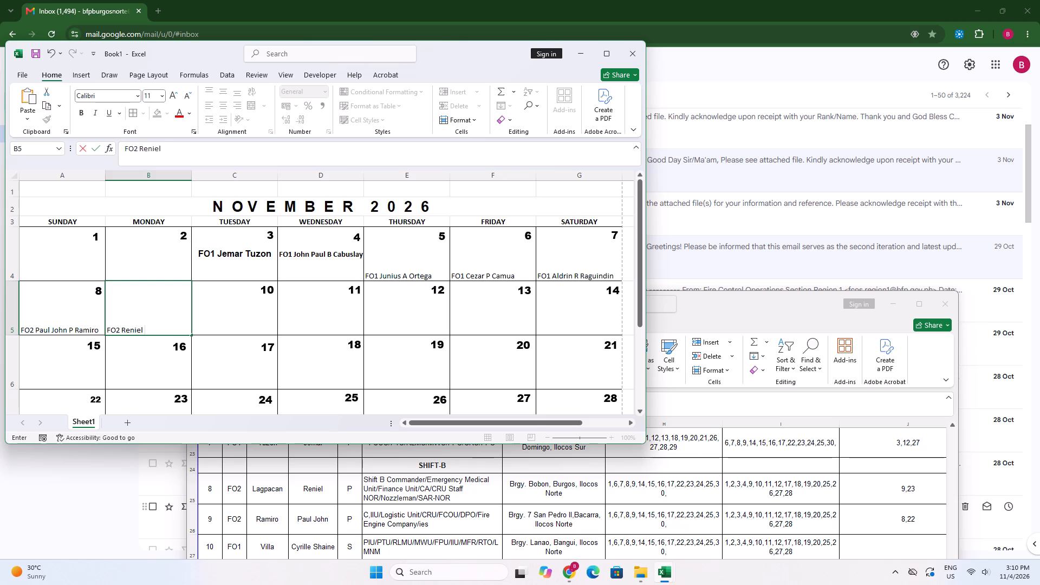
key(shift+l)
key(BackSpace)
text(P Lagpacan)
Find the 10th's officer in the roster and enter officer No. 13 in cell C5 as both given names, middle initial D and surname, without rank.
click(222, 317)
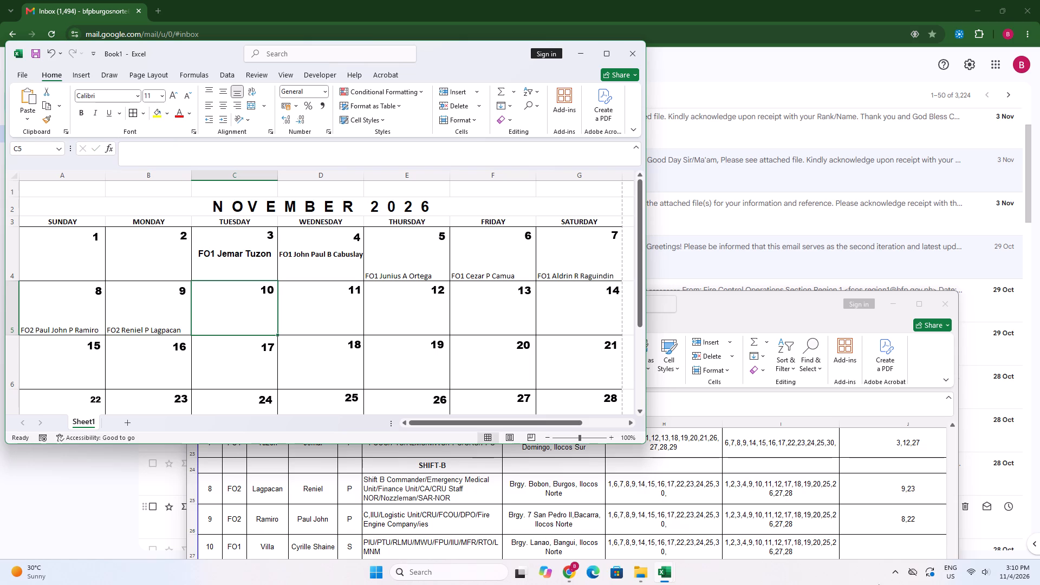
click(771, 483)
scroll(808, 474, down, 2)
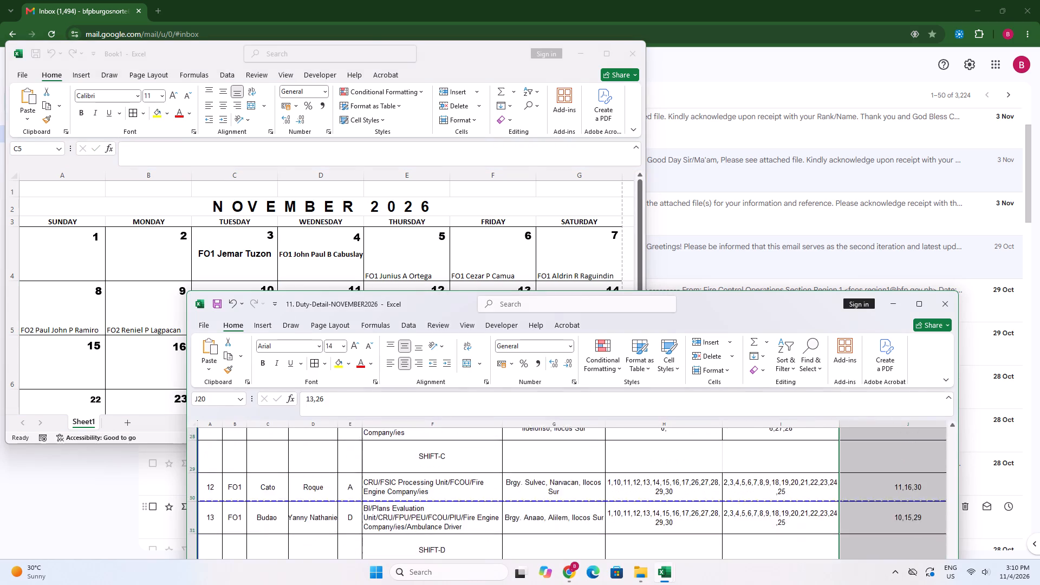
scroll(802, 482, down, 1)
scroll(801, 482, up, 1)
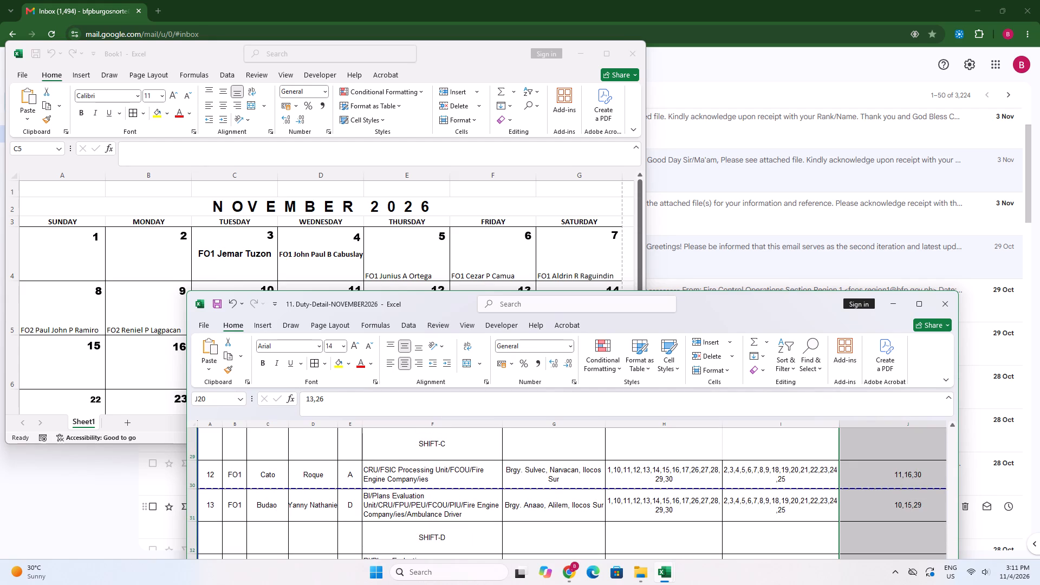
click(115, 297)
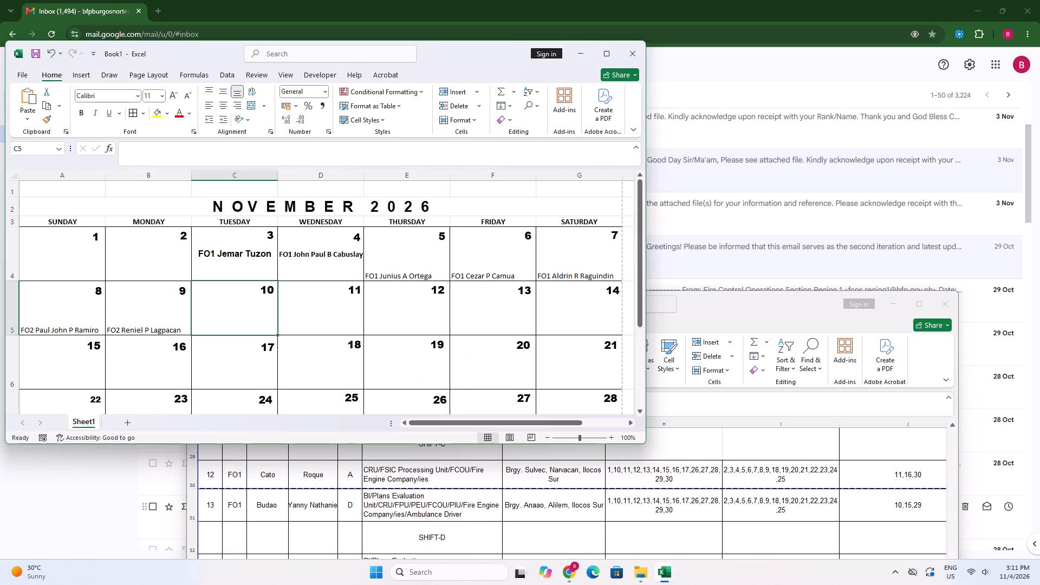
double_click(239, 299)
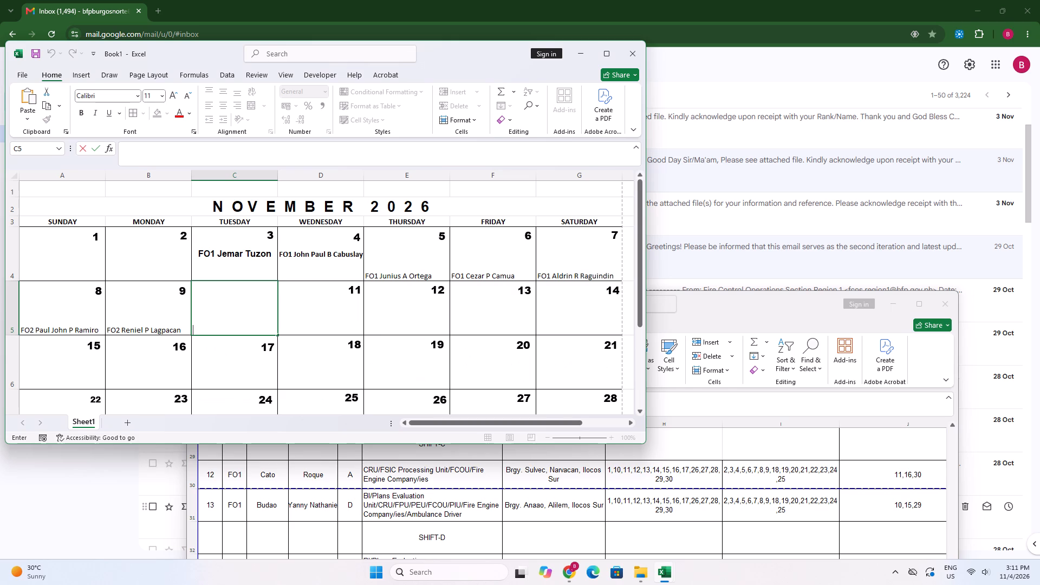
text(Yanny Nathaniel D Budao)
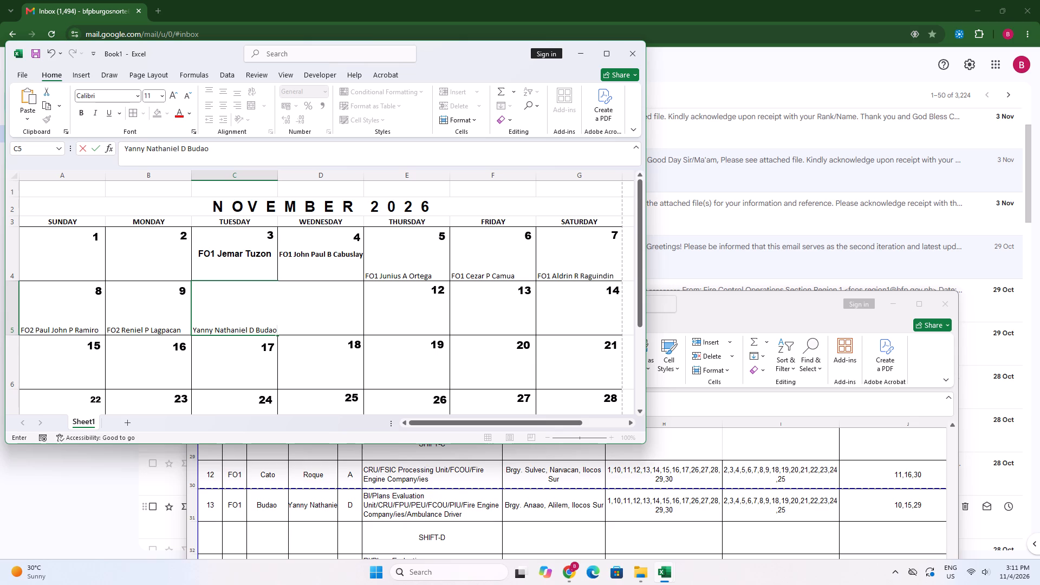
Enter roster officer No. 12 in cell D5, under Wednesday the 11th, as FO1, first name, middle initial A and surname.
click(318, 308)
click(324, 309)
double_click(336, 323)
click(336, 323)
click(347, 364)
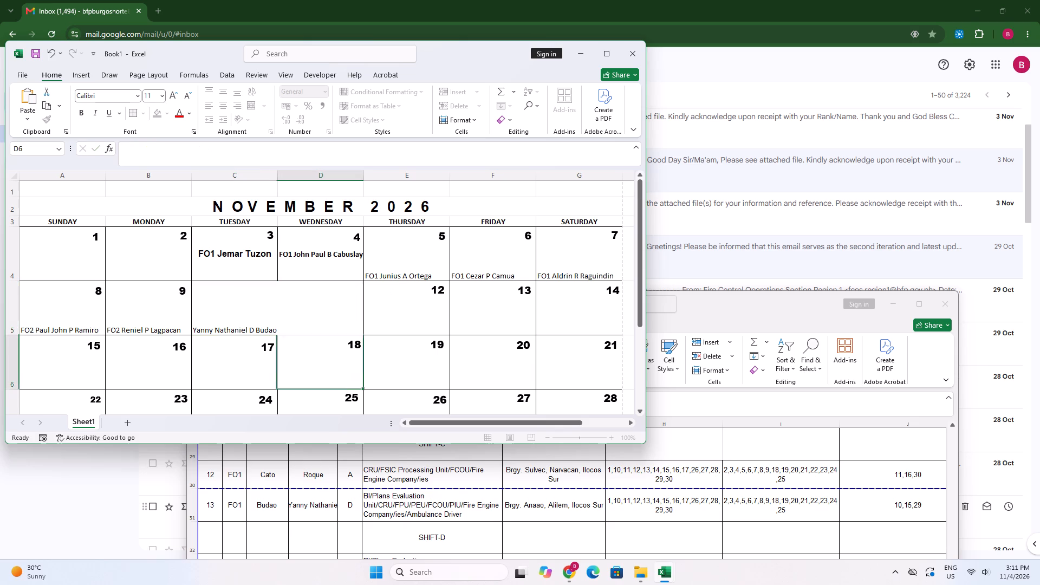
click(348, 310)
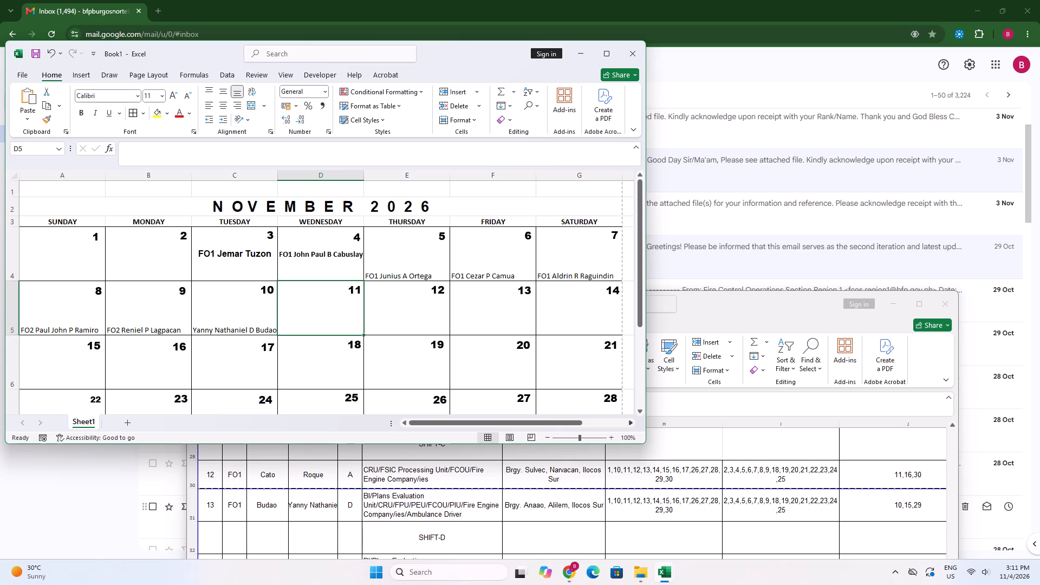
double_click(323, 313)
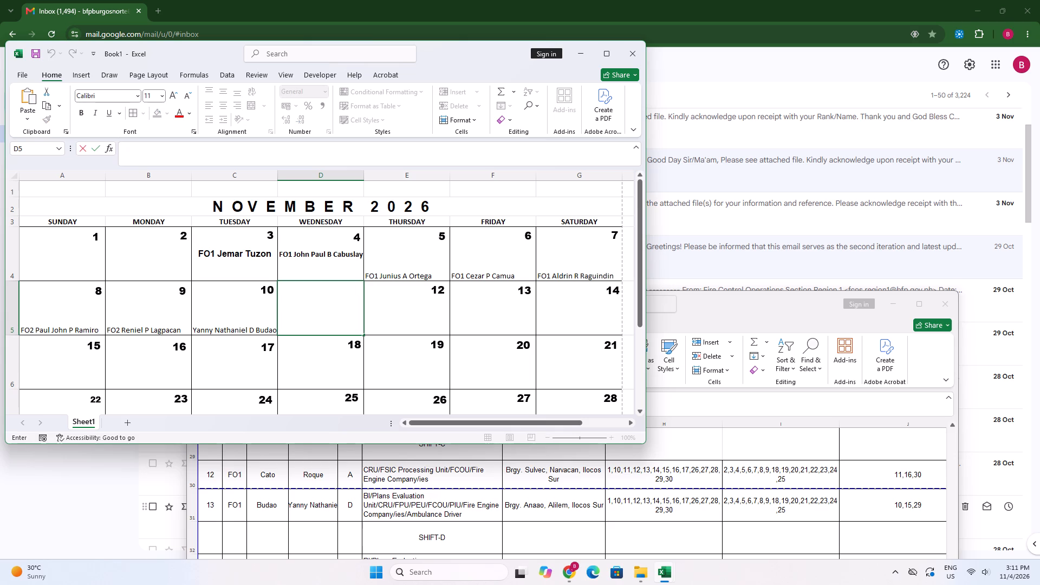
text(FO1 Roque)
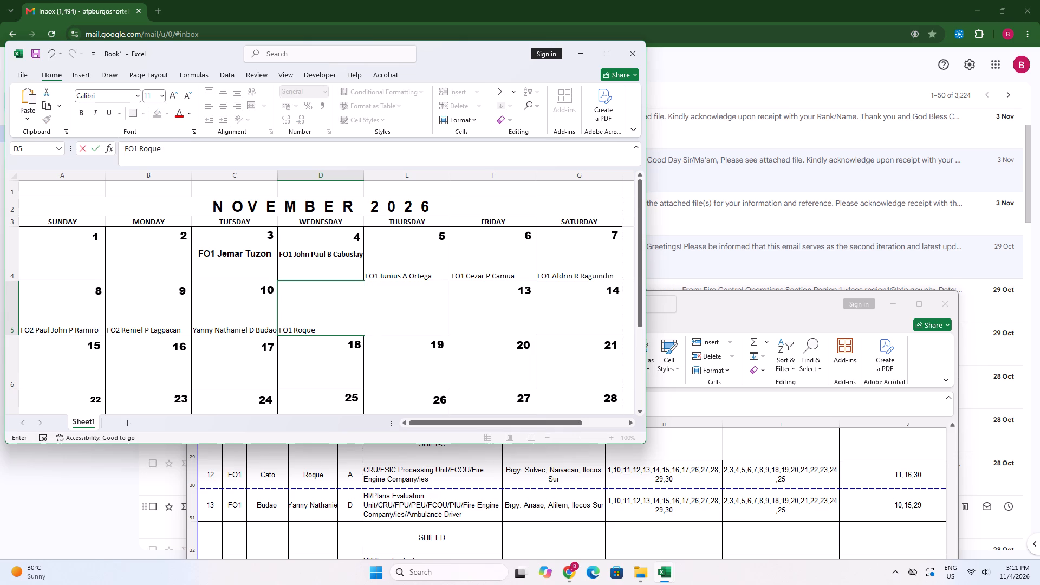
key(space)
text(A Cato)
Look through the roster's PACD dates for the officer assigned to Thursday the 12th.
click(399, 321)
click(500, 365)
click(439, 327)
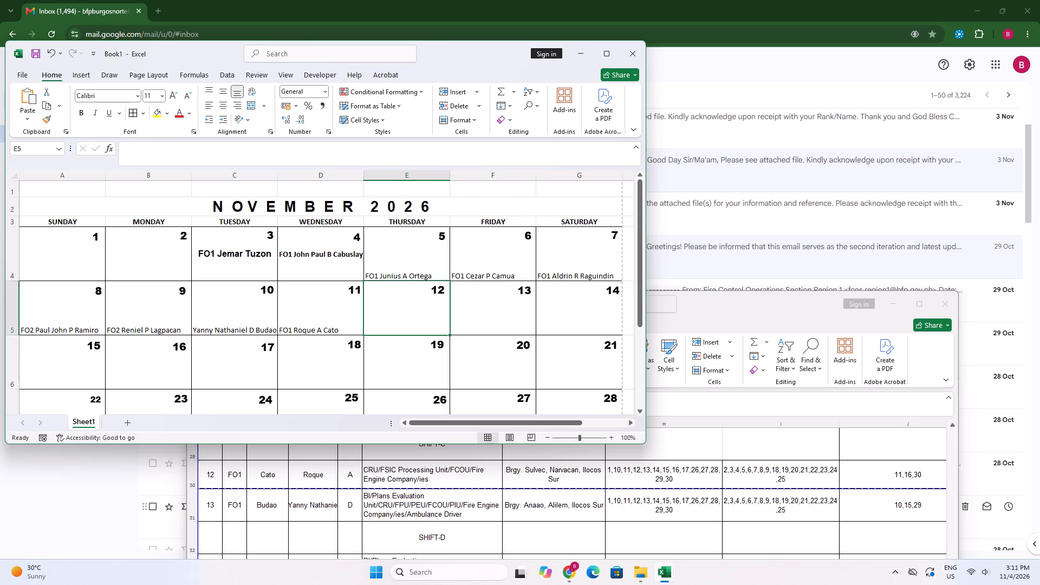
scroll(728, 522, up, 2)
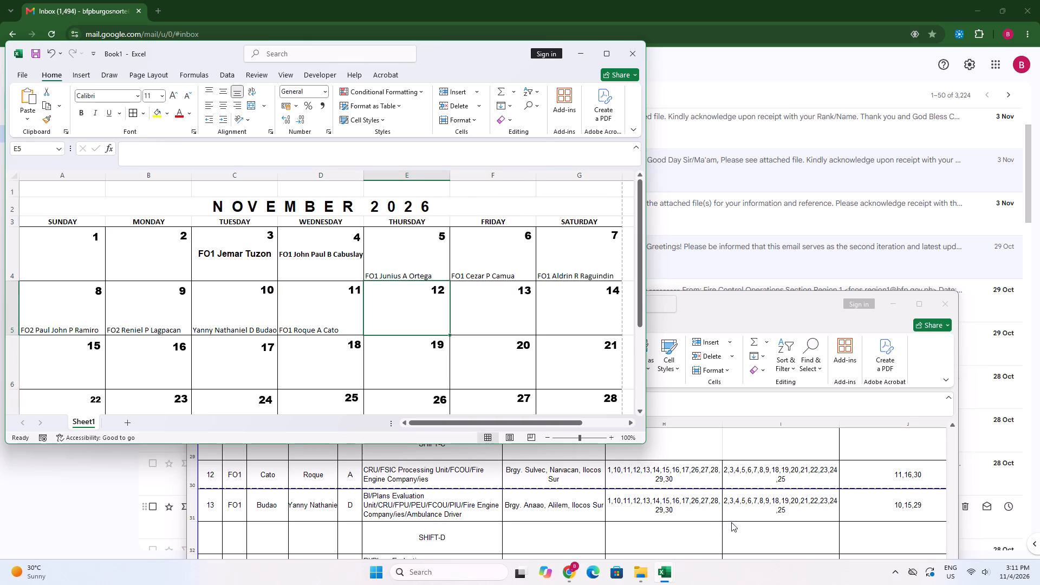
click(731, 522)
scroll(732, 522, up, 2)
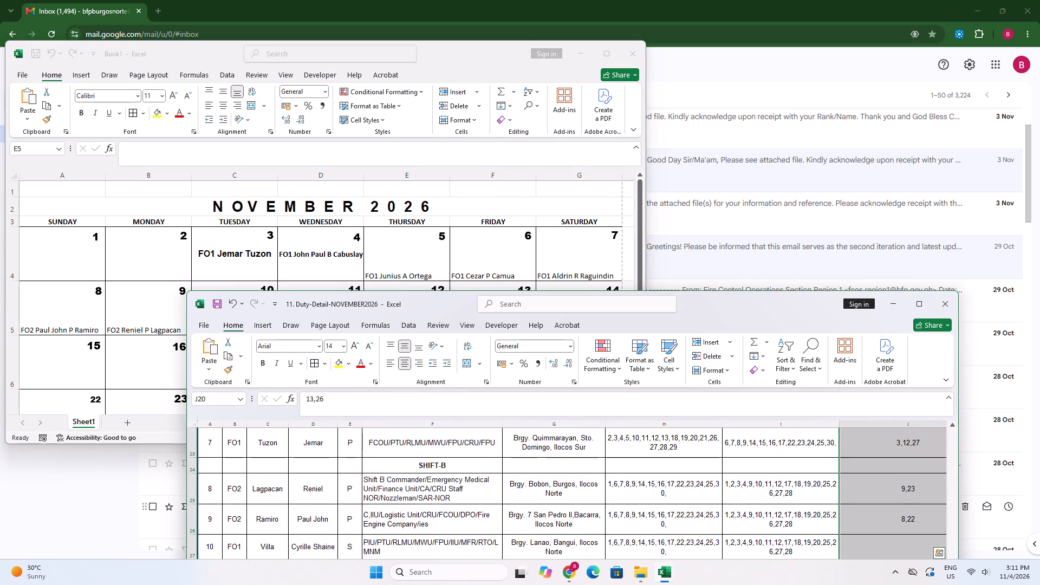
scroll(735, 526, up, 1)
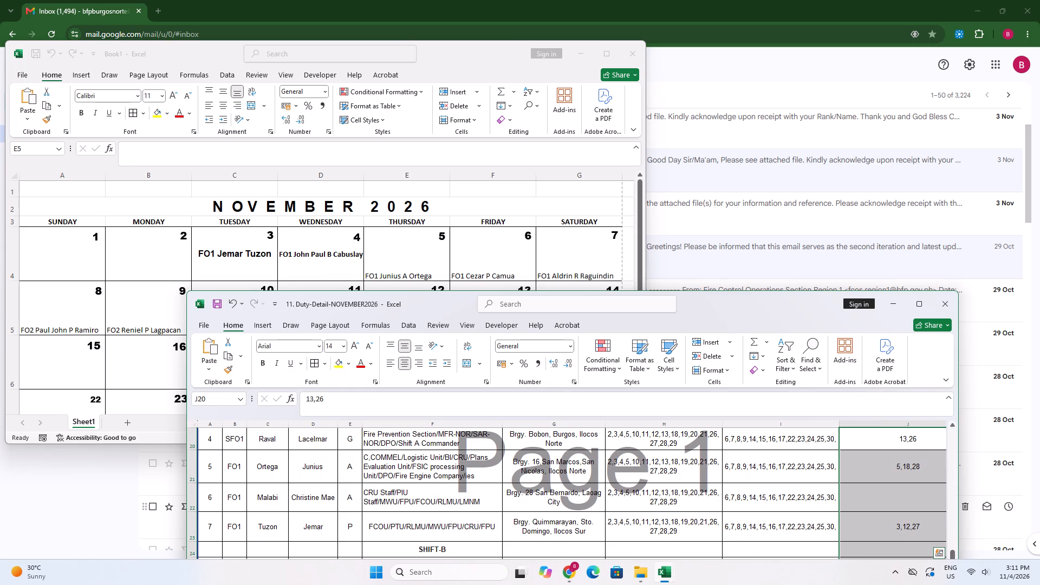
click(260, 261)
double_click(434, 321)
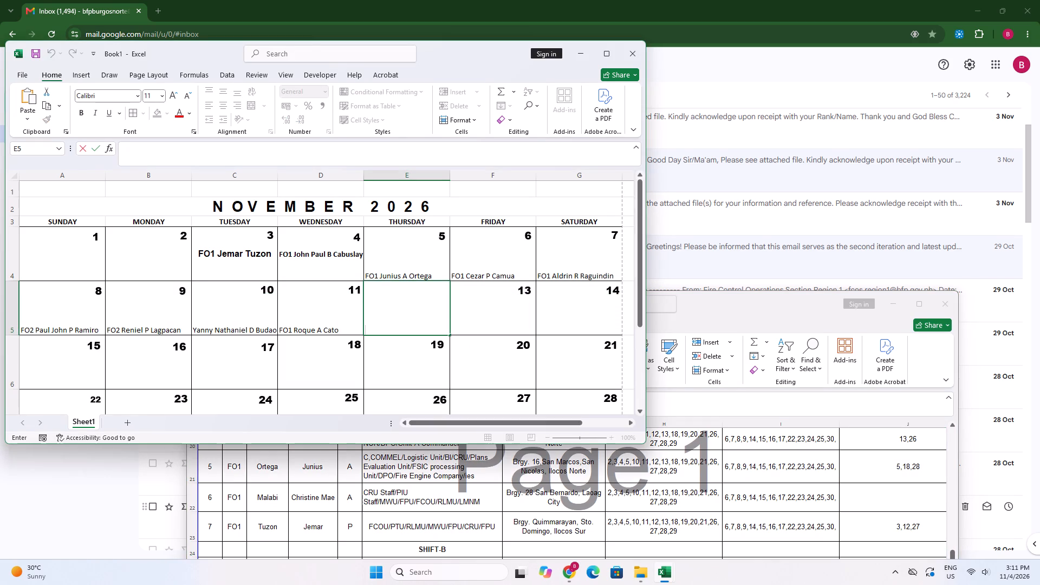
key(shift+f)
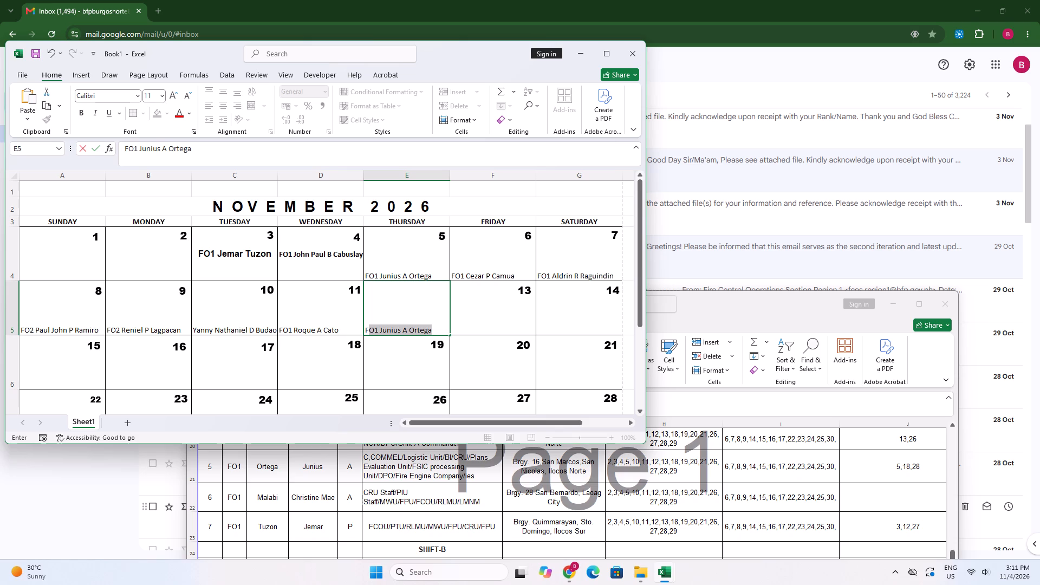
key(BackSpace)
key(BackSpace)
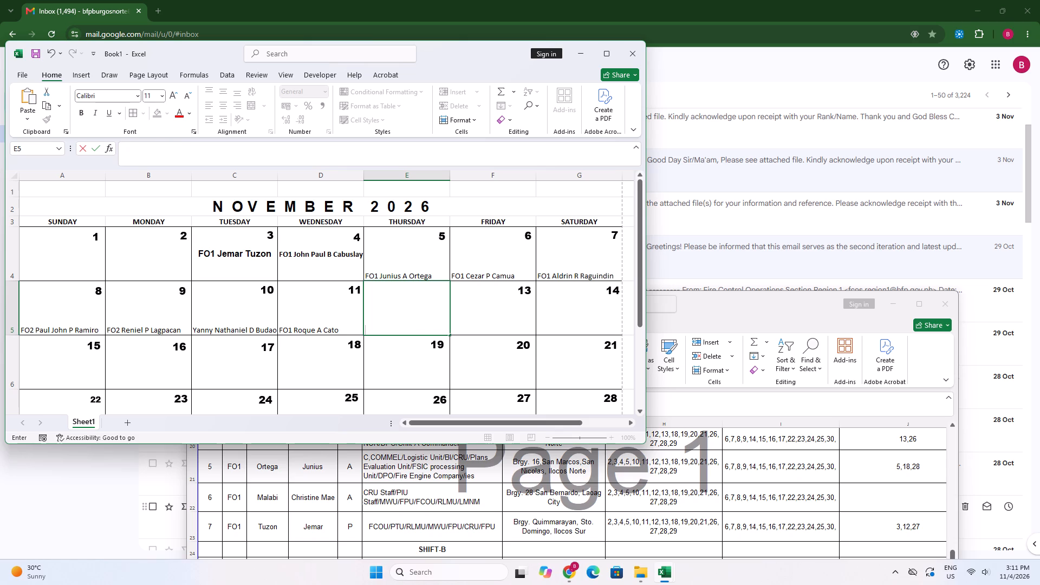
Copy the 3rd's officer entry from cell C4 into cell E5, under Thursday the 12th, and check it against roster officer No. 7.
click(230, 261)
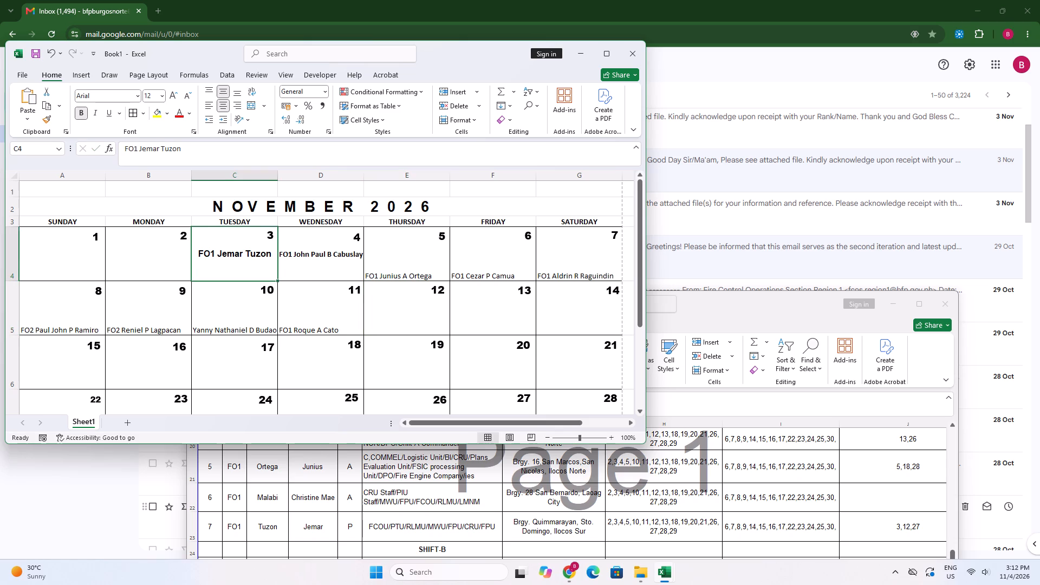
key(ctrl+c)
click(406, 311)
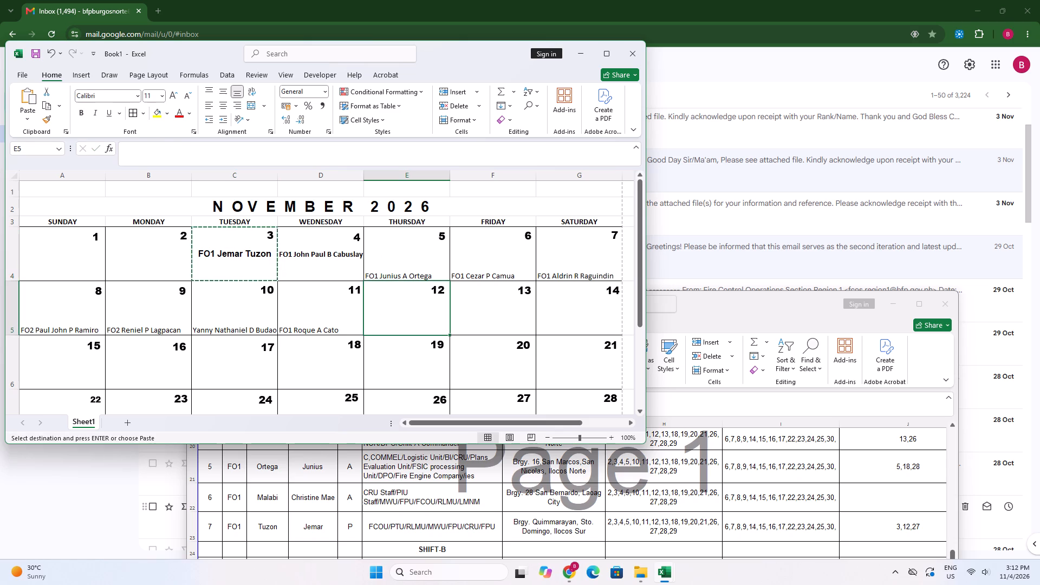
key(ctrl+v)
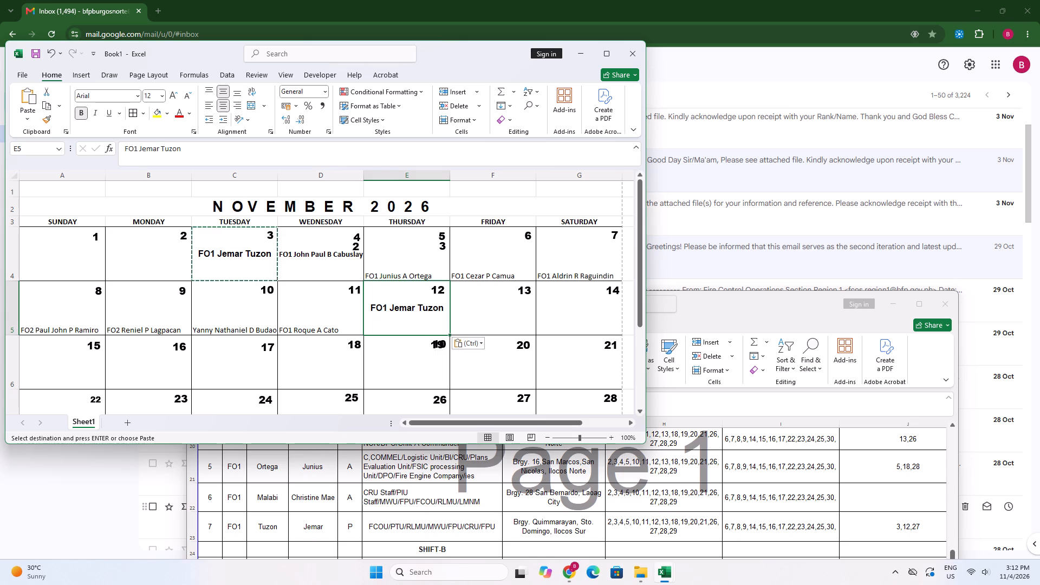
click(884, 528)
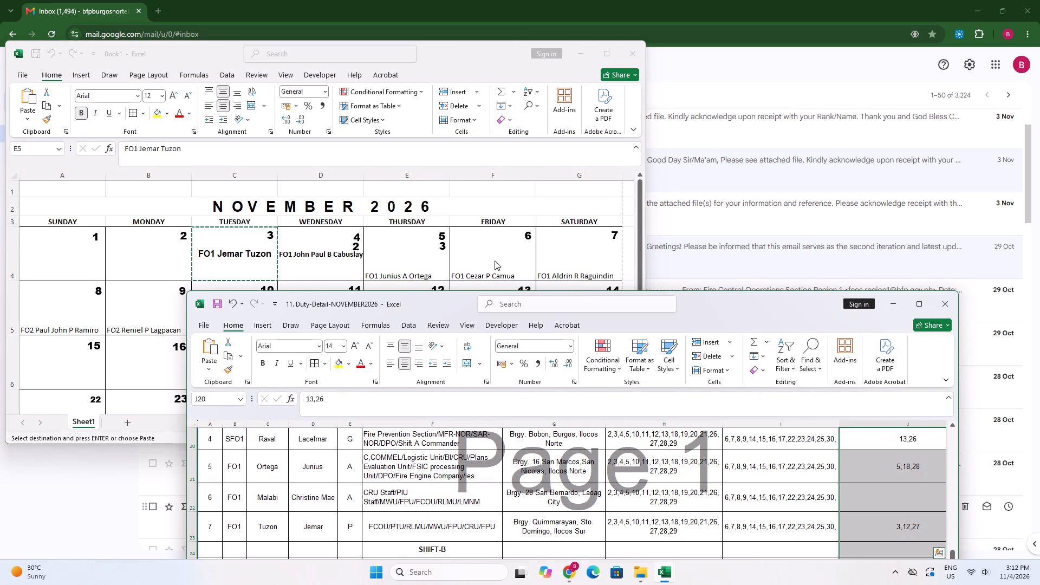
click(413, 255)
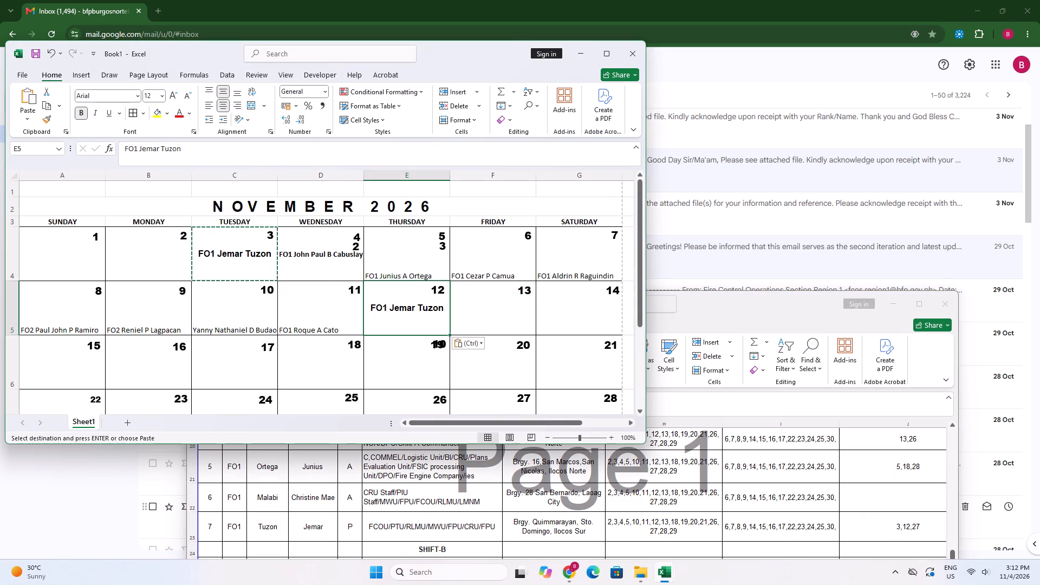
Clear the stray 2 from the duplicate text box pasted below the 4 in cell D4.
click(350, 253)
click(357, 245)
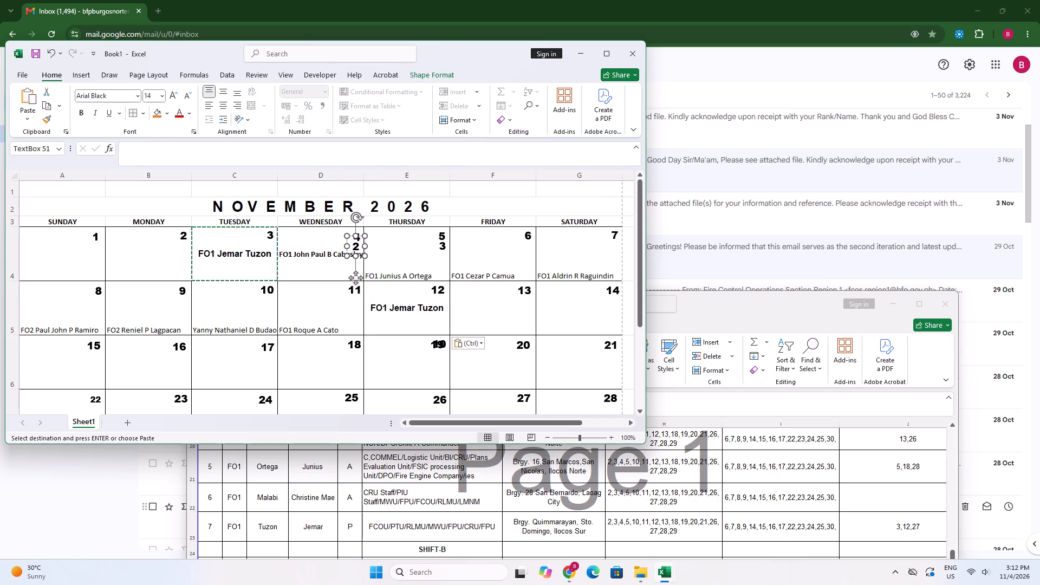
key(BackSpace)
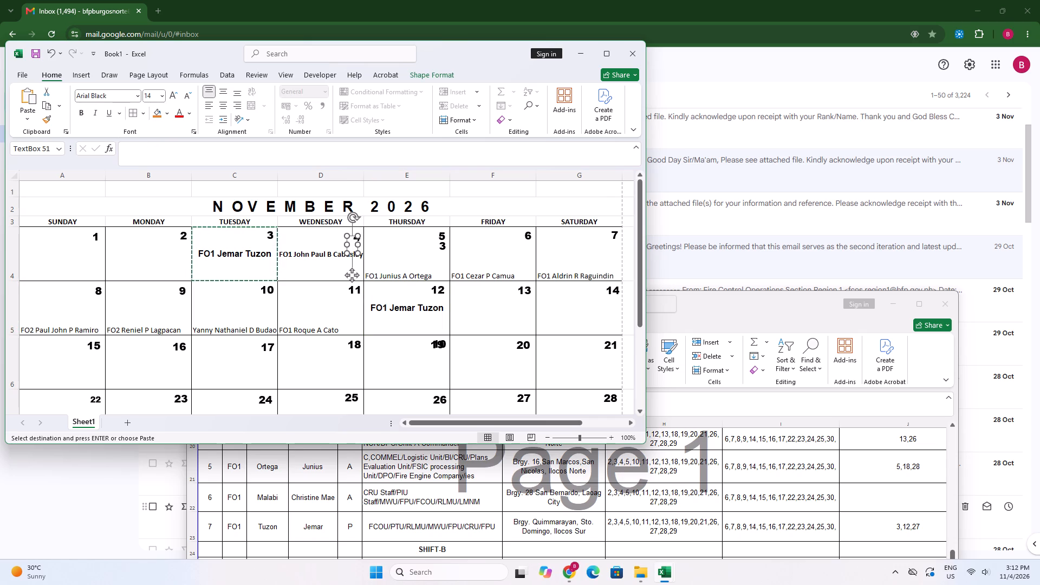
click(455, 286)
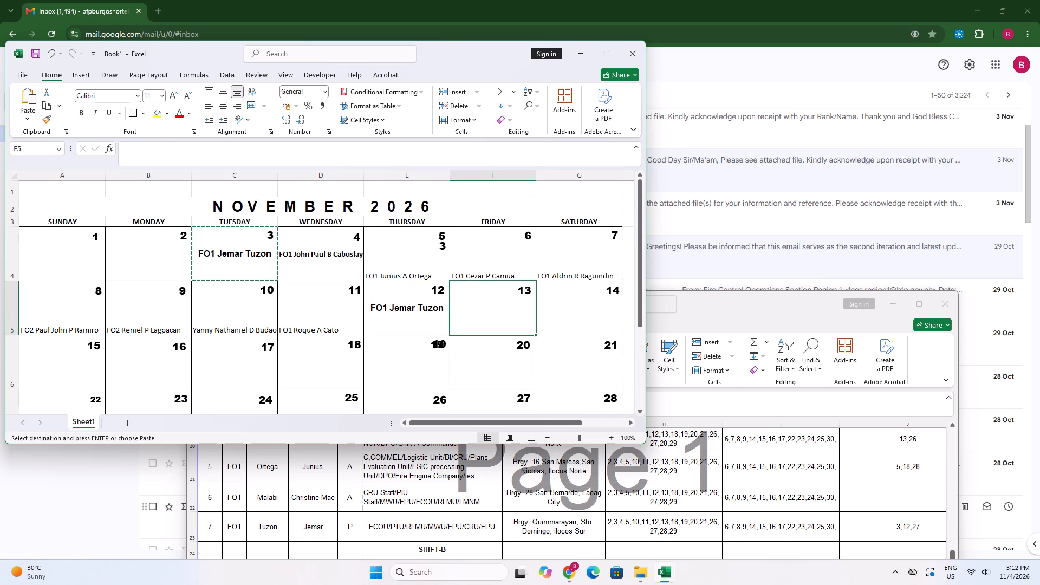
Clear the stray 3 below the 5 in cell E4 and delete its duplicate text box.
click(439, 248)
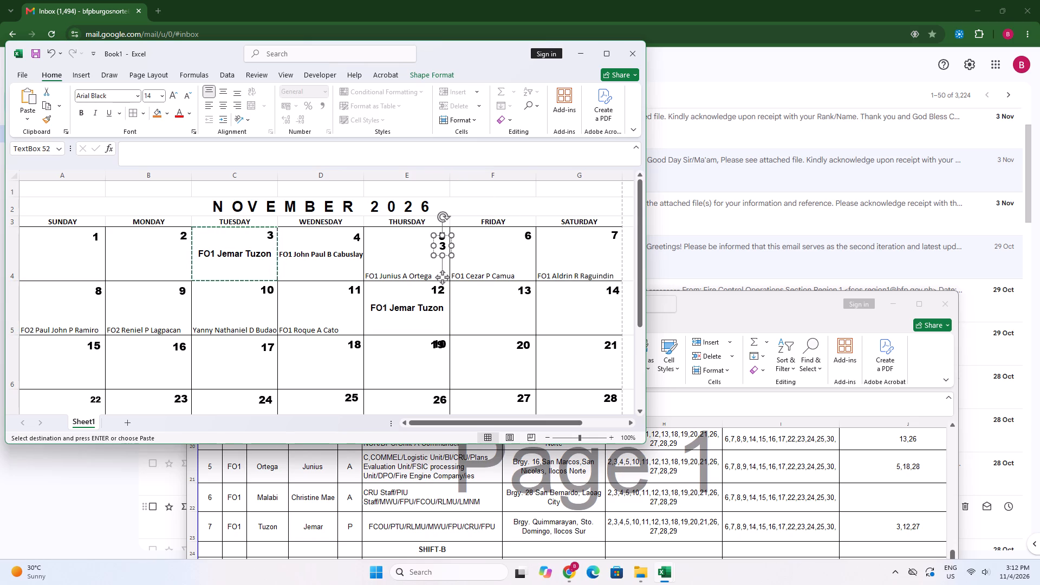
key(Delete)
click(431, 272)
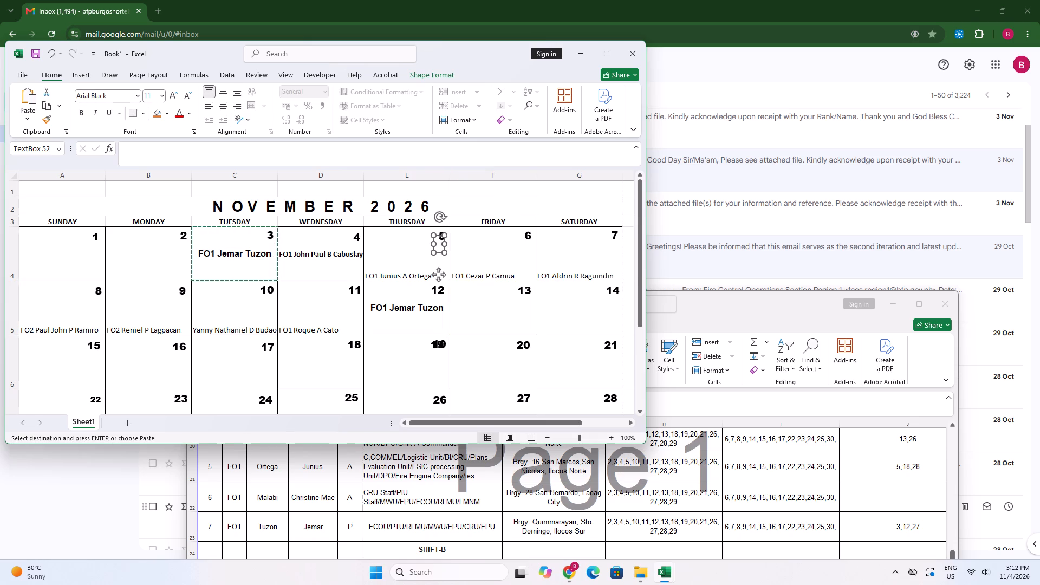
click(443, 254)
click(469, 245)
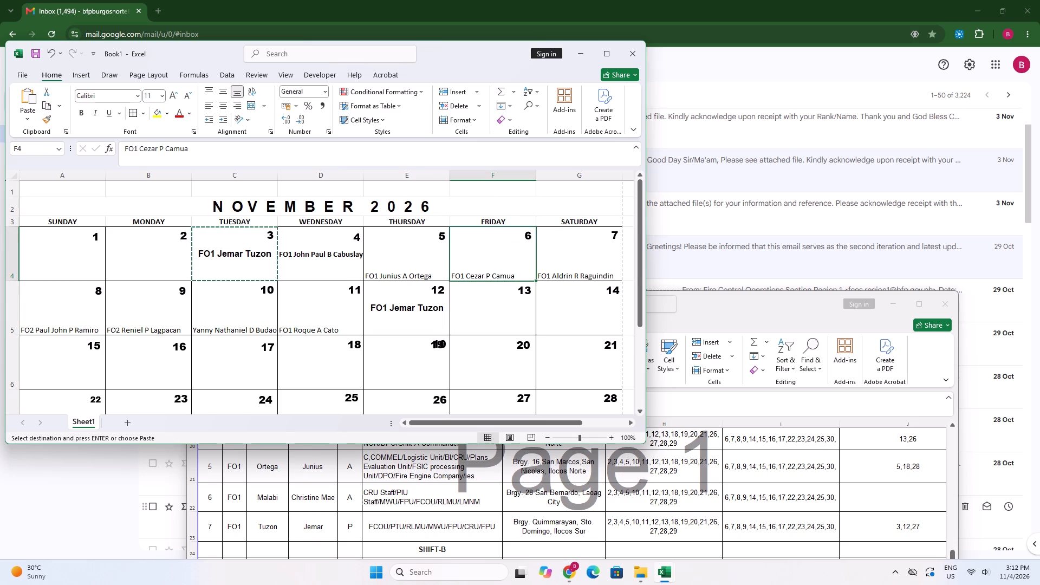
click(447, 252)
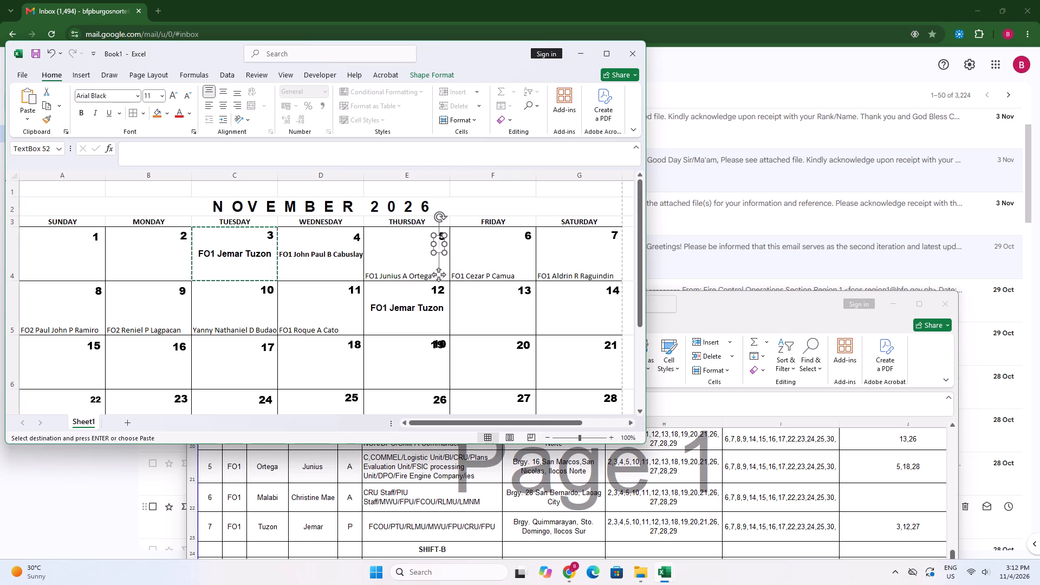
click(434, 249)
key(Delete)
click(357, 243)
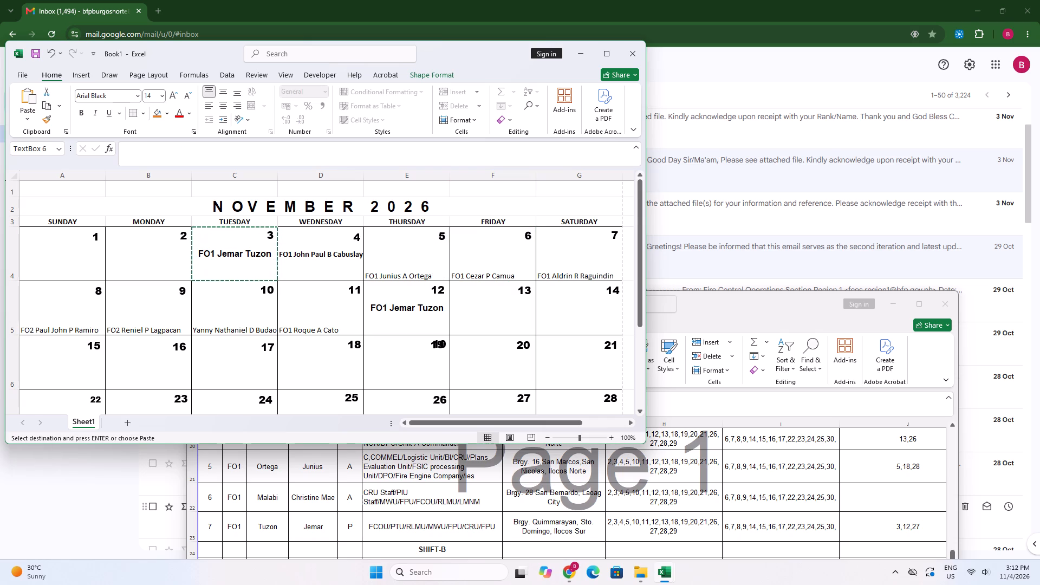
click(314, 248)
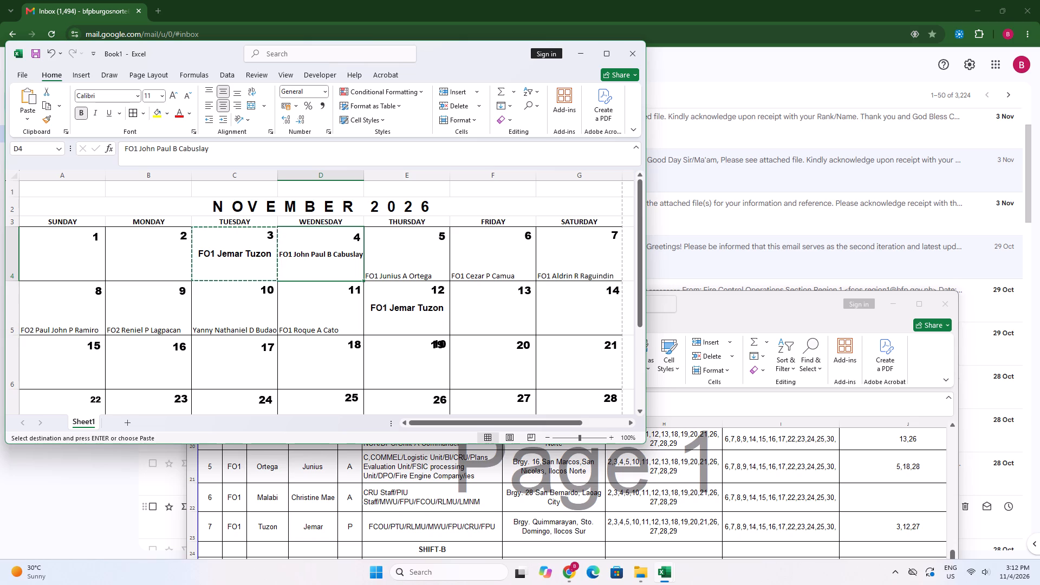
Move the duplicate 10 text box off the 19 in cell E6 and delete it.
click(435, 347)
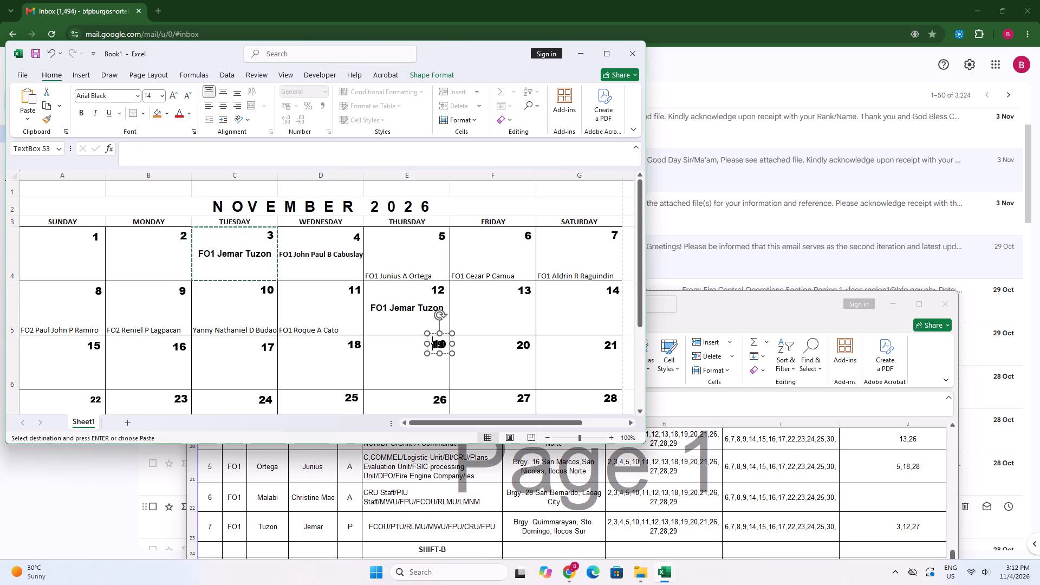
drag(431, 332, 435, 350)
drag(435, 350, 434, 350)
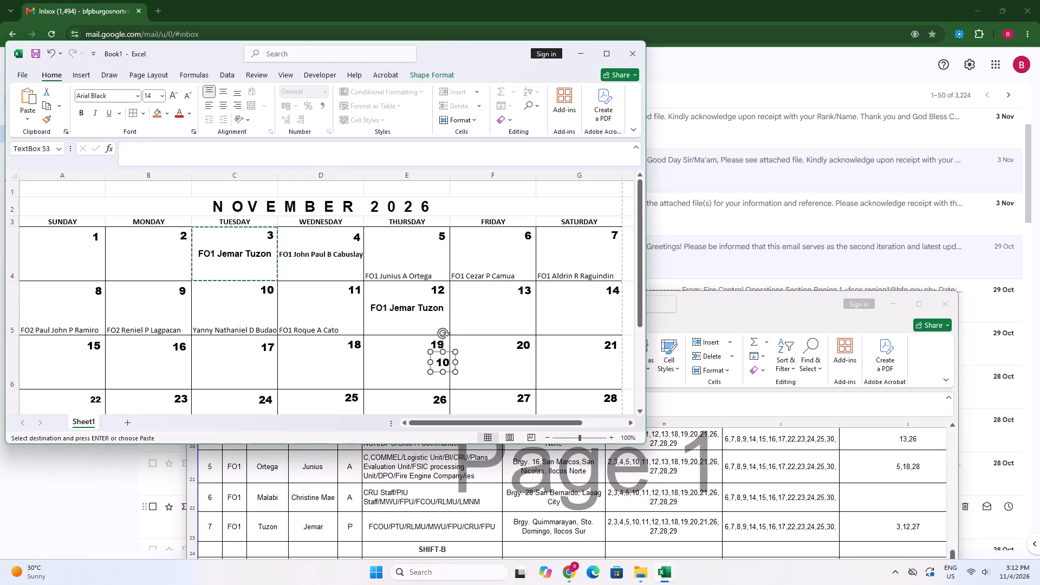
click(427, 355)
key(Delete)
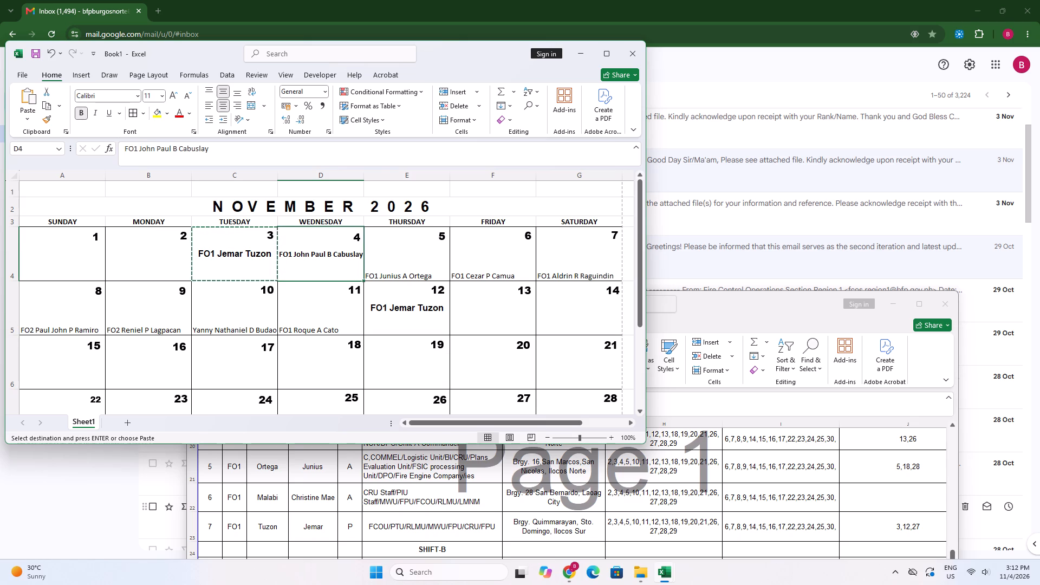
Enter roster officer No. 4 in cell F5, under Friday the 13th, as SFO1, first name, middle initial G and surname.
double_click(482, 314)
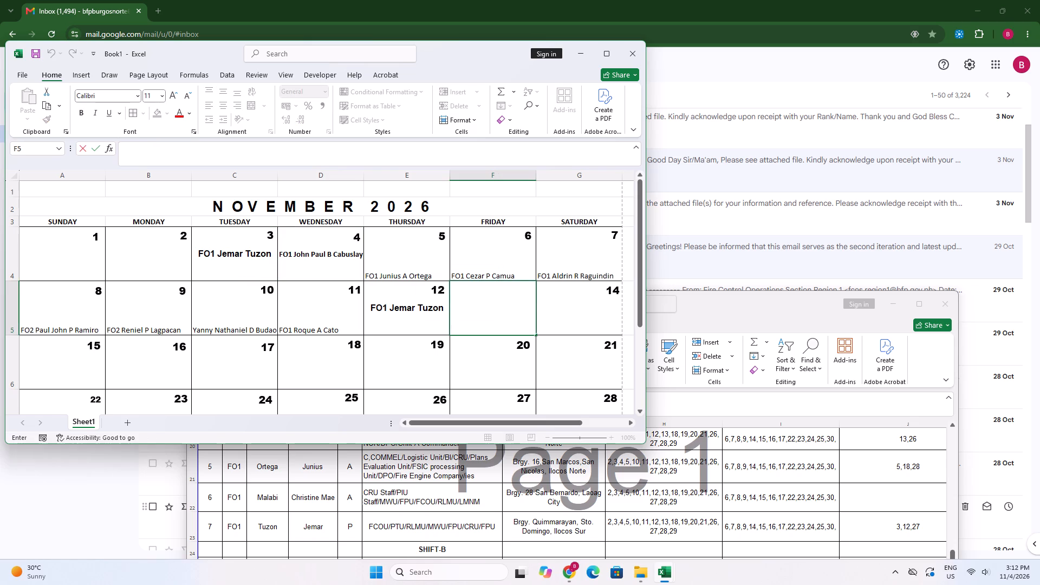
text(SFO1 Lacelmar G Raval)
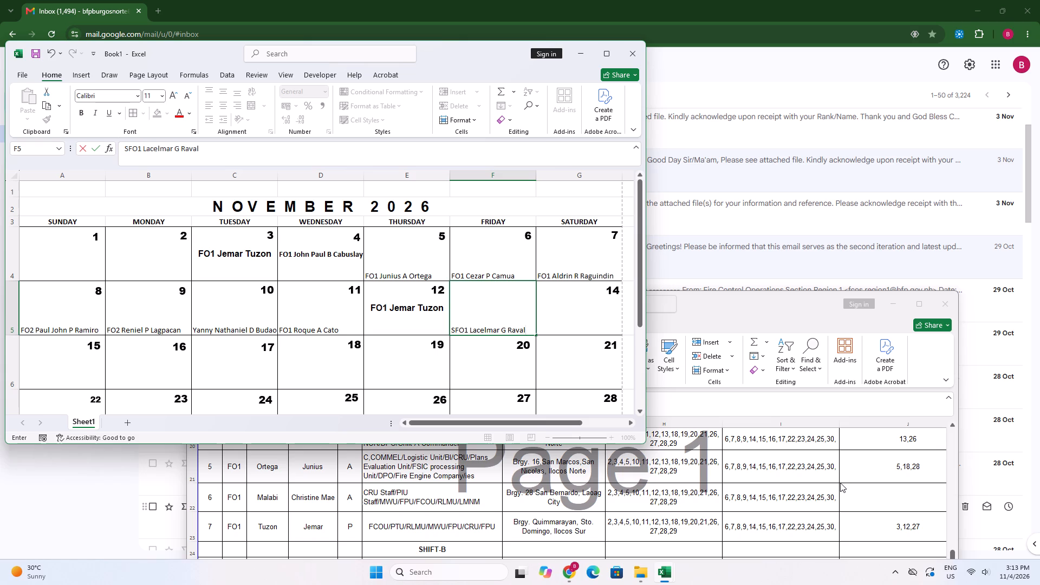
Look through the Duty-Detail roster's PACD dates for the officer assigned to Saturday the 14th.
click(865, 499)
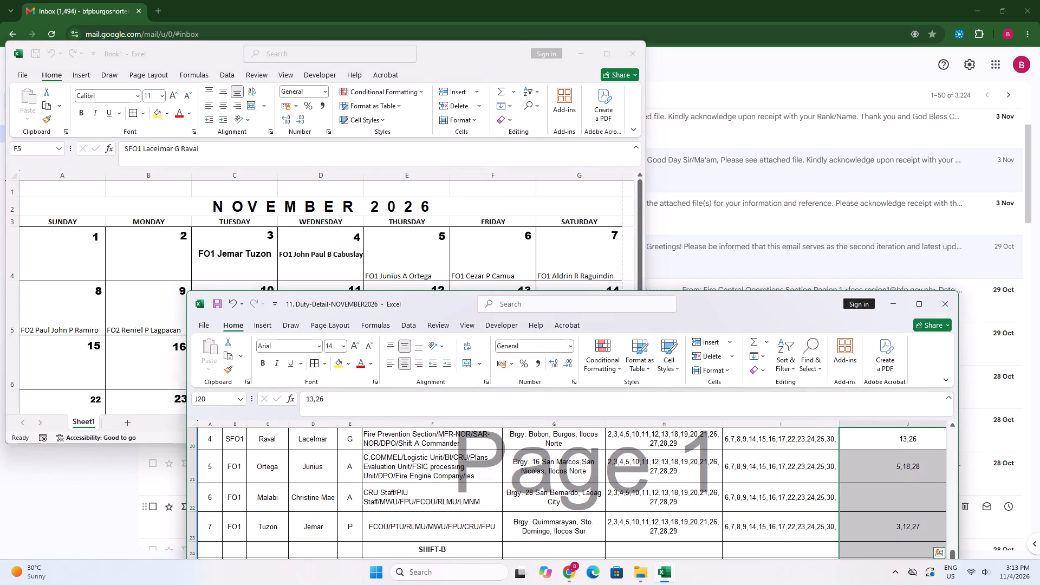
scroll(816, 486, up, 2)
scroll(816, 504, down, 2)
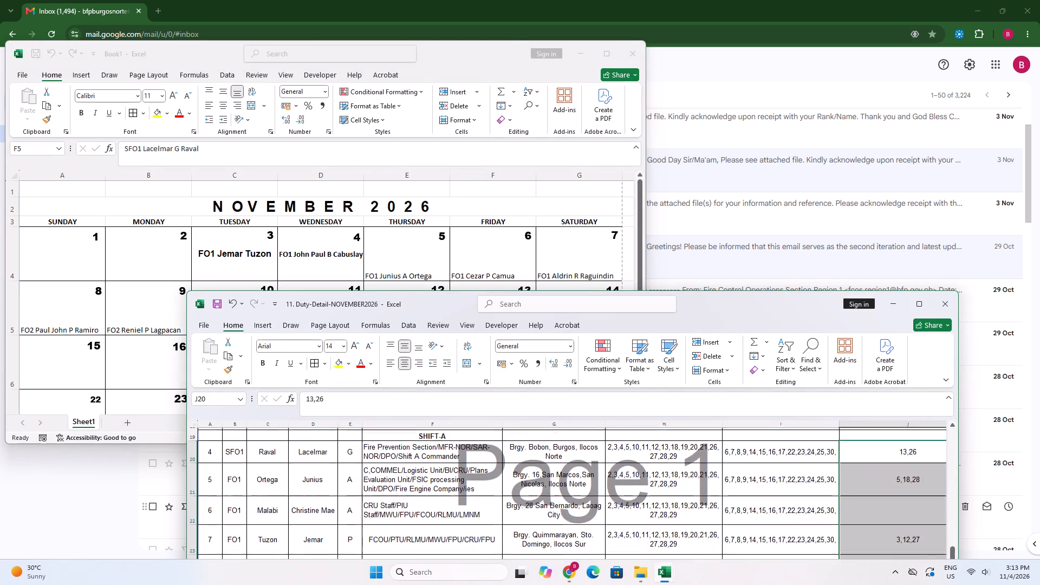
scroll(818, 519, down, 2)
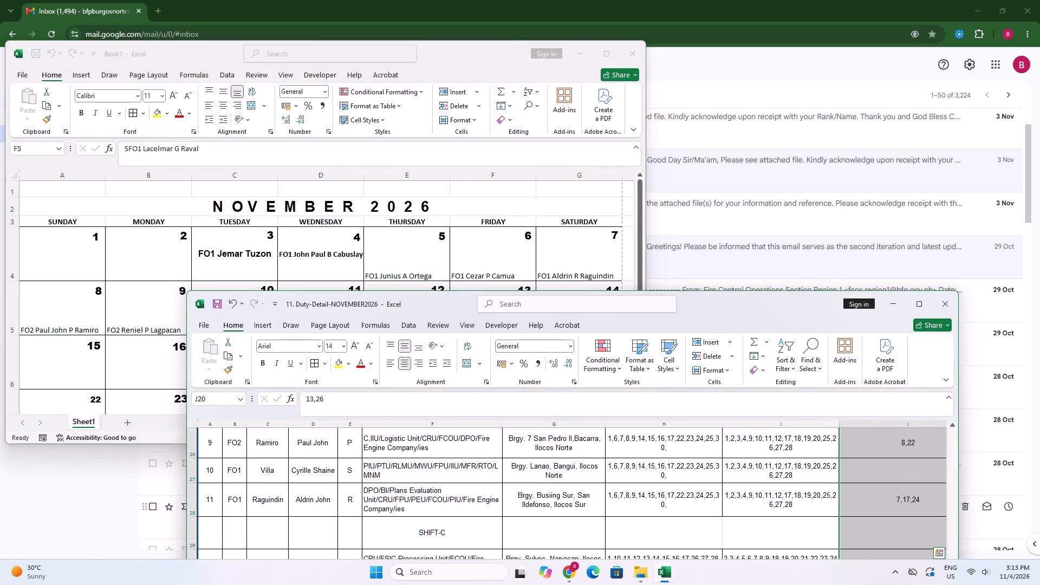
scroll(818, 542, down, 2)
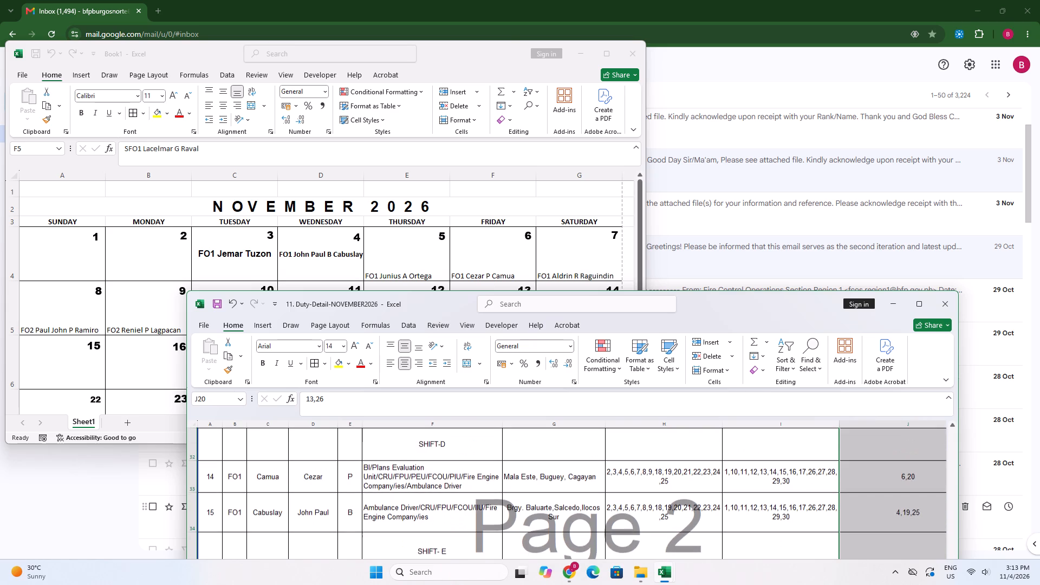
scroll(814, 551, down, 1)
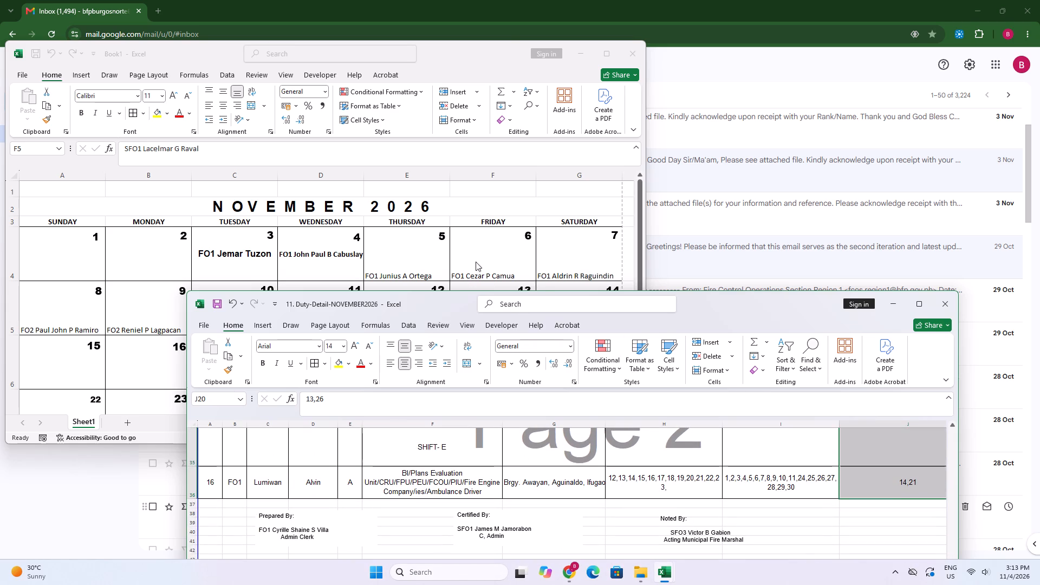
Enter roster officer No. 16 in cell G5, under Saturday the 14th, as FO1, first name, middle initial A and surname.
click(486, 249)
double_click(557, 320)
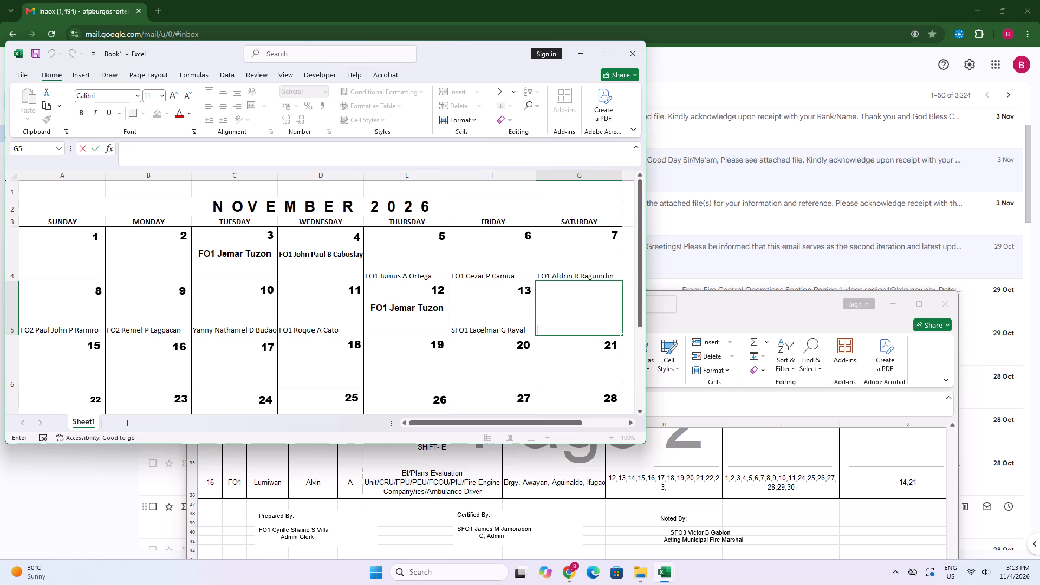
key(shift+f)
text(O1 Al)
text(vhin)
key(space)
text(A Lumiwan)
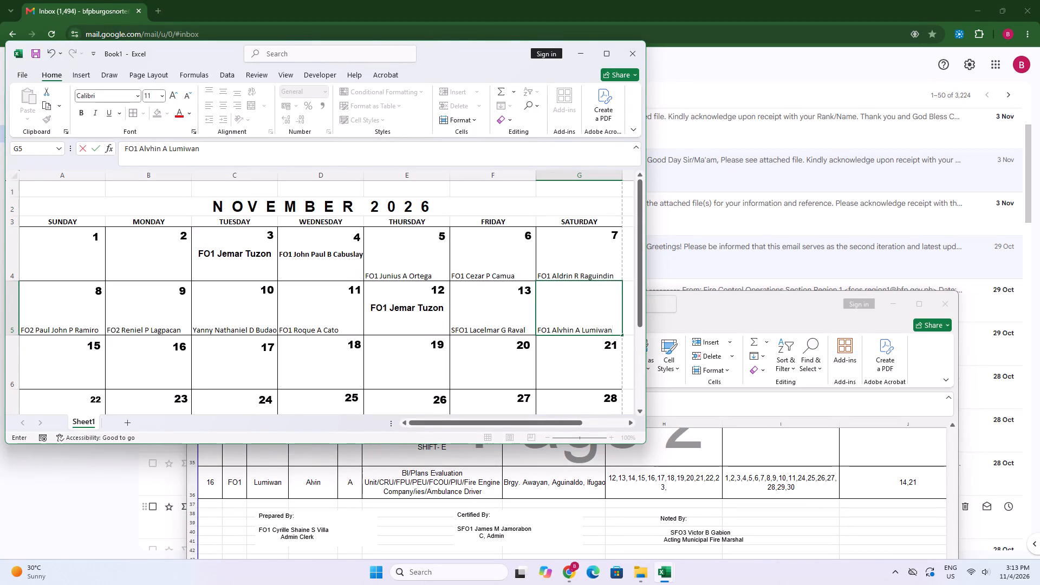
click(89, 365)
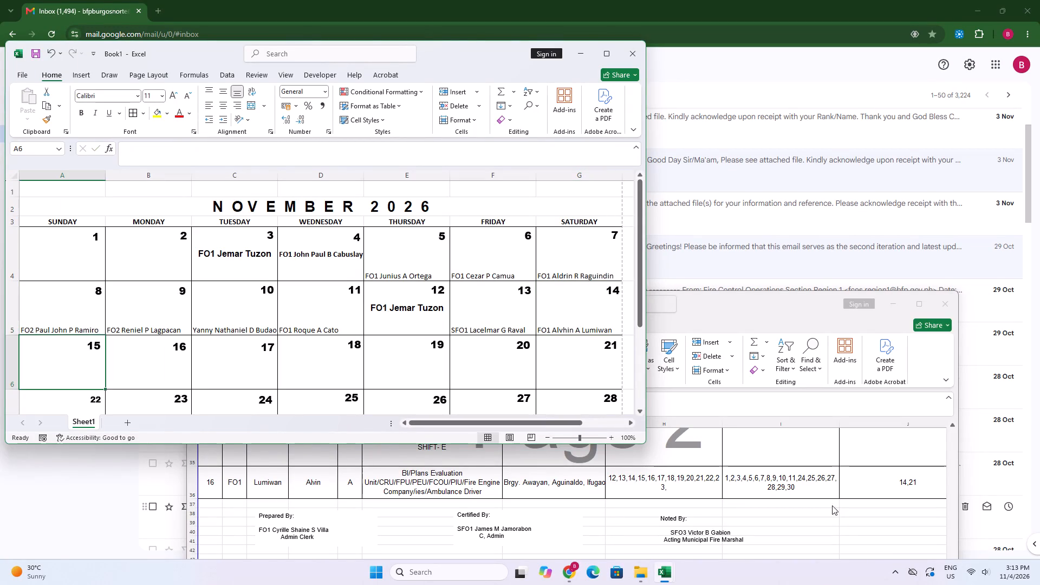
Find the roster's officers for the 15th and 16th and copy their existing entries from cells C5:D5 into A6:B6.
click(838, 512)
scroll(837, 512, up, 2)
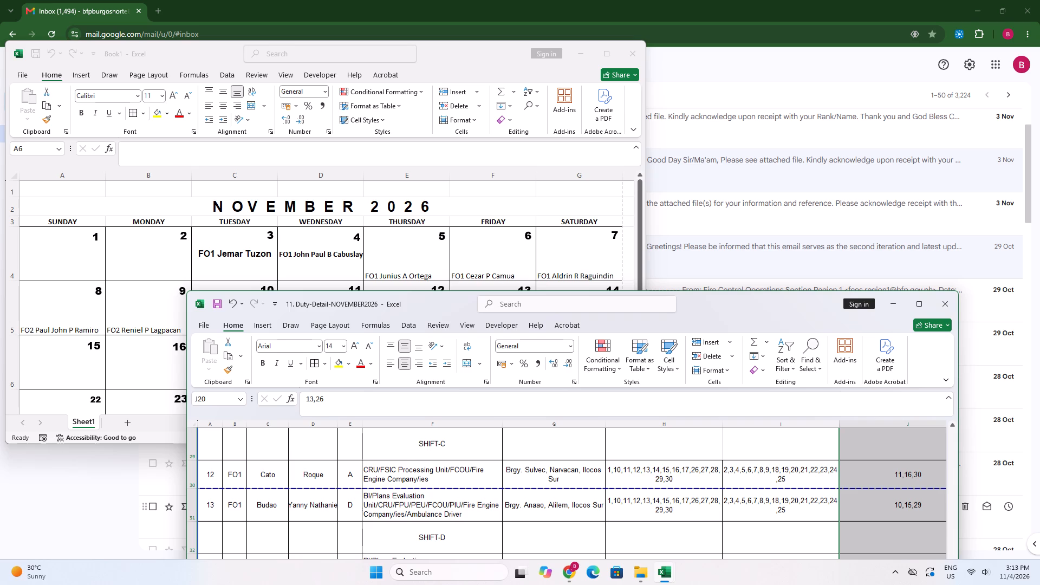
click(559, 265)
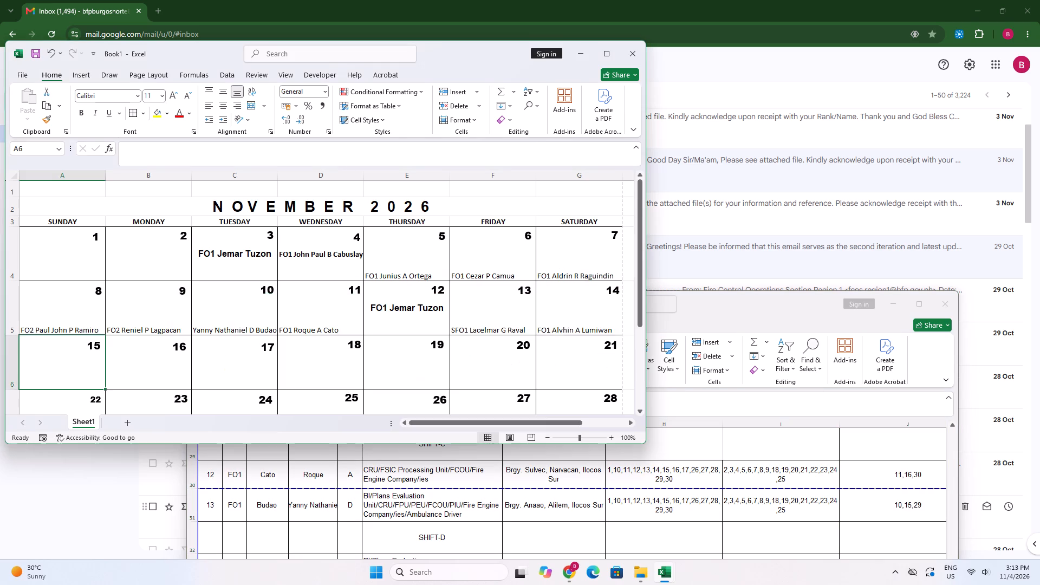
drag(256, 308, 297, 327)
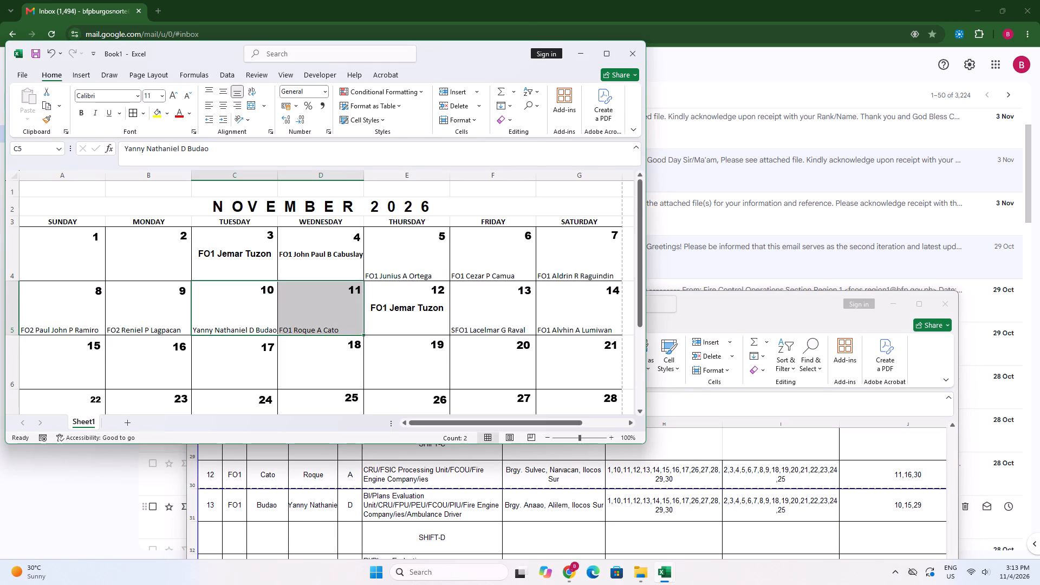
key(ctrl+c)
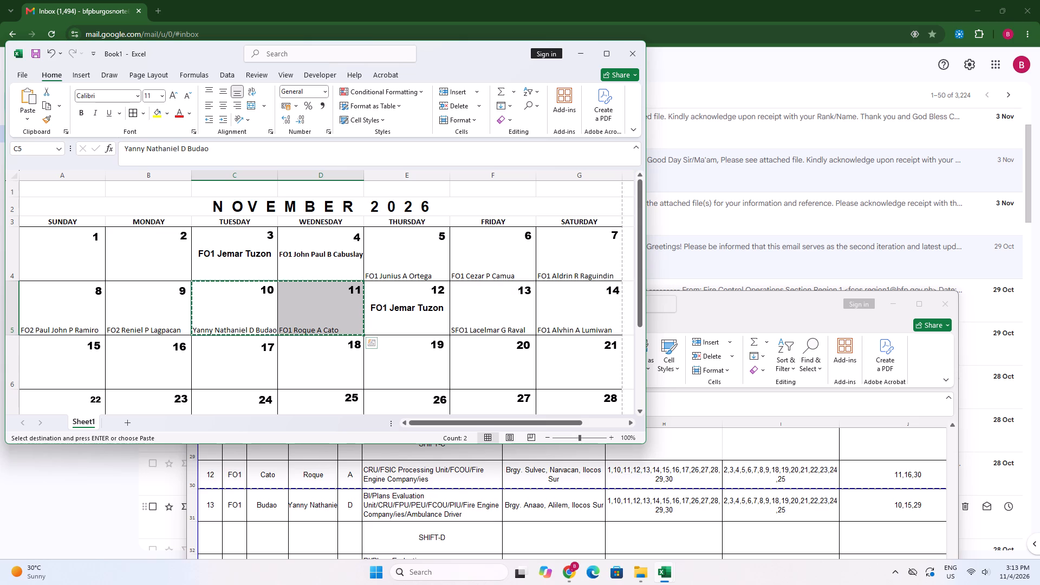
drag(80, 362, 114, 370)
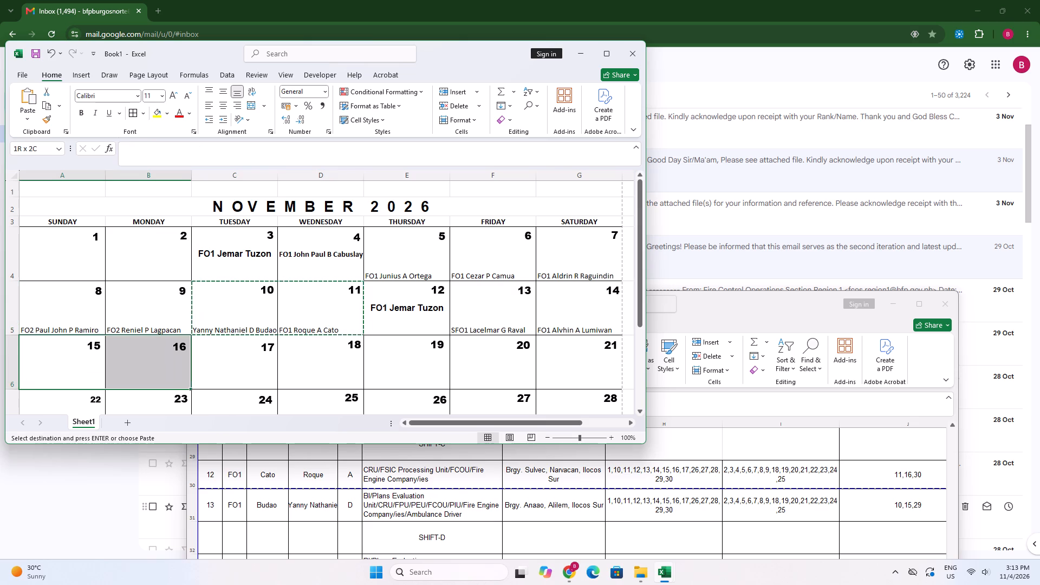
drag(114, 370, 133, 373)
key(ctrl+v)
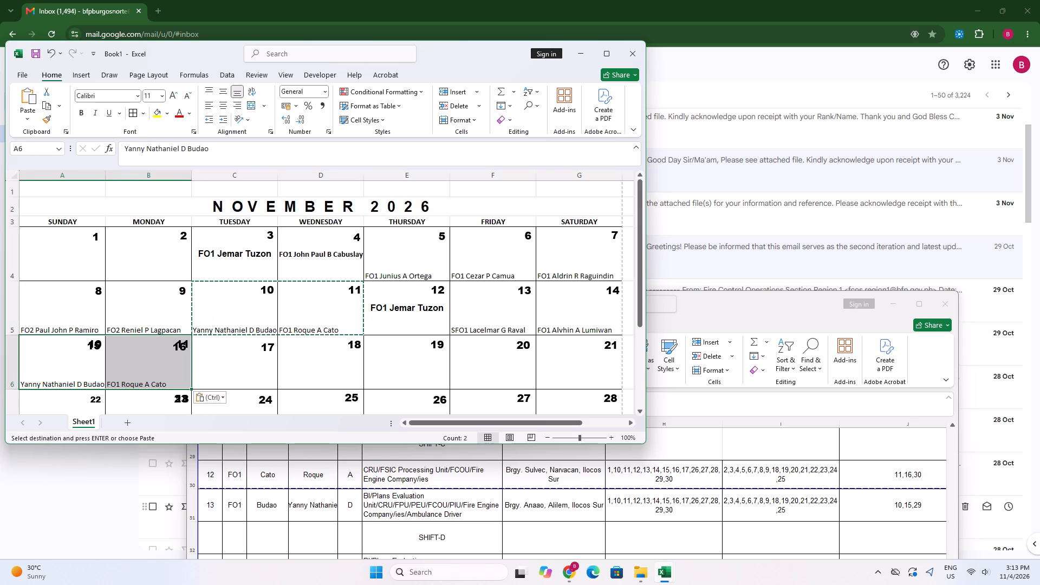
Delete the duplicate 10 and 11 text boxes pasted over the 15 in cell A6 and the 16 in B6.
click(223, 392)
click(110, 362)
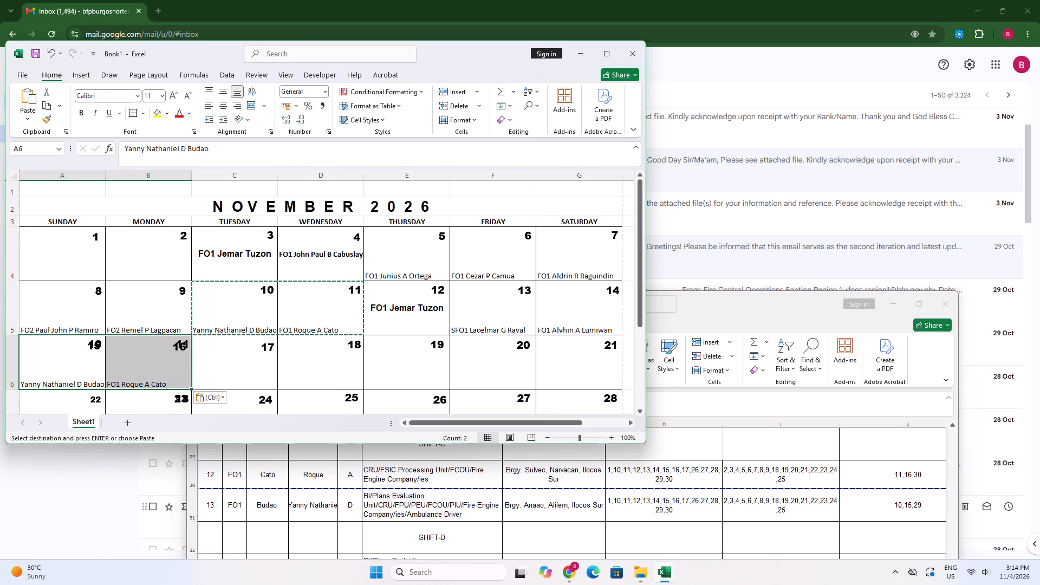
click(102, 354)
click(99, 345)
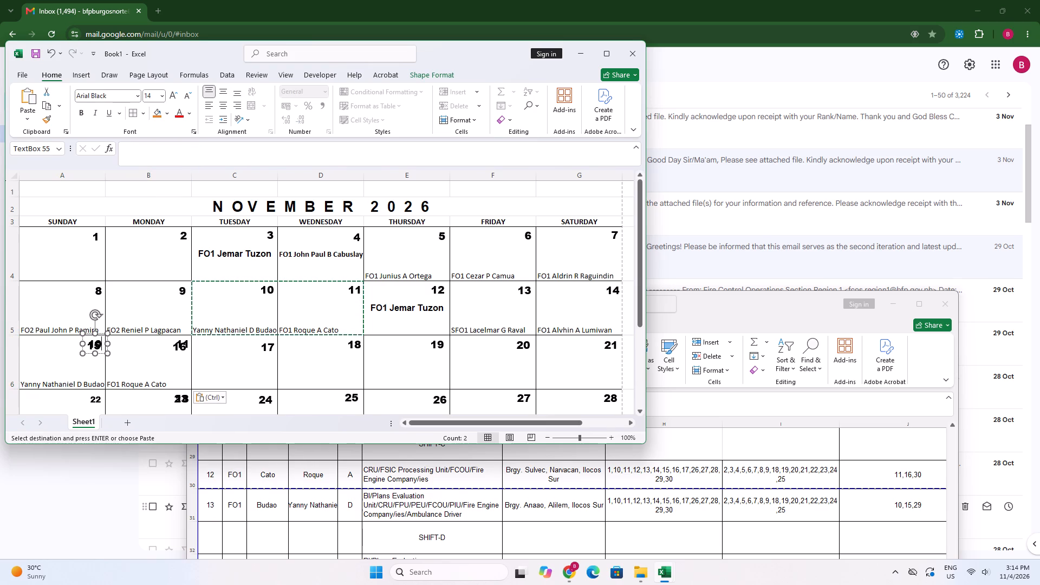
click(82, 337)
key(Delete)
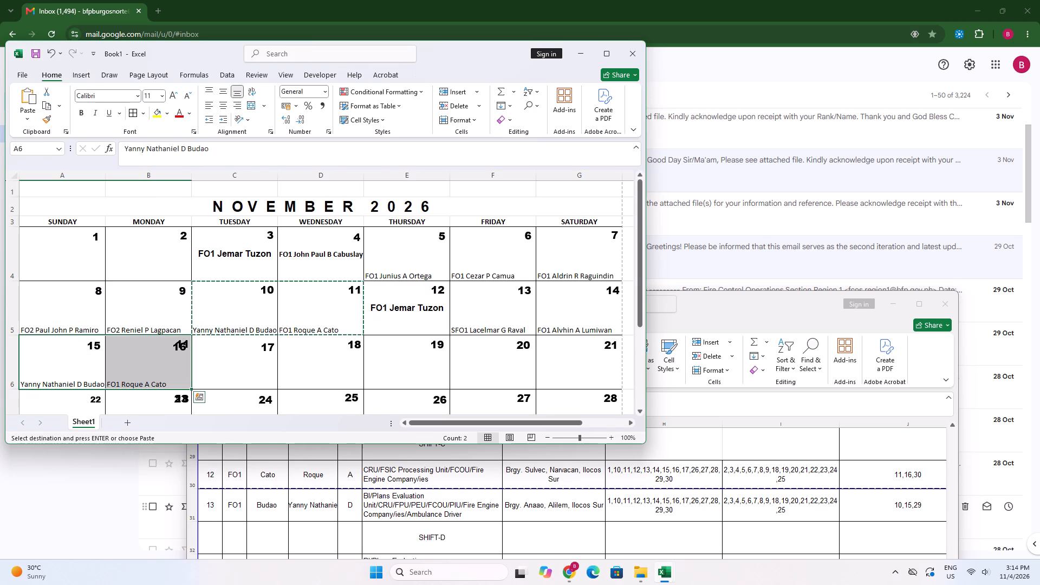
click(207, 368)
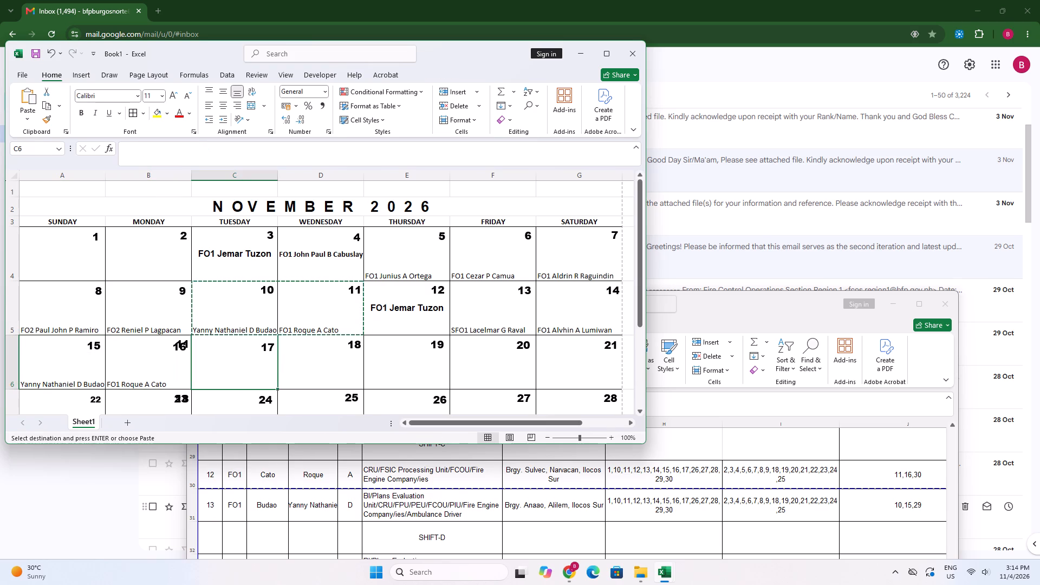
click(179, 348)
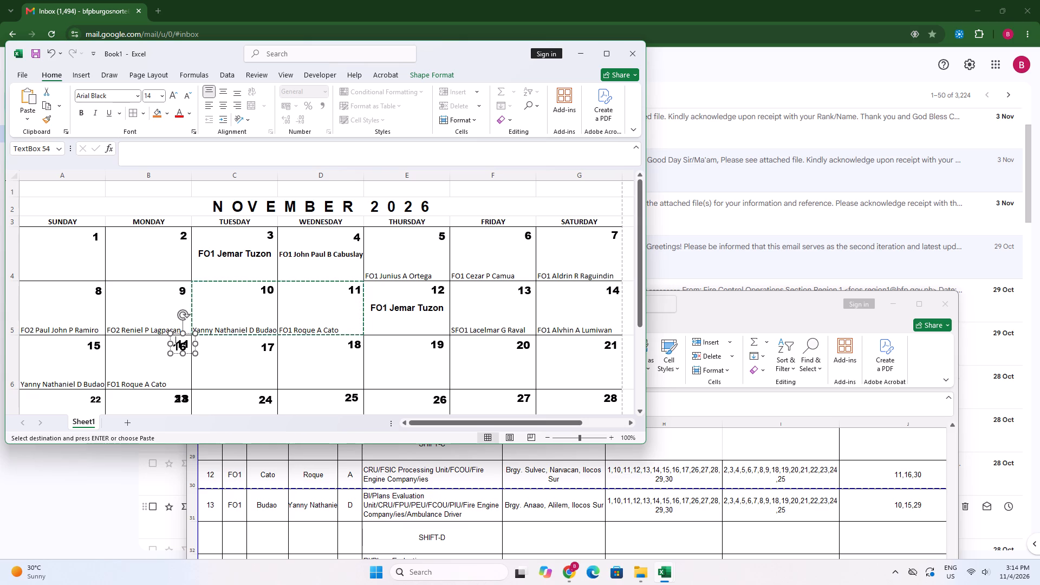
click(171, 348)
key(Delete)
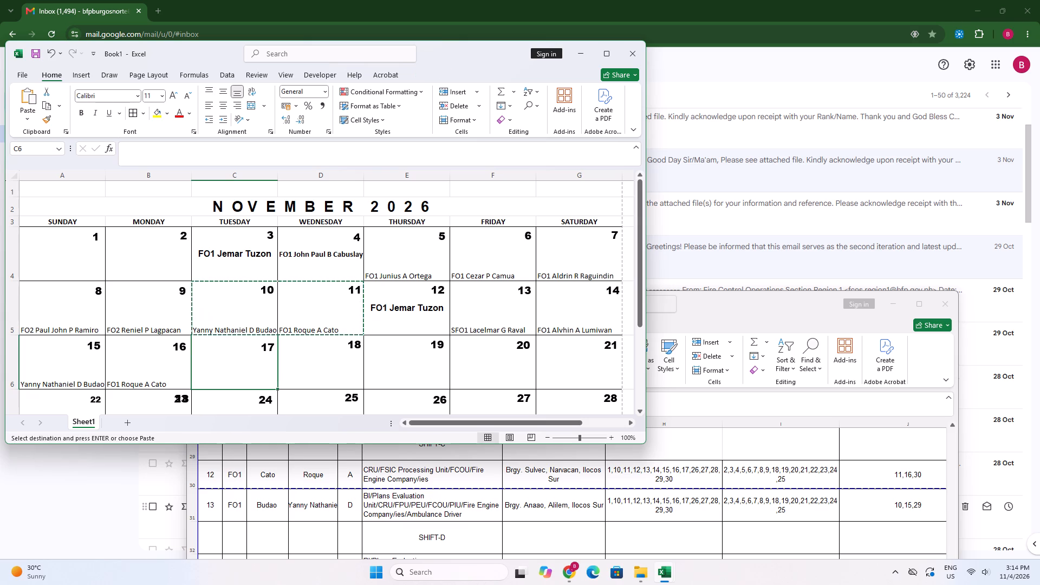
Delete the extra text box overlapping the day number 23 in cell B7.
click(186, 401)
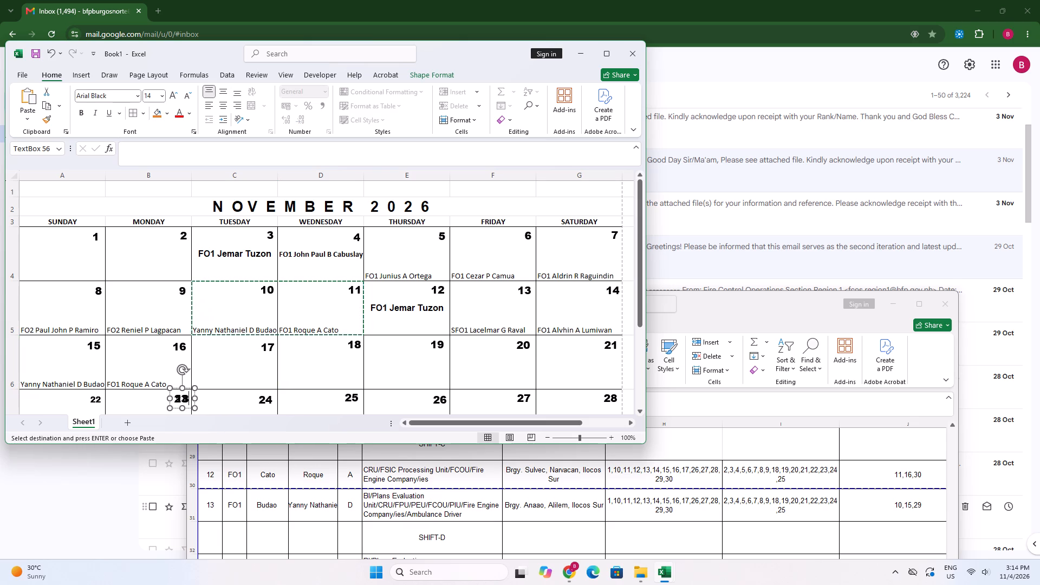
click(174, 387)
key(Delete)
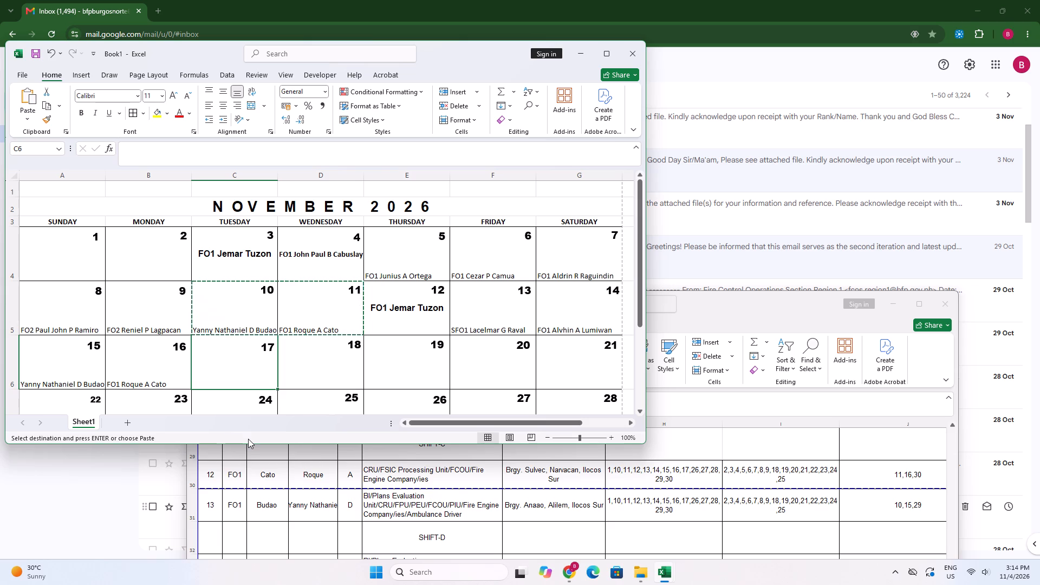
Find the roster officer for the 17th and copy the existing entry text from G4 into C6, under Tuesday the 17th.
click(758, 513)
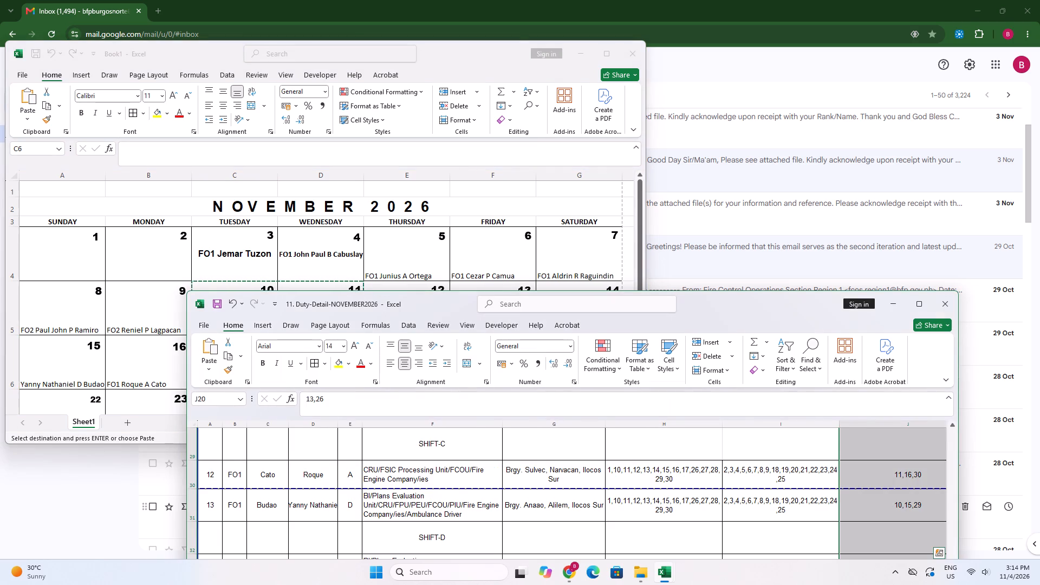
scroll(758, 513, up, 1)
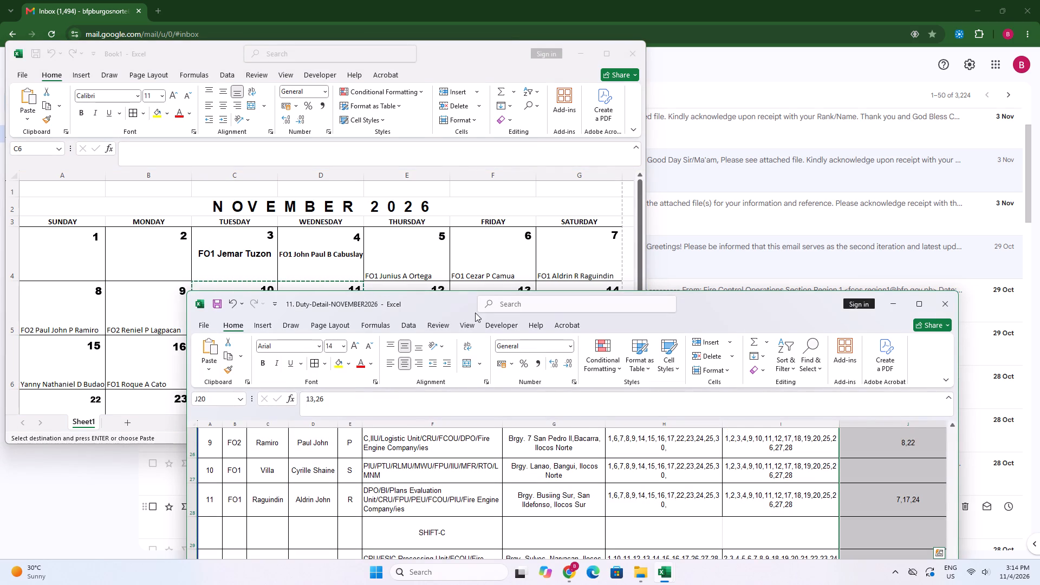
click(543, 251)
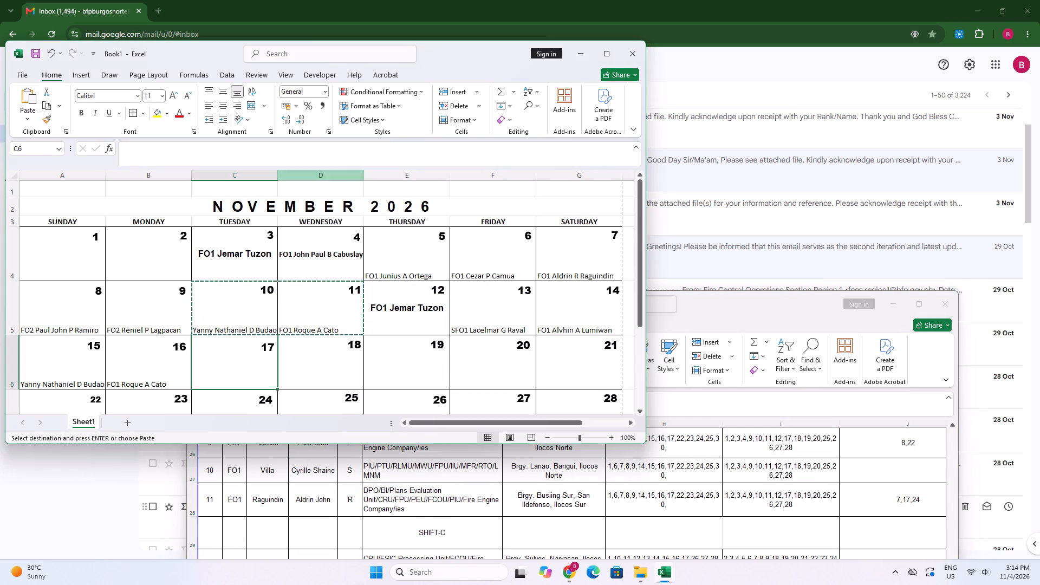
click(556, 274)
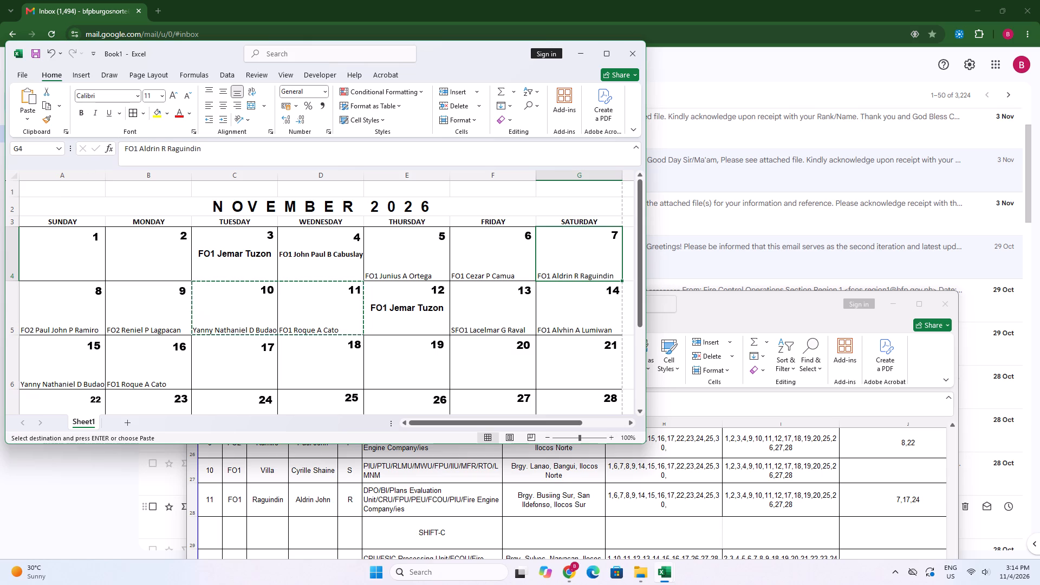
drag(123, 150, 217, 149)
right_click(186, 148)
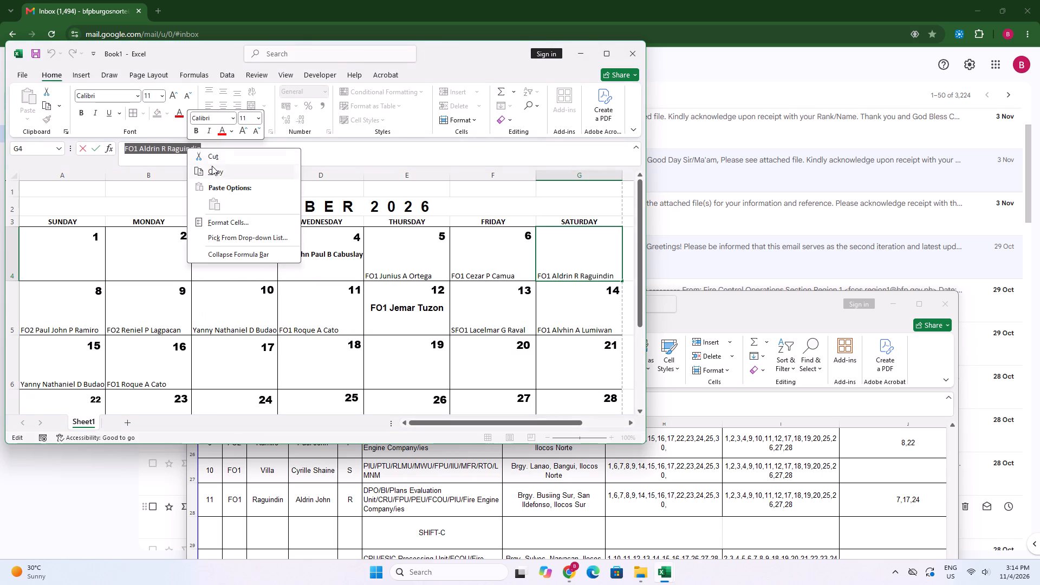
click(218, 172)
click(236, 360)
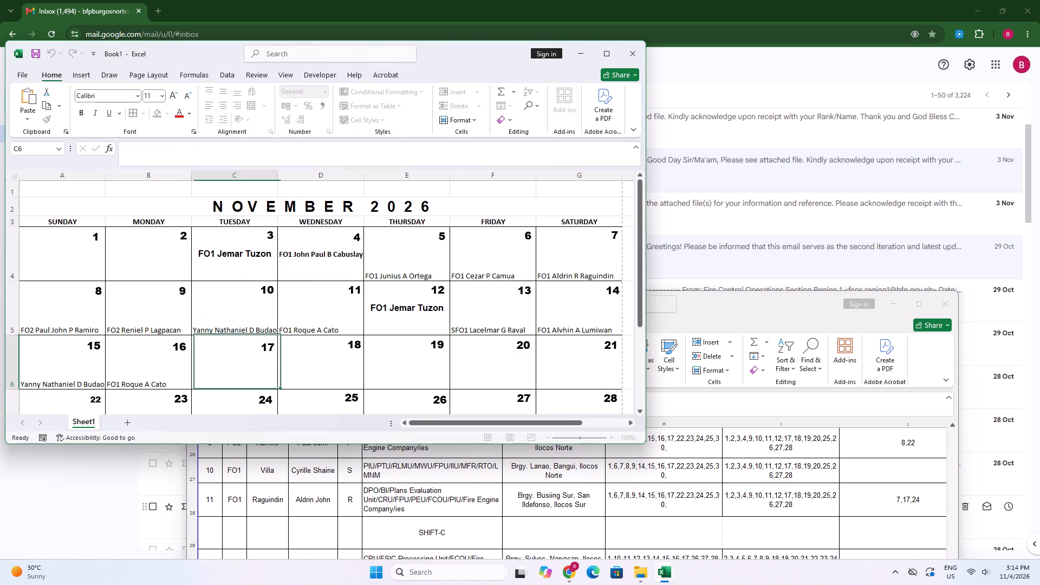
right_click(236, 360)
click(263, 127)
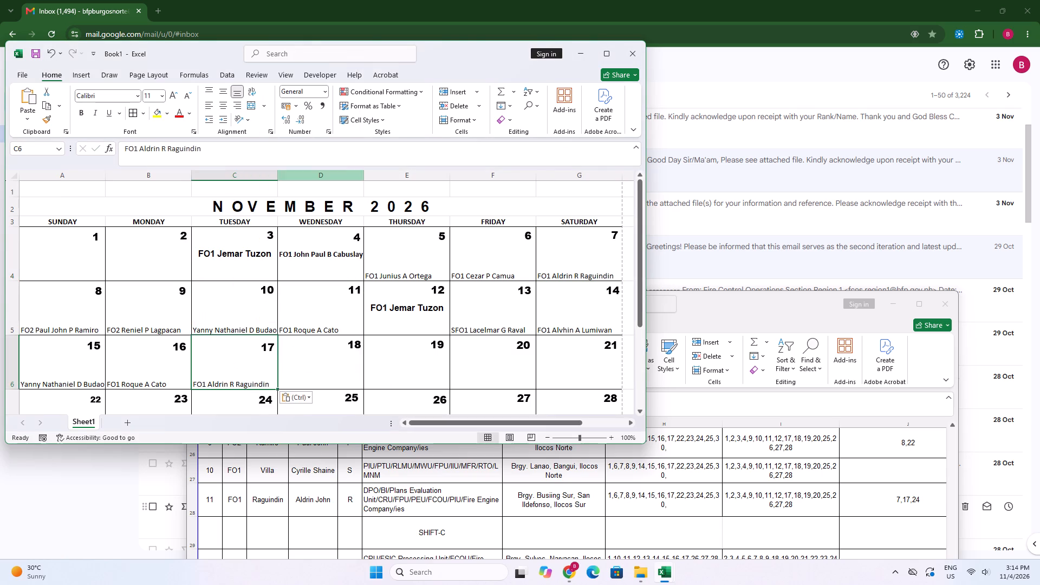
Find the roster officer for the 18th and enter officer No. 5 in D6 as FO1, first name, middle initial A and surname.
click(811, 518)
scroll(810, 516, up, 2)
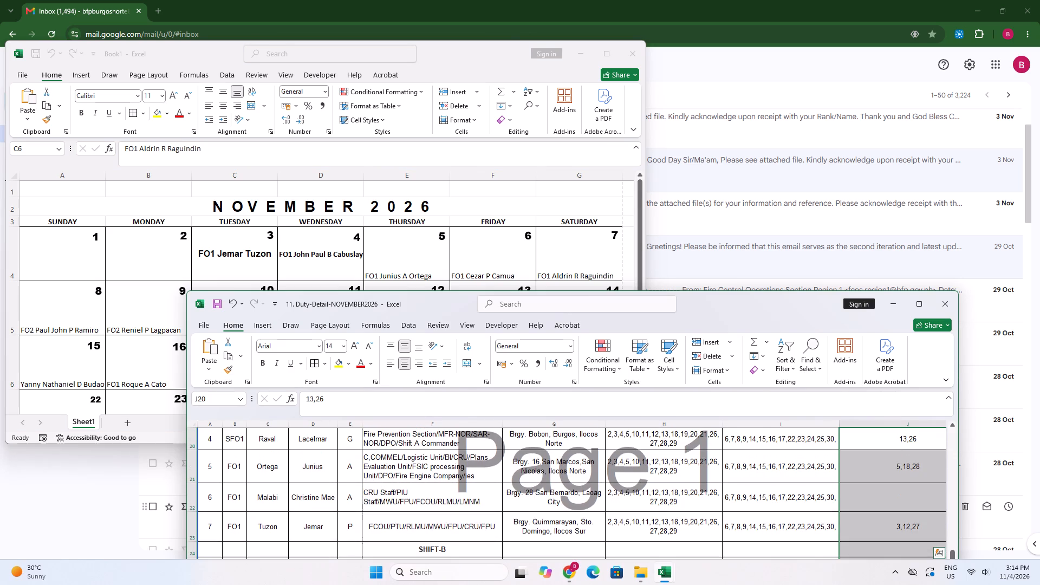
click(134, 285)
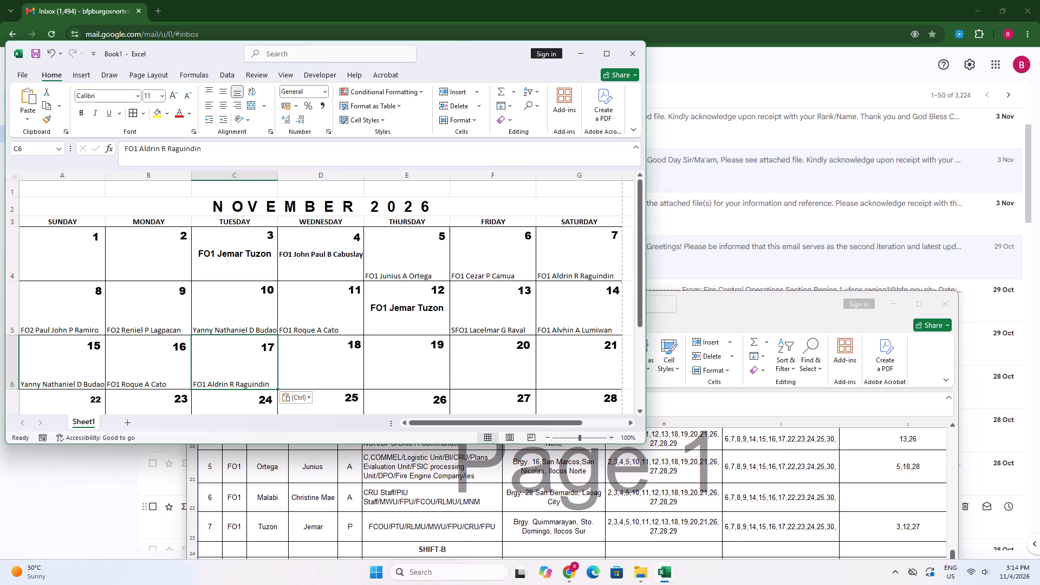
scroll(309, 376, down, 1)
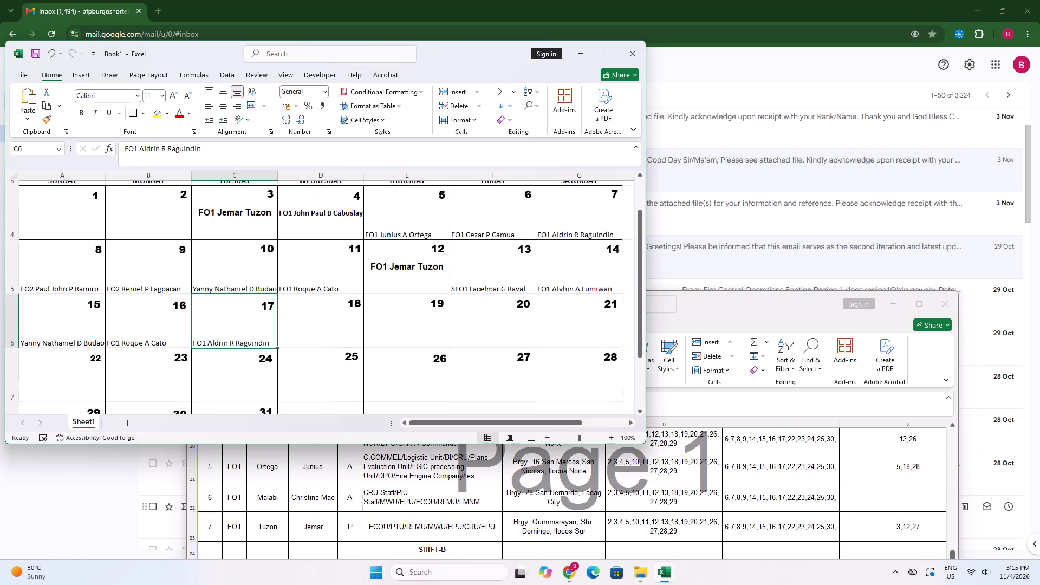
scroll(309, 376, up, 1)
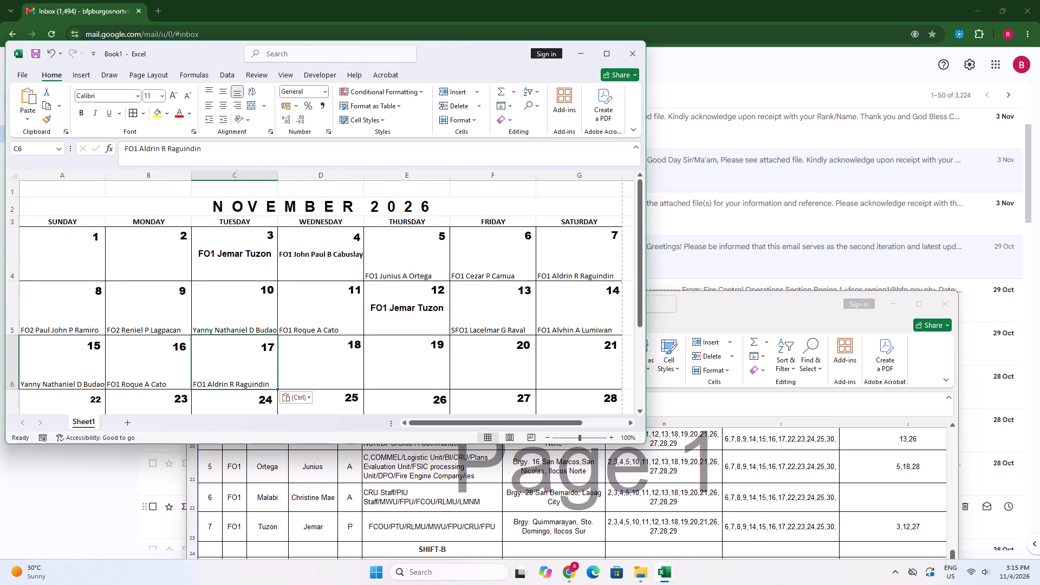
double_click(336, 380)
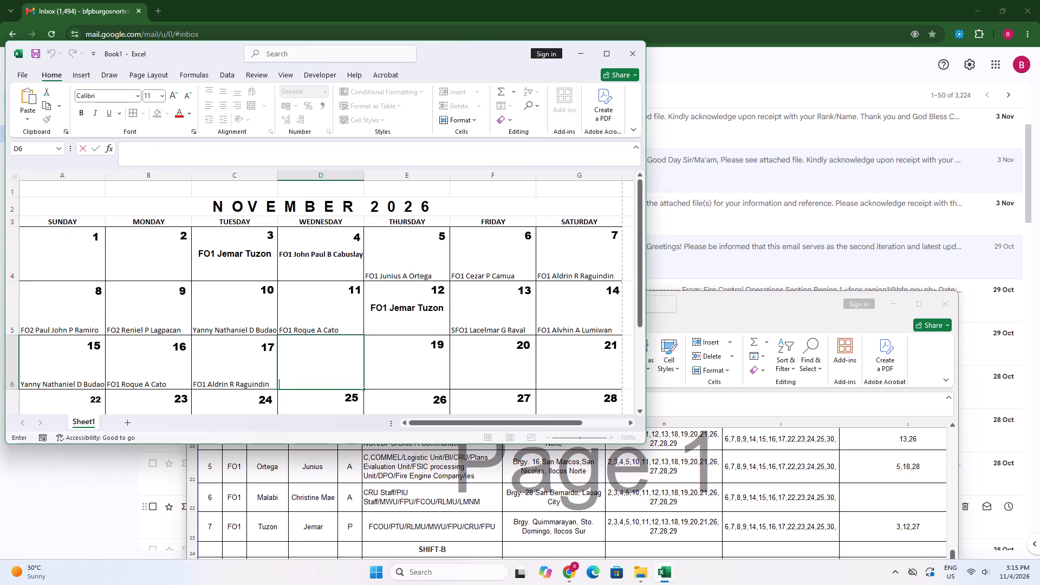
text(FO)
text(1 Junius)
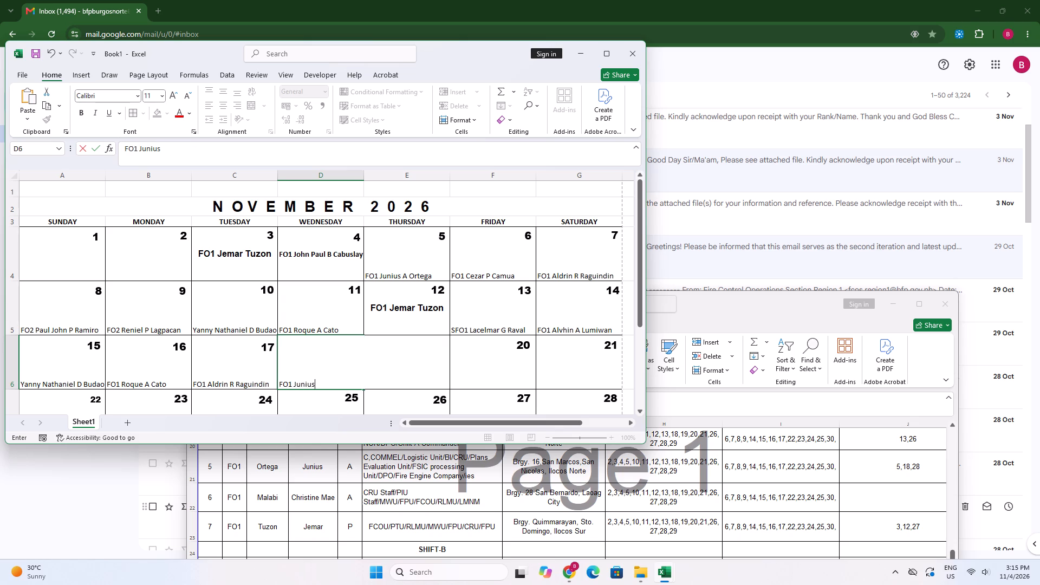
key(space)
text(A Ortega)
click(499, 375)
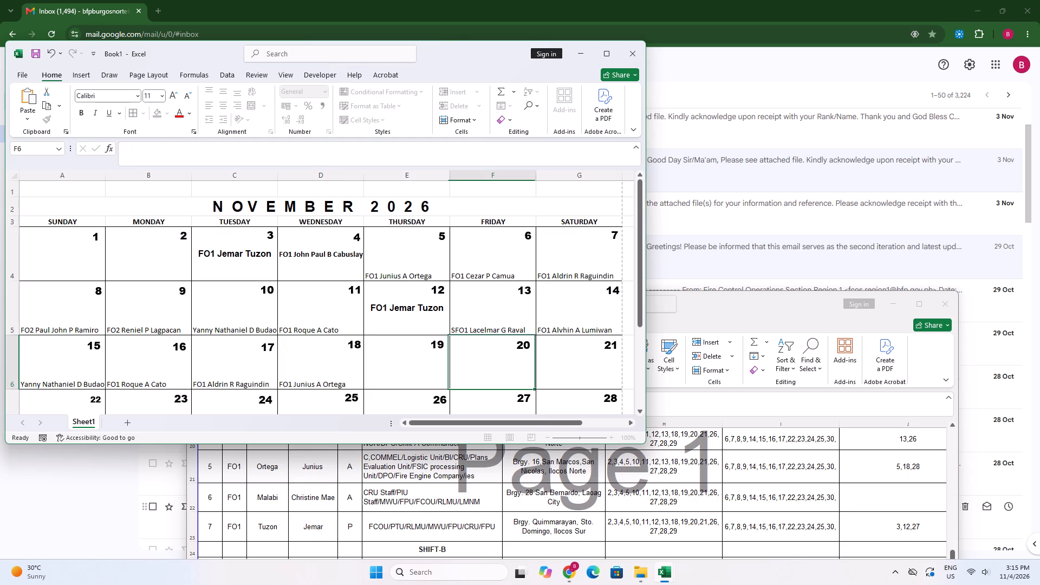
Find the roster officer for the 19th and copy the existing entry text from D4 into E6, under Thursday the 19th.
click(861, 519)
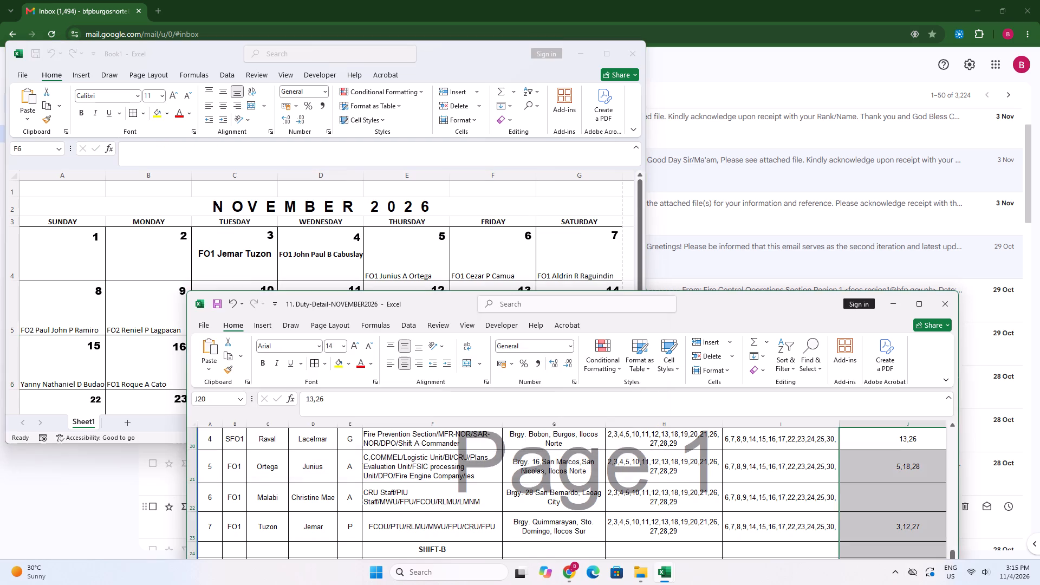
scroll(861, 519, up, 2)
scroll(843, 505, down, 1)
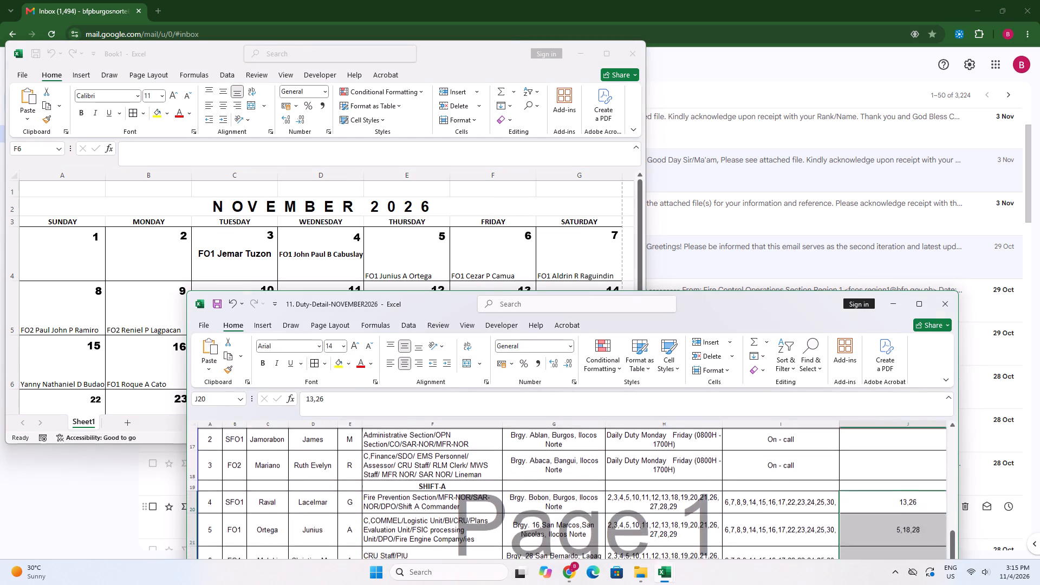
scroll(843, 505, down, 4)
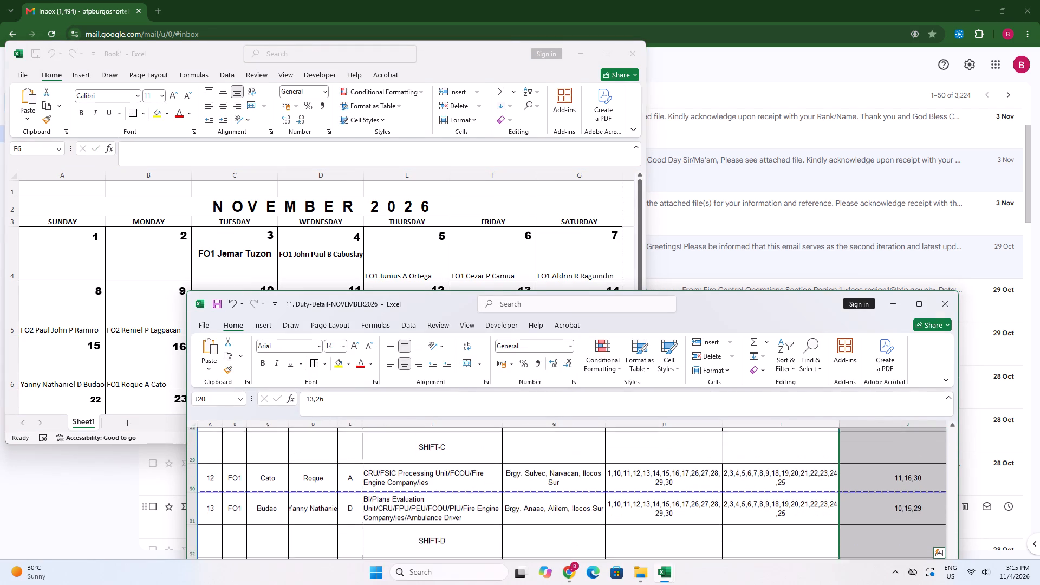
scroll(833, 509, down, 1)
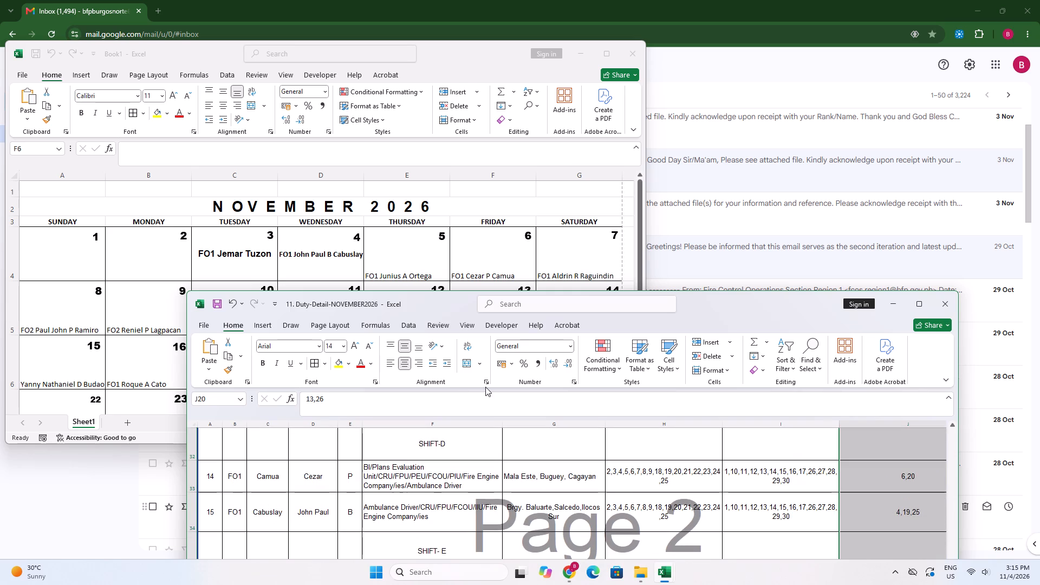
click(332, 251)
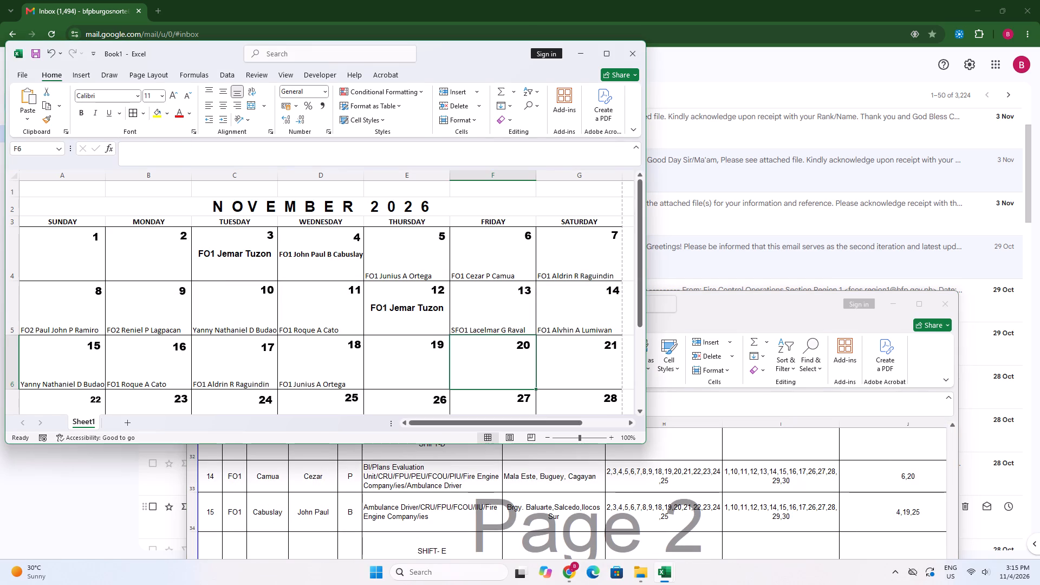
click(316, 255)
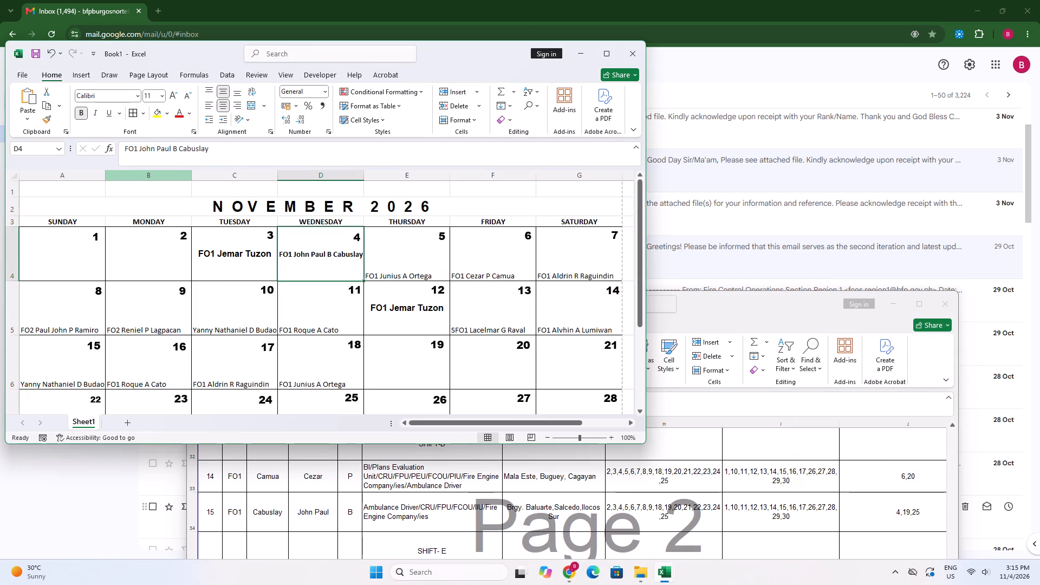
drag(125, 149, 235, 148)
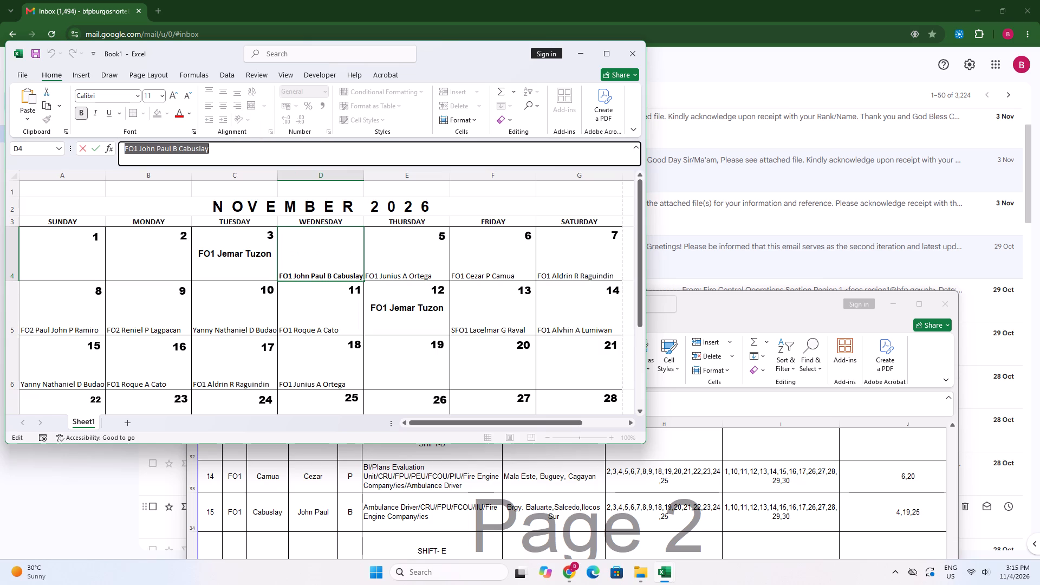
right_click(186, 150)
click(217, 173)
double_click(387, 368)
right_click(377, 377)
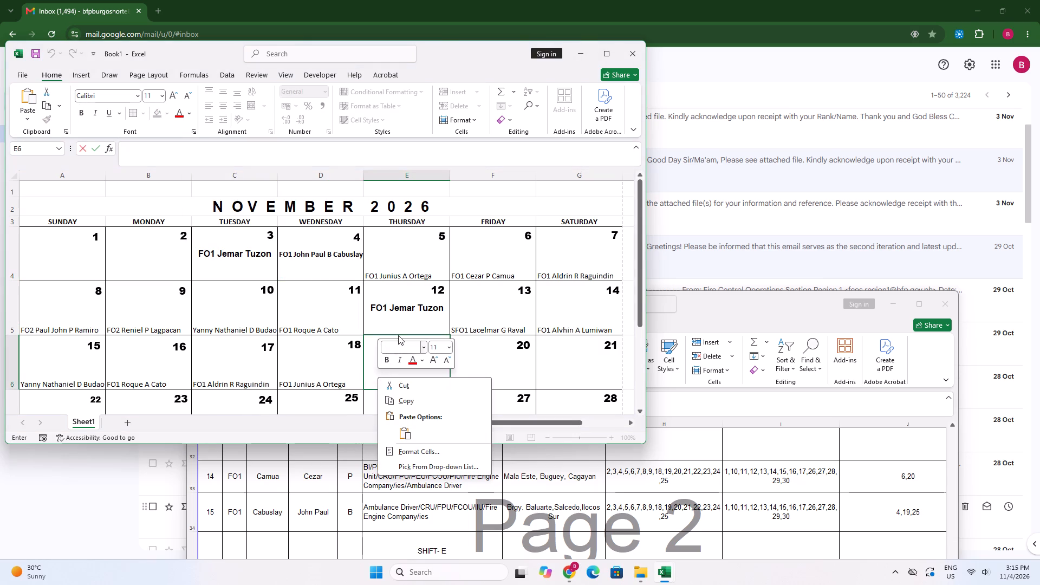
click(411, 432)
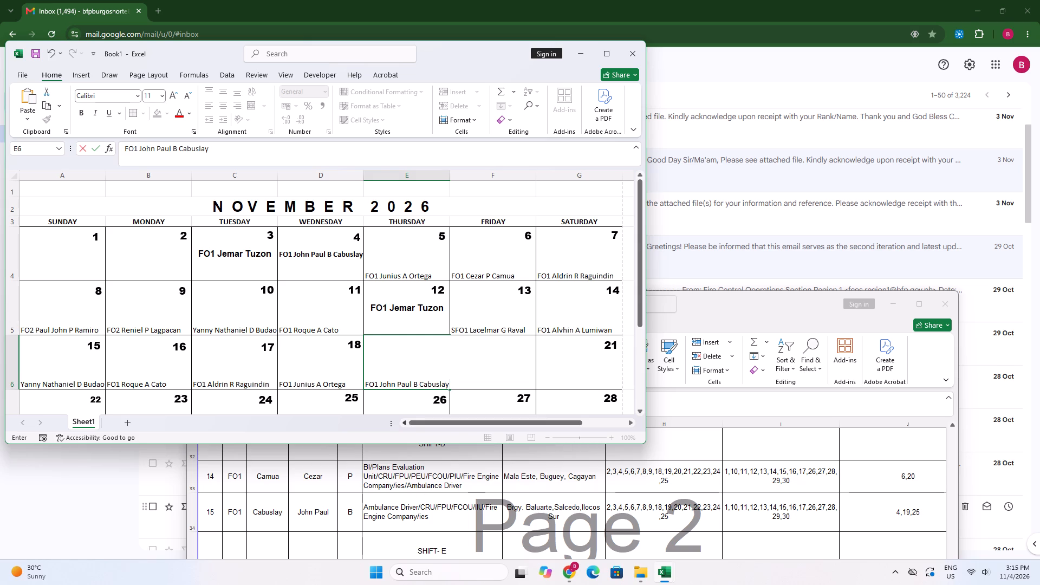
click(505, 383)
Copy the FO1 officer entry text from F4 into F6, under Friday the 20th.
double_click(456, 275)
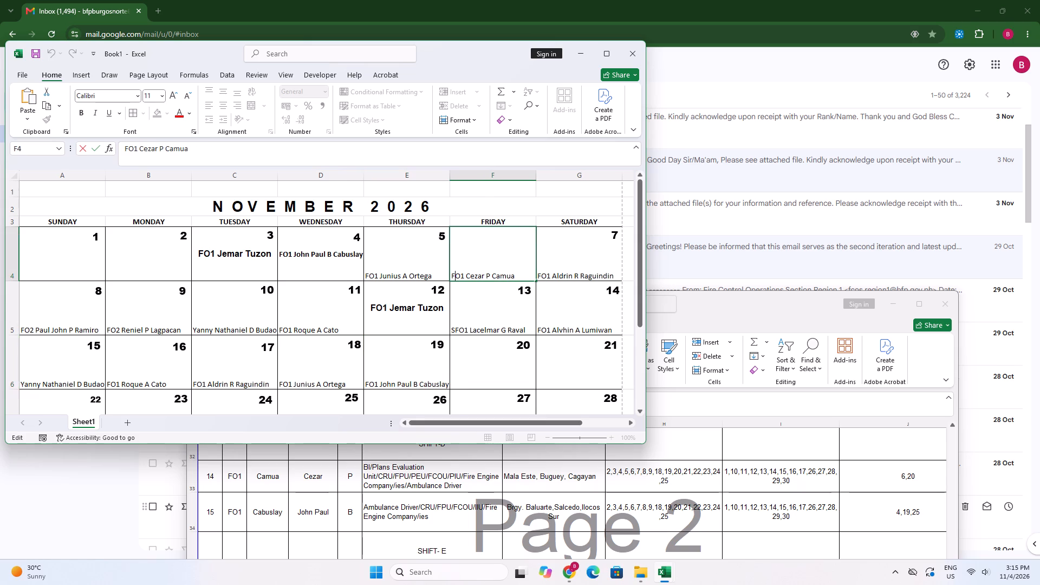
drag(452, 273, 554, 282)
right_click(499, 274)
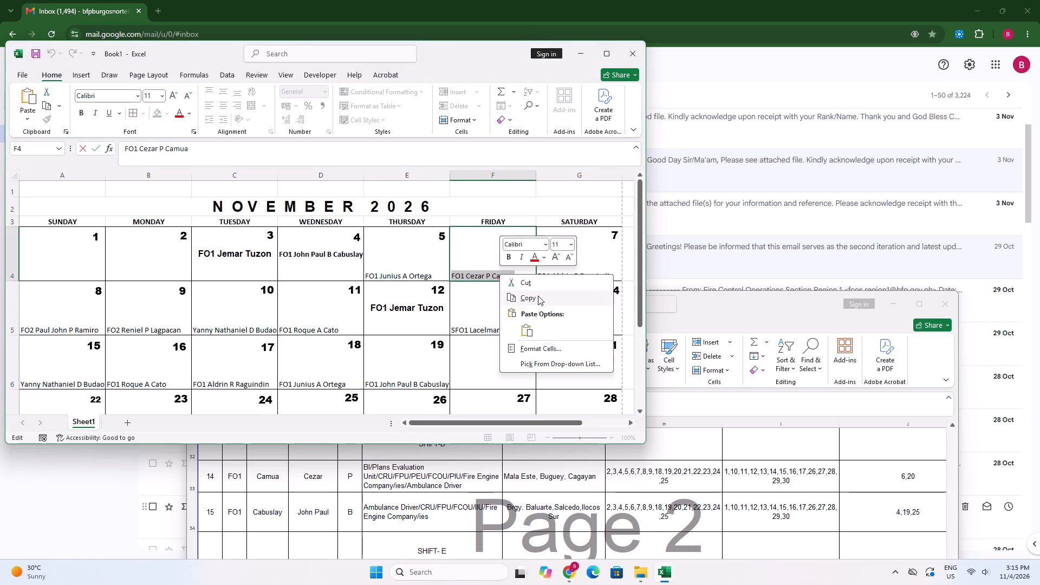
click(539, 297)
double_click(499, 372)
right_click(499, 372)
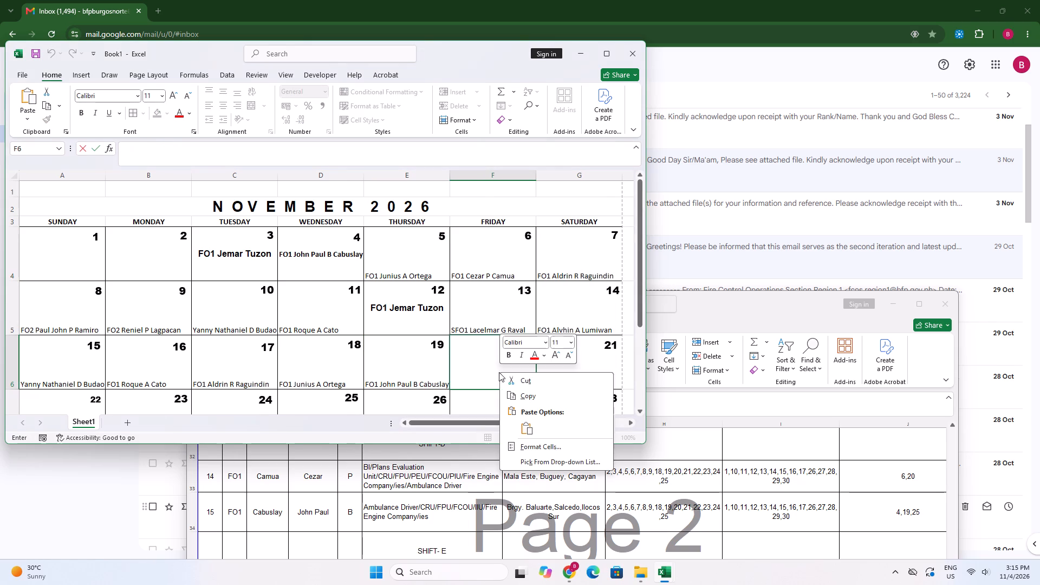
click(528, 428)
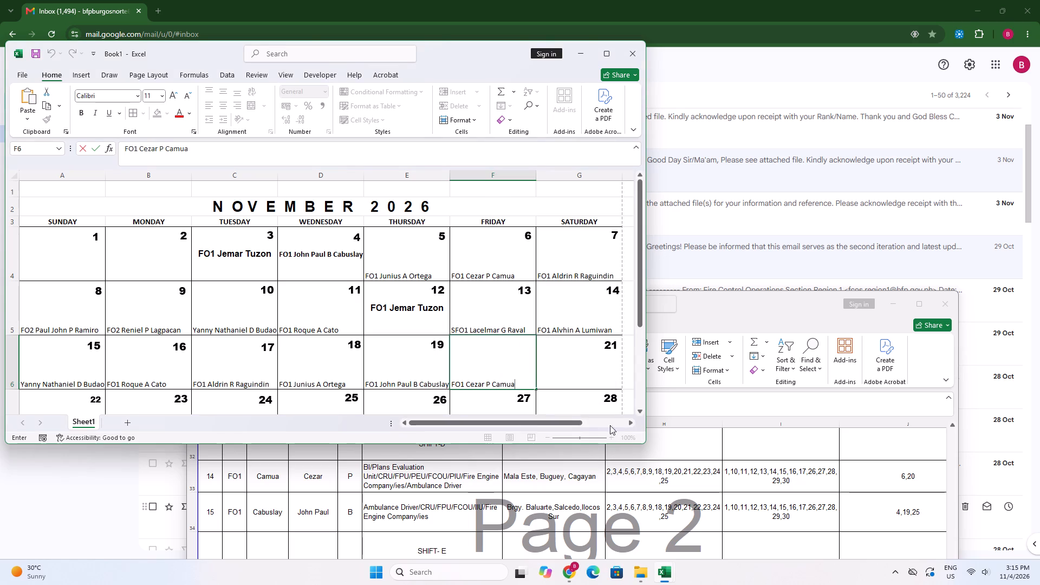
click(578, 369)
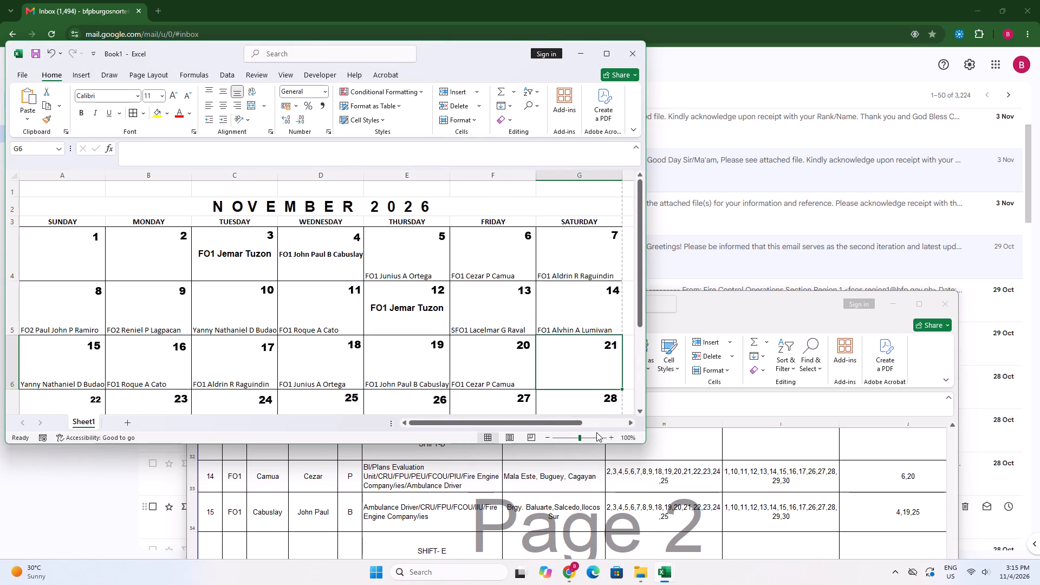
Find the roster officer for the 21st and copy the existing entry text from G5 into G6, under Saturday the 21st.
click(641, 490)
scroll(641, 489, up, 1)
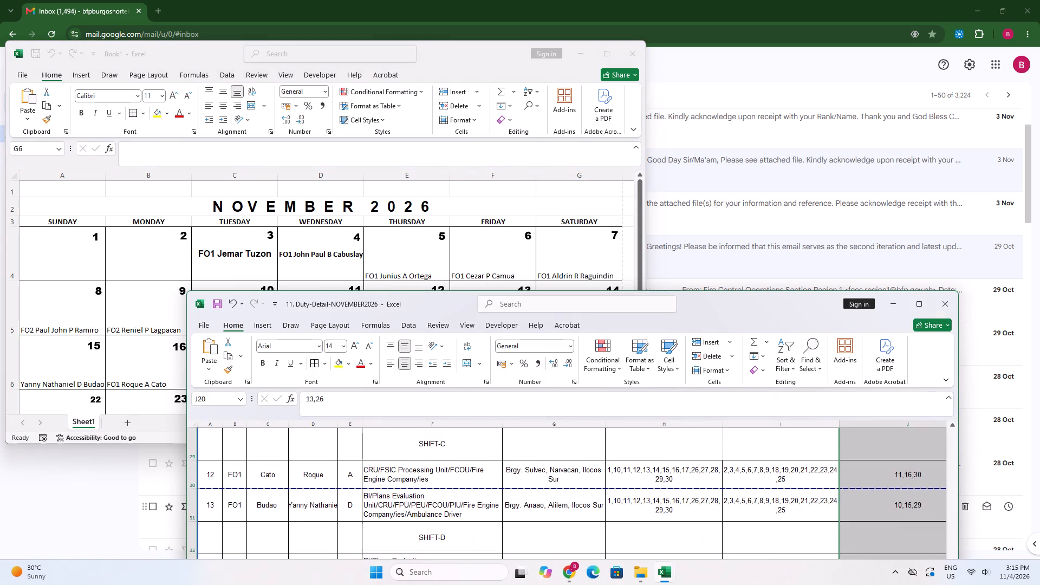
scroll(641, 489, up, 3)
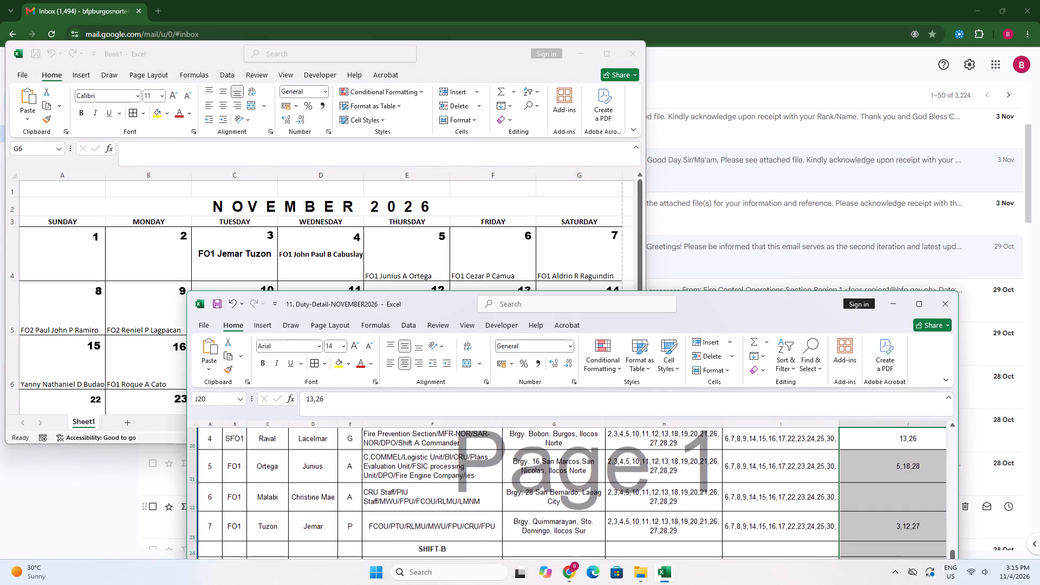
scroll(637, 490, up, 2)
scroll(635, 490, down, 8)
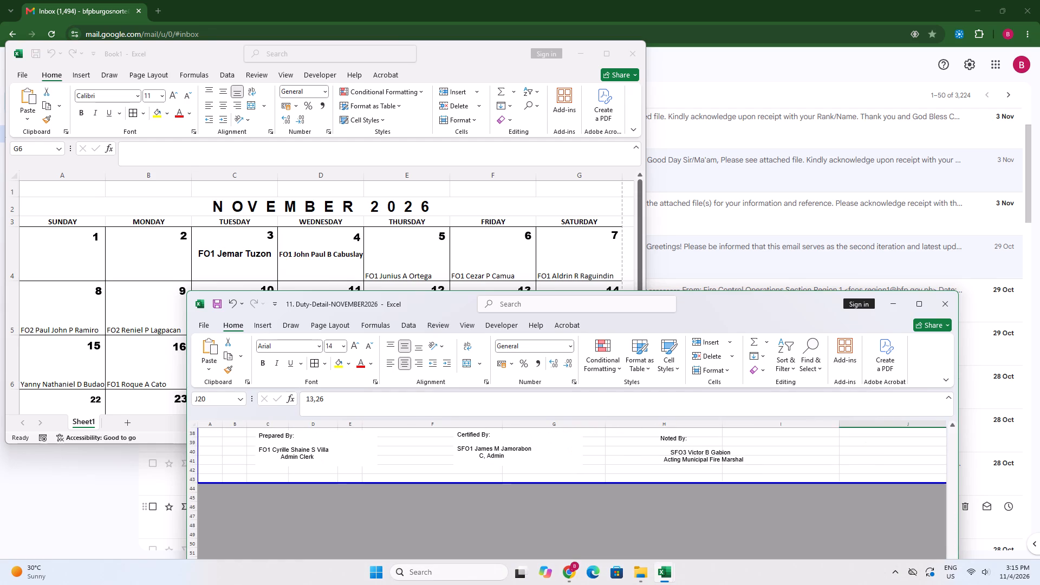
scroll(635, 490, up, 1)
click(585, 233)
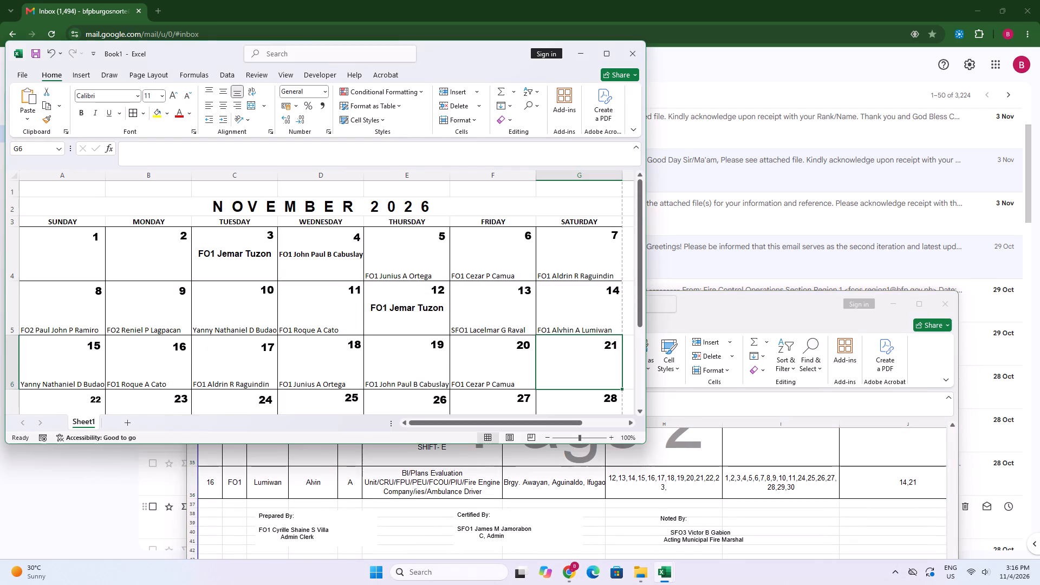
click(563, 328)
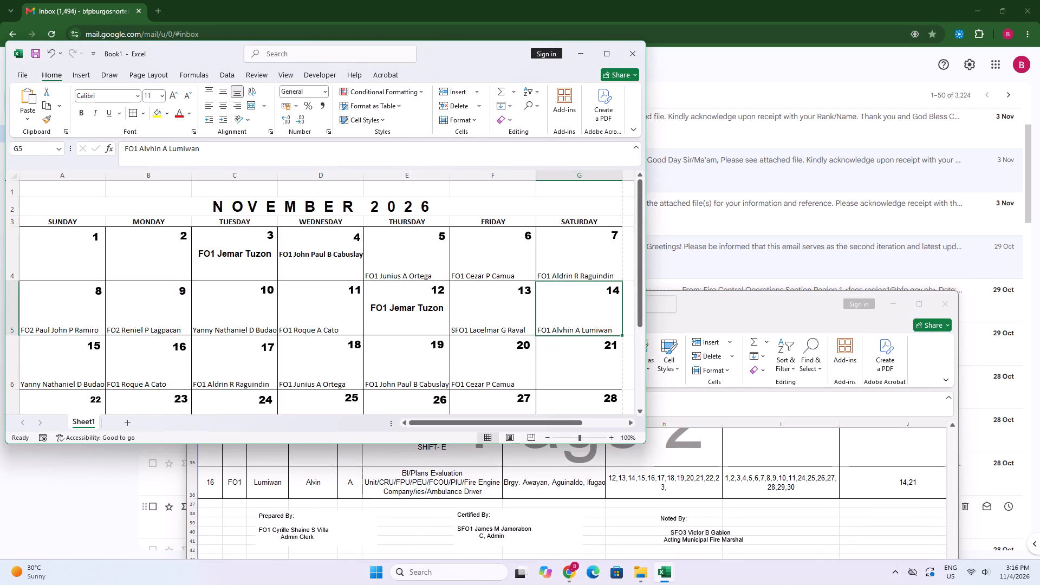
click(539, 328)
drag(539, 328, 579, 325)
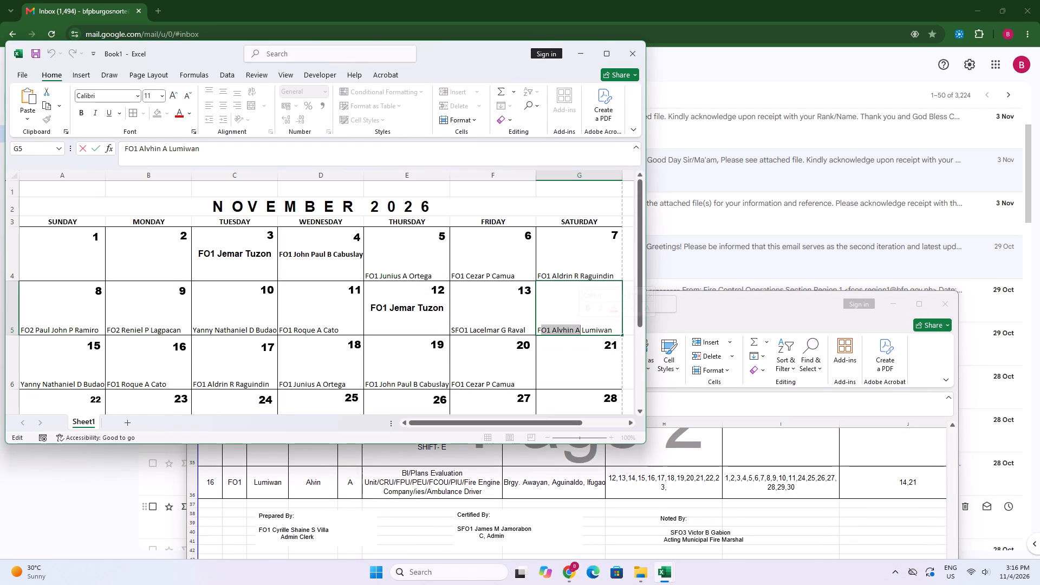
drag(538, 328, 623, 336)
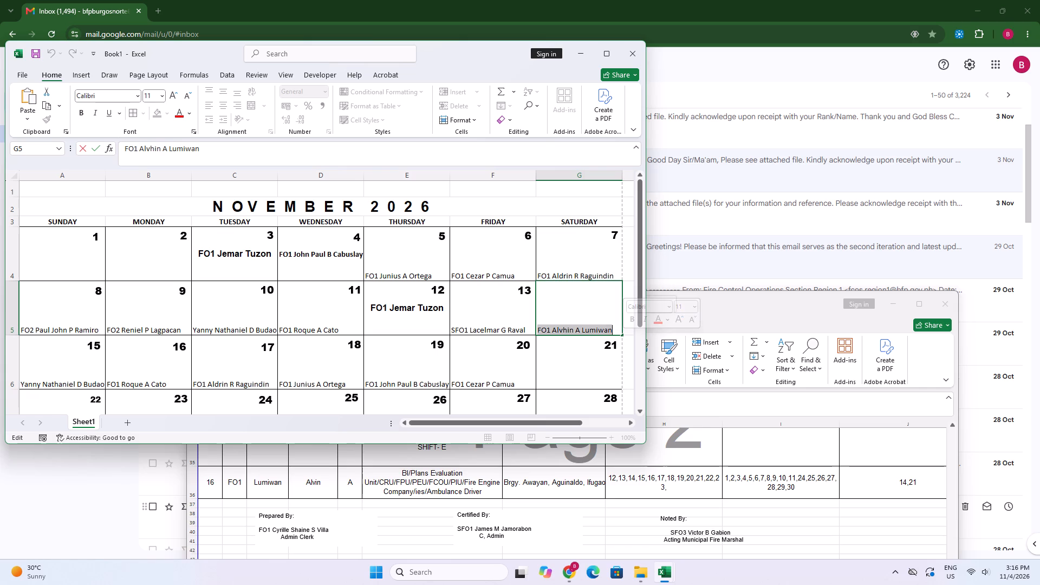
right_click(590, 330)
click(624, 355)
double_click(558, 370)
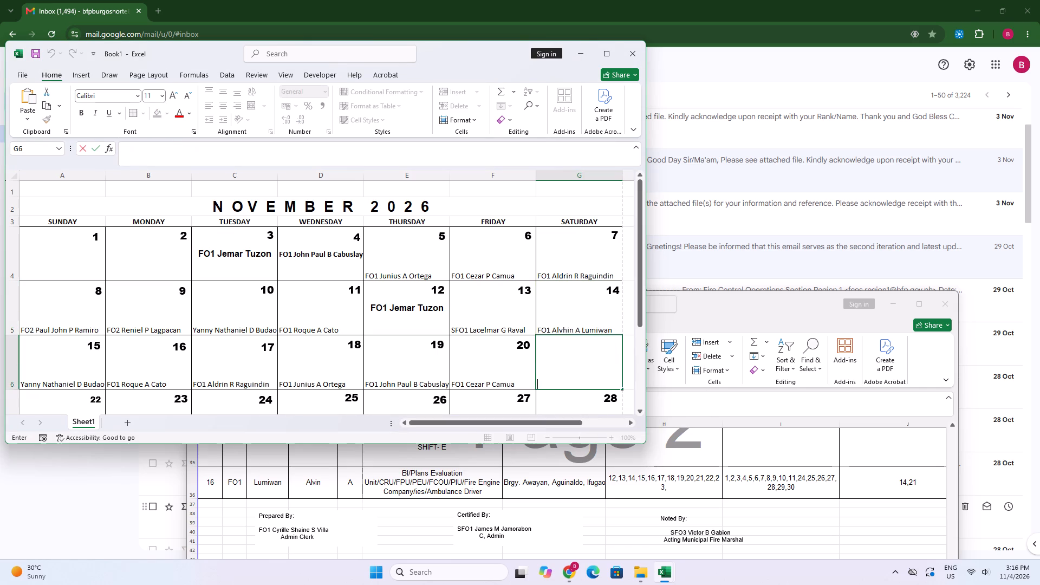
right_click(558, 370)
click(586, 421)
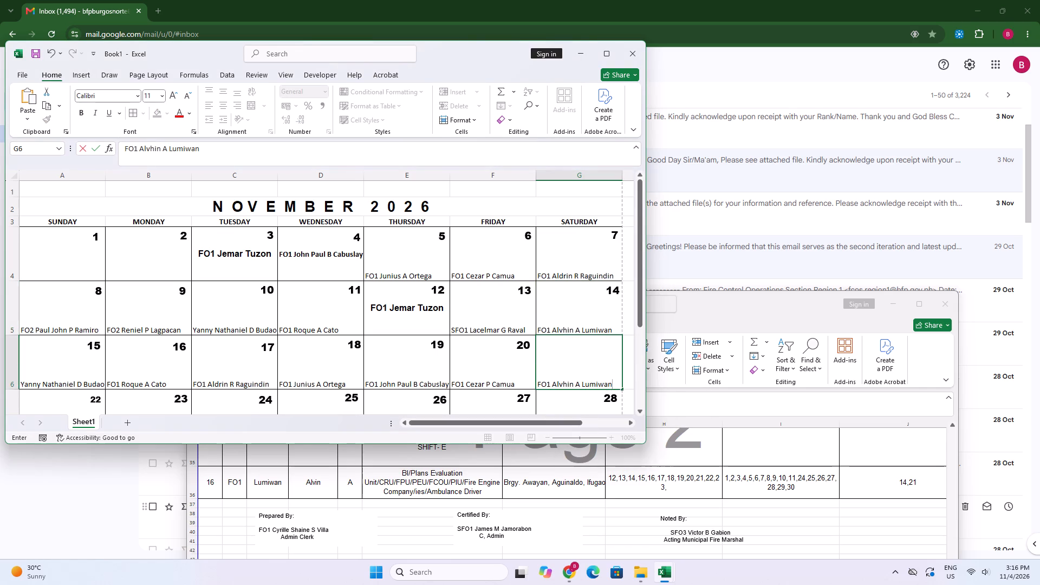
Find the roster officer for the 22nd and copy the FO2 entry text from A5 into A7, under Sunday the 22nd.
scroll(538, 350, down, 1)
click(744, 526)
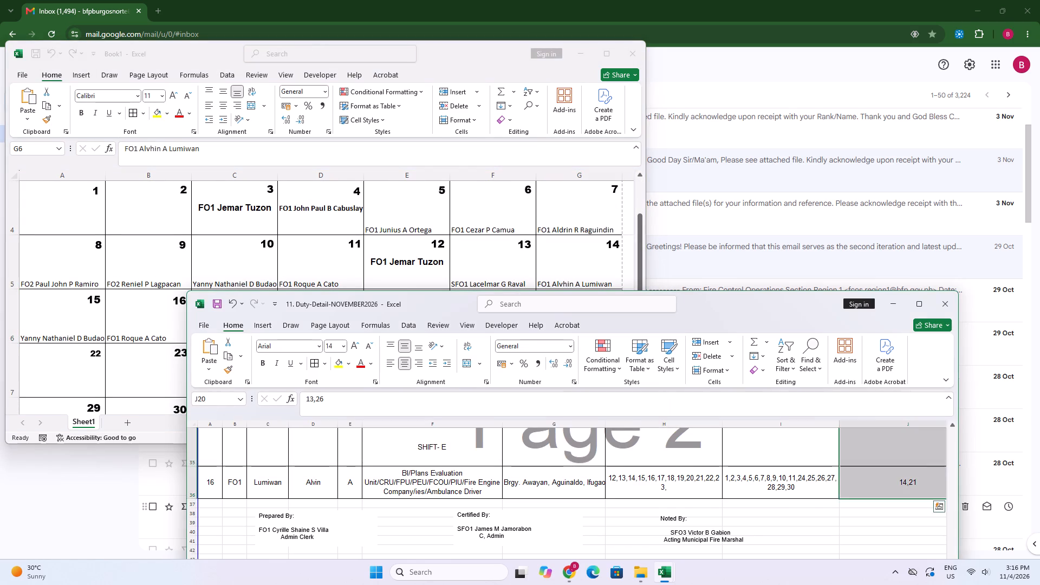
scroll(734, 505, up, 4)
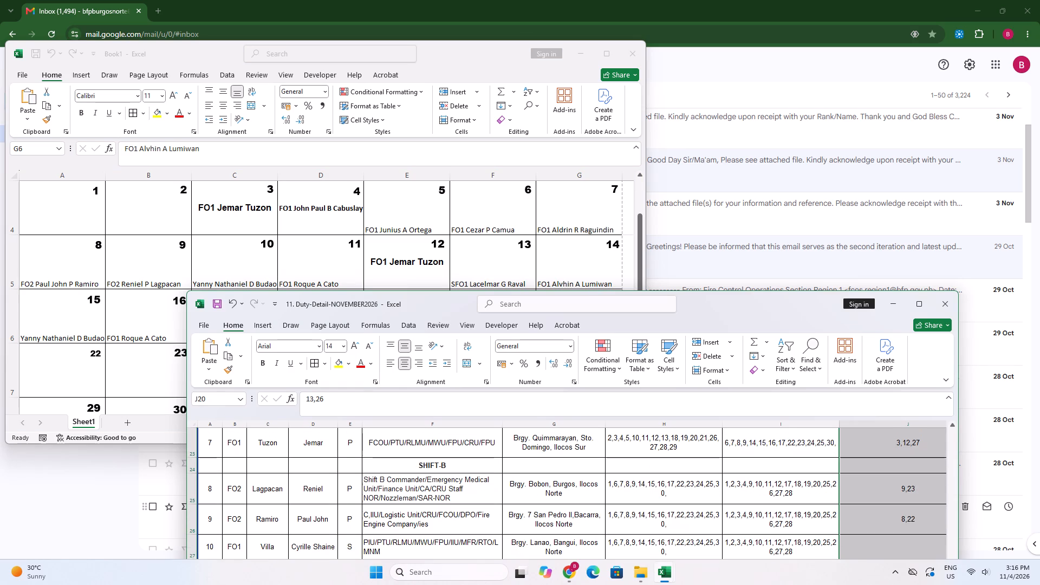
click(415, 256)
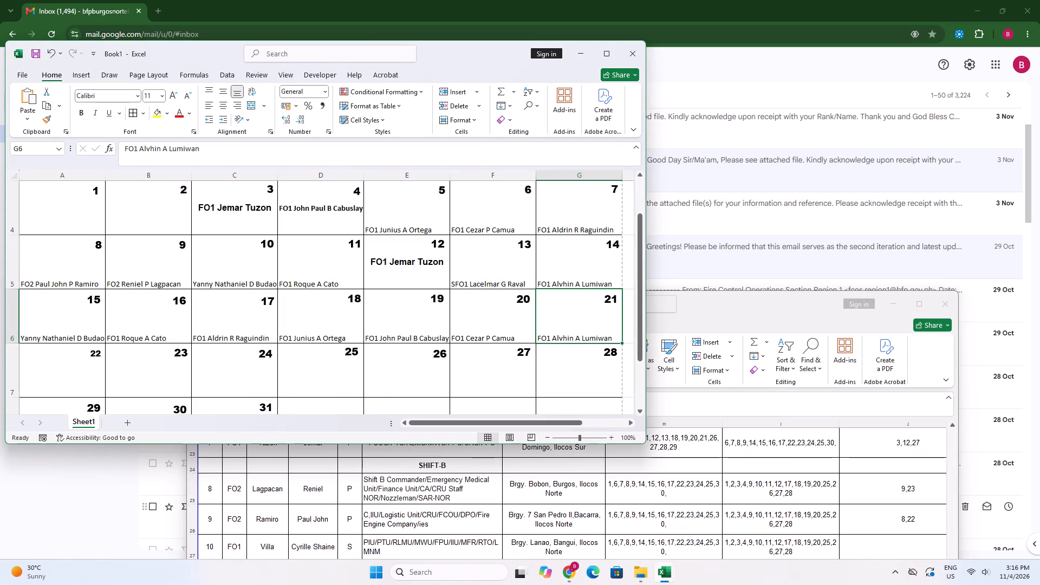
click(78, 282)
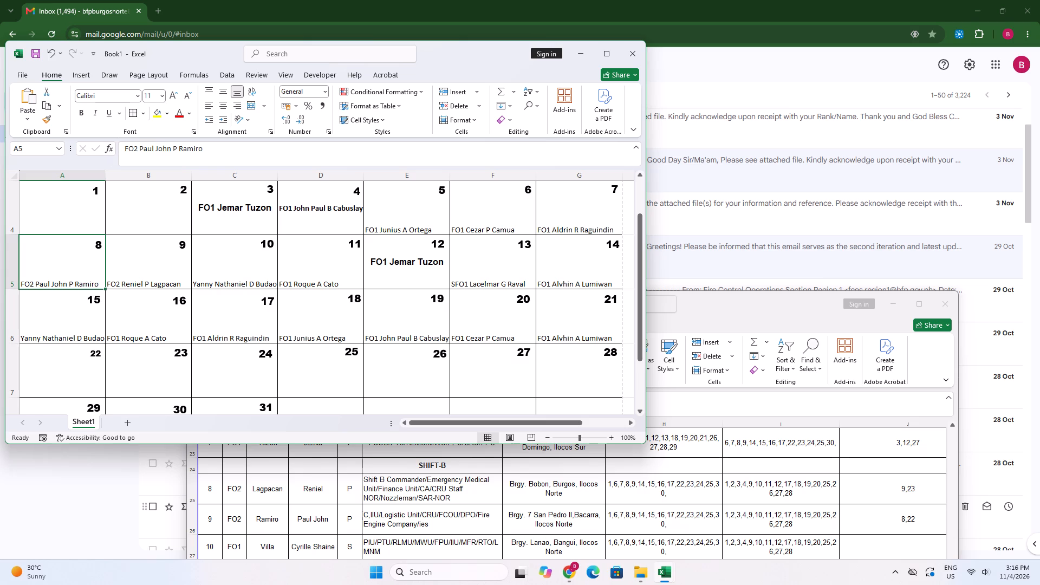
drag(123, 147, 244, 153)
right_click(170, 152)
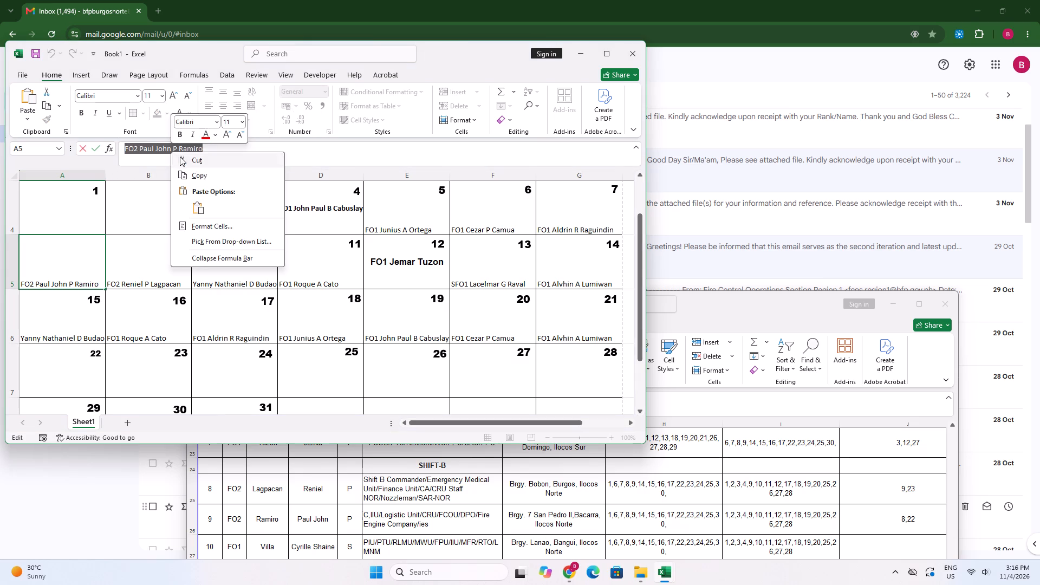
click(203, 174)
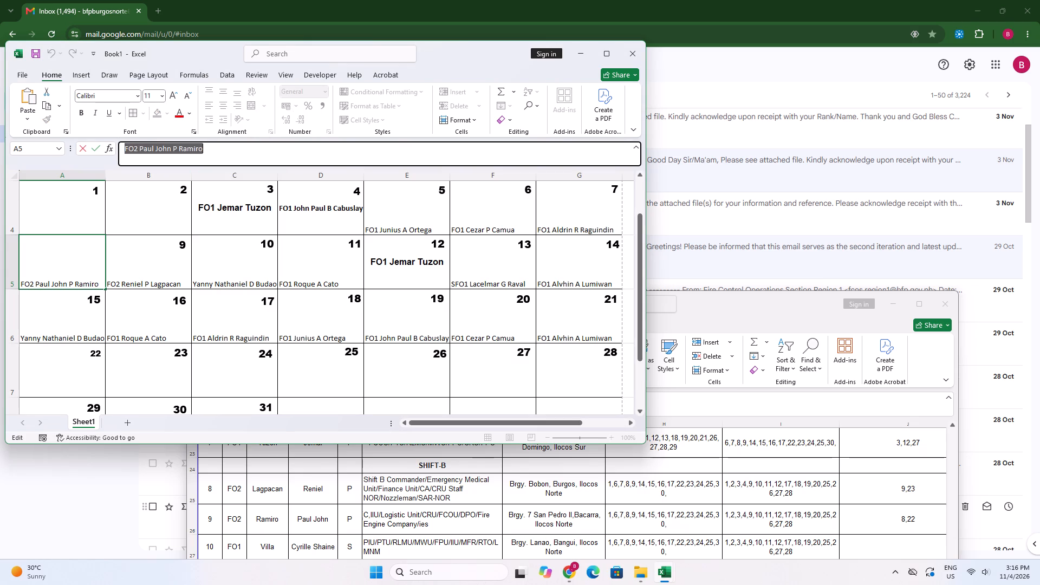
double_click(76, 368)
right_click(76, 368)
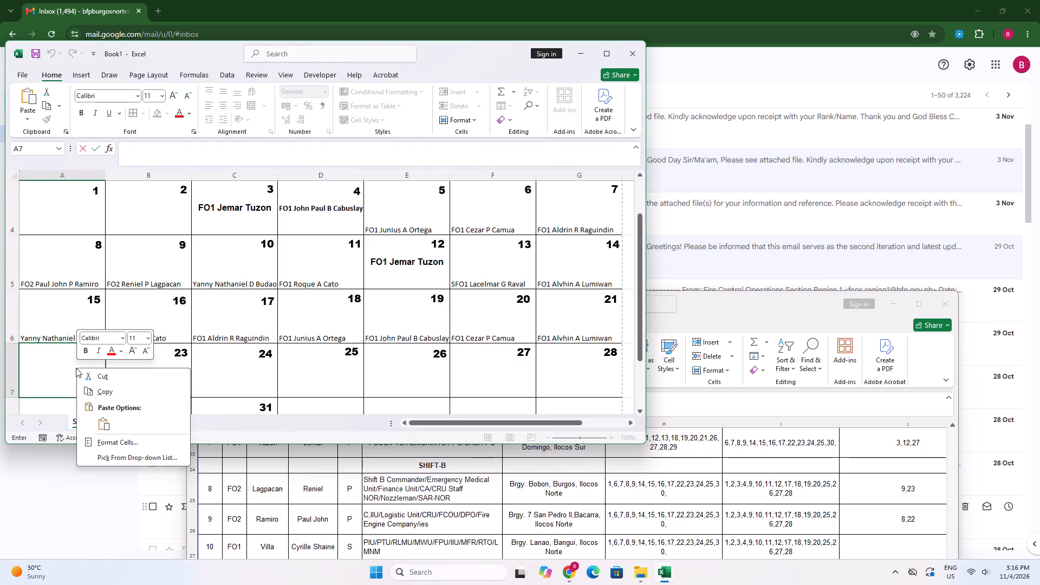
click(106, 420)
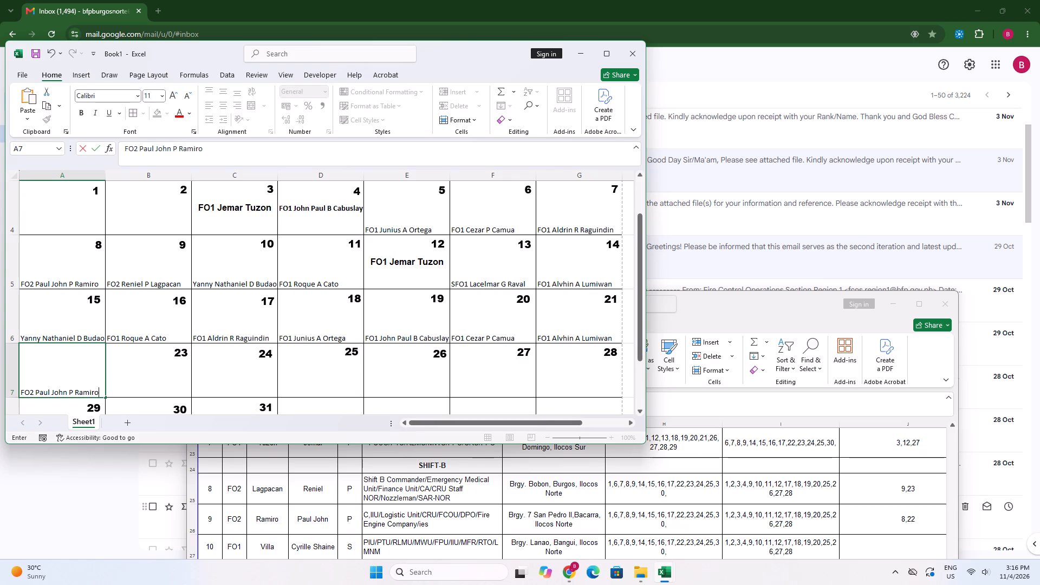
Copy the FO2 officer entry text from B5 into B7, under Monday the 23rd.
click(172, 277)
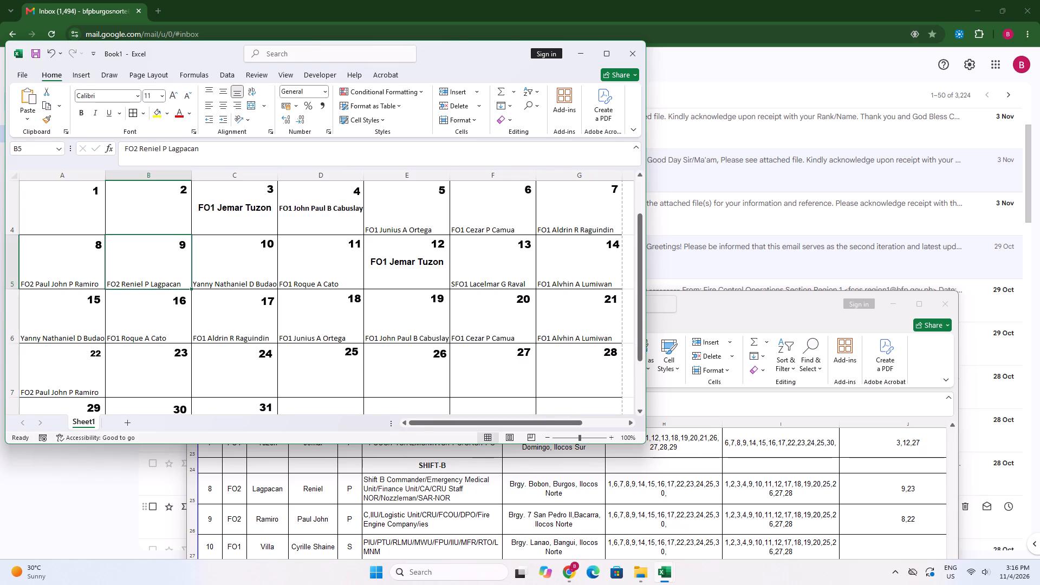
drag(123, 143, 215, 143)
right_drag(178, 150, 177, 155)
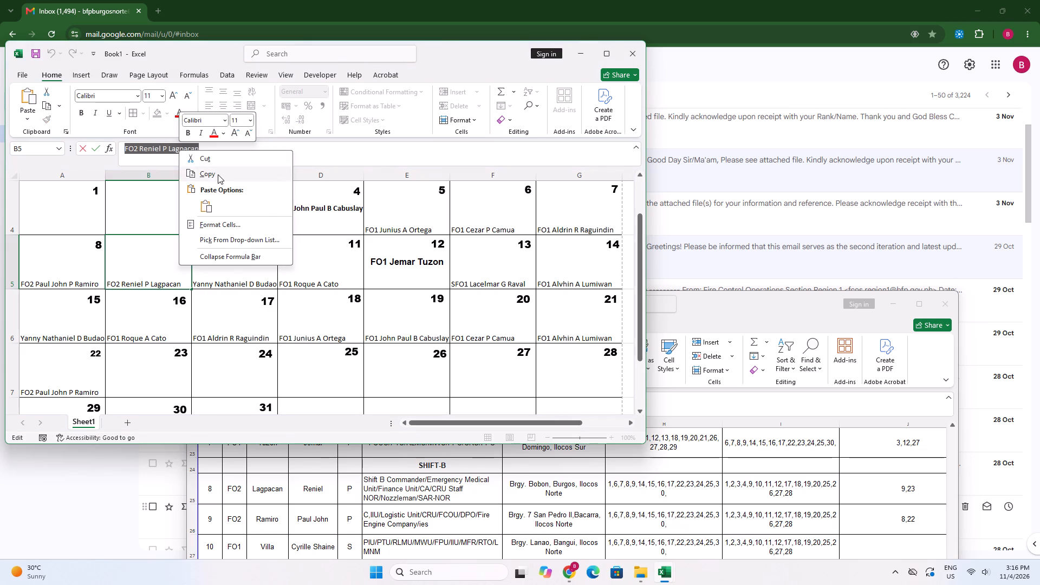
click(218, 174)
double_click(132, 374)
right_click(132, 374)
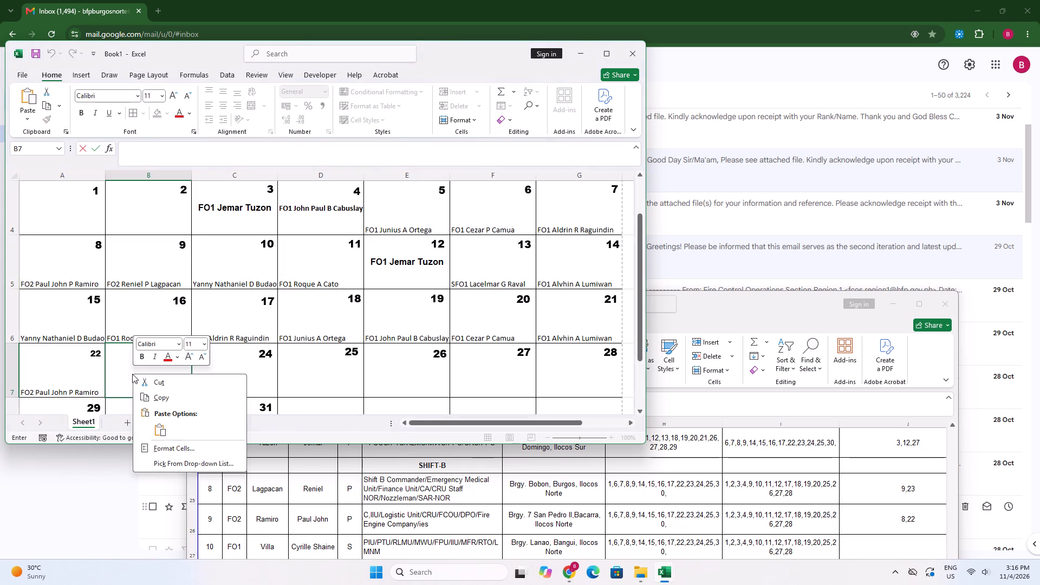
click(160, 426)
Find the roster officer for the 24th and copy the existing entry text from C6 into C7, under Tuesday the 24th.
click(229, 379)
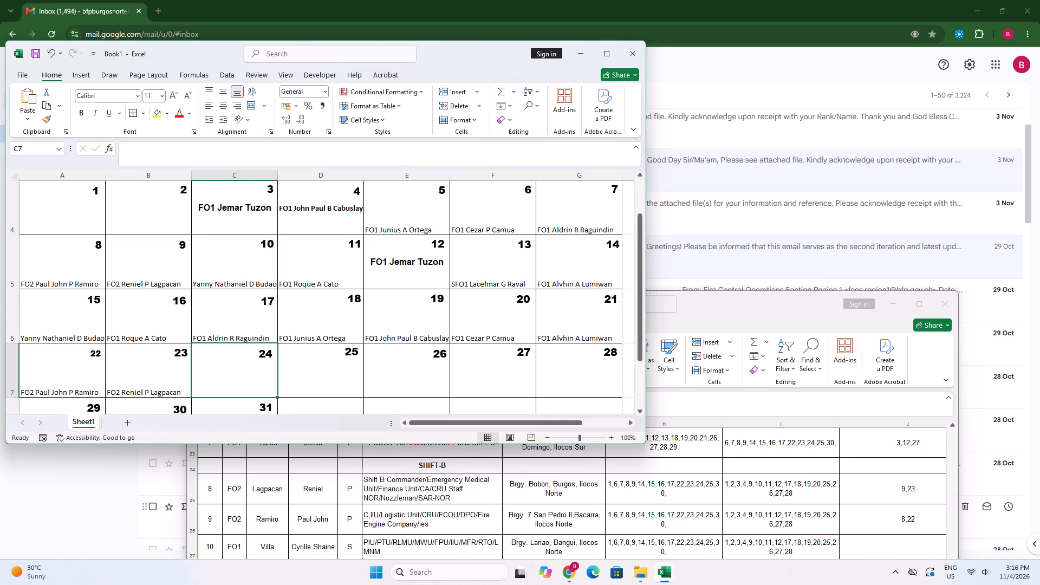
click(669, 518)
scroll(669, 518, up, 2)
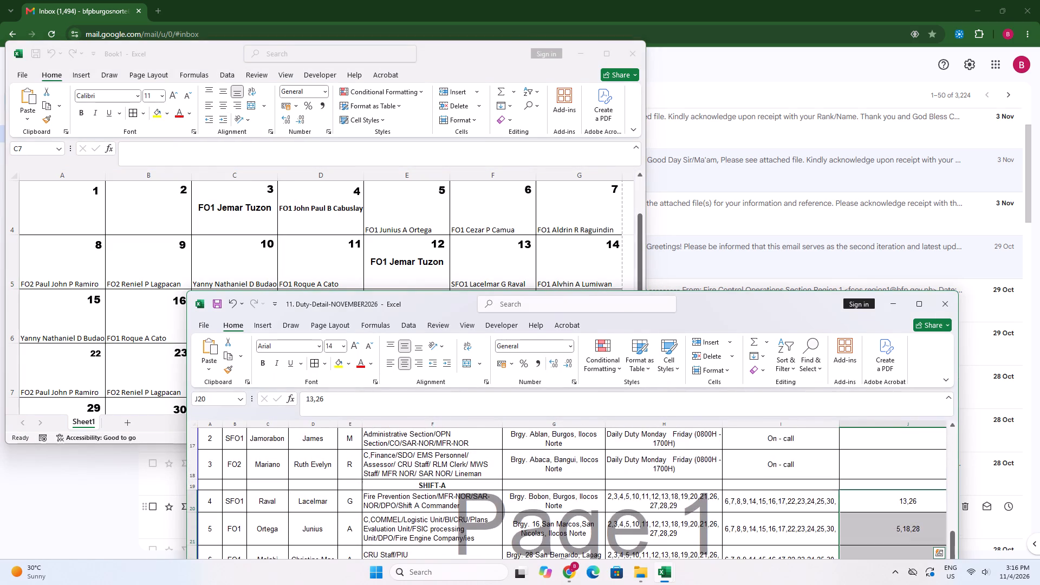
scroll(669, 518, up, 2)
scroll(668, 519, down, 3)
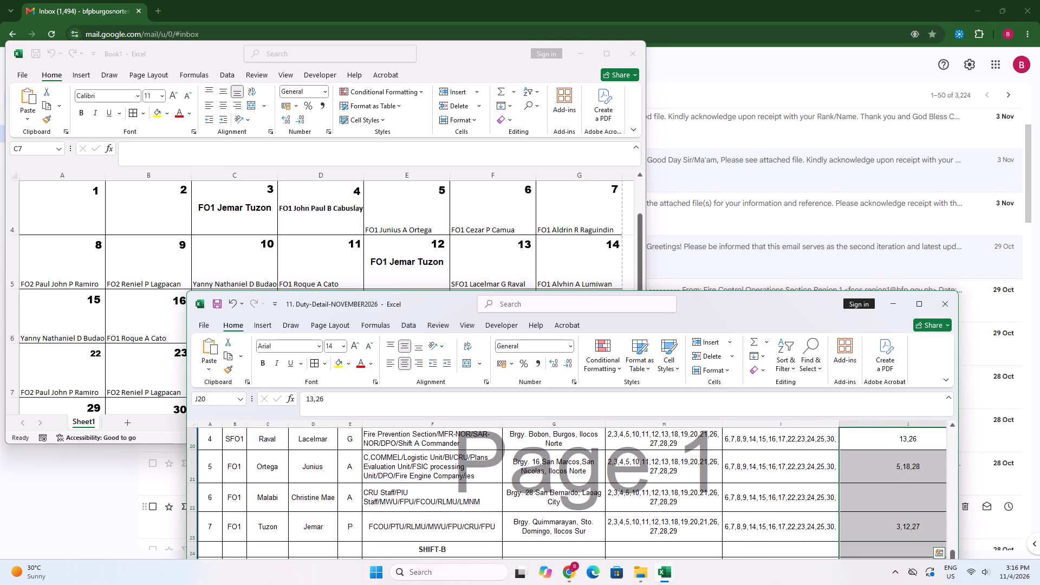
scroll(667, 521, down, 2)
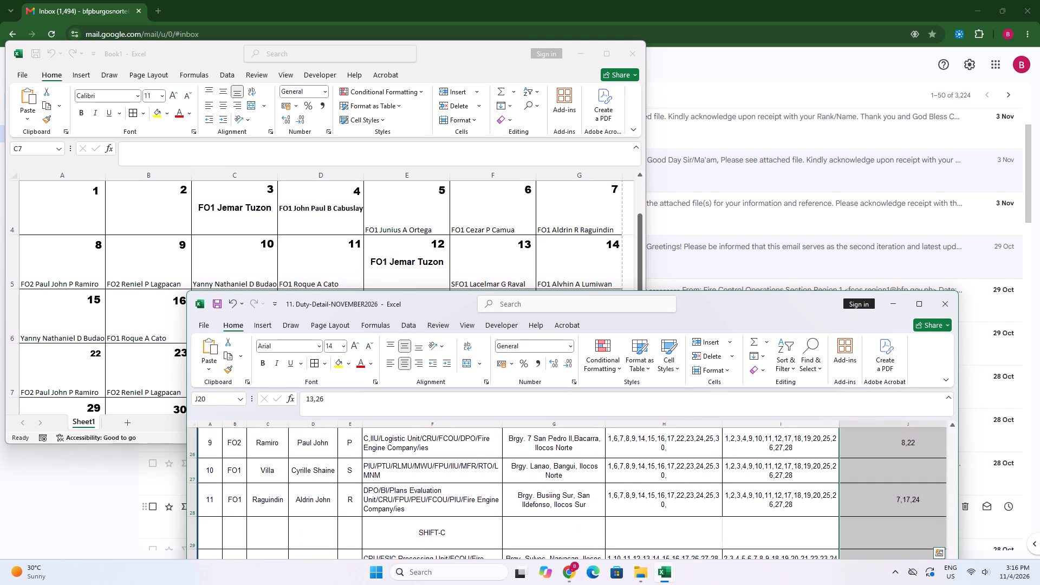
click(506, 253)
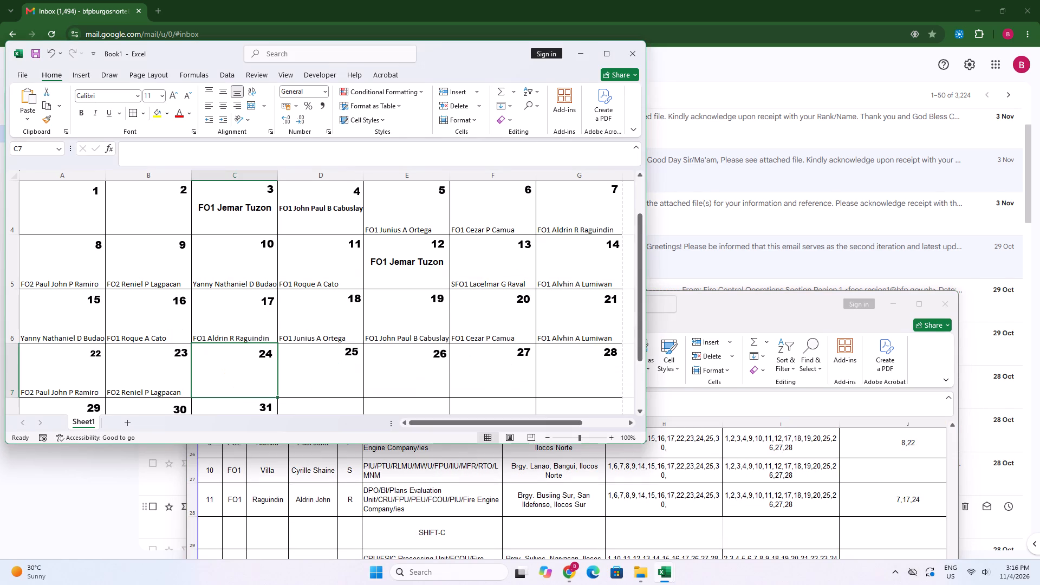
click(244, 330)
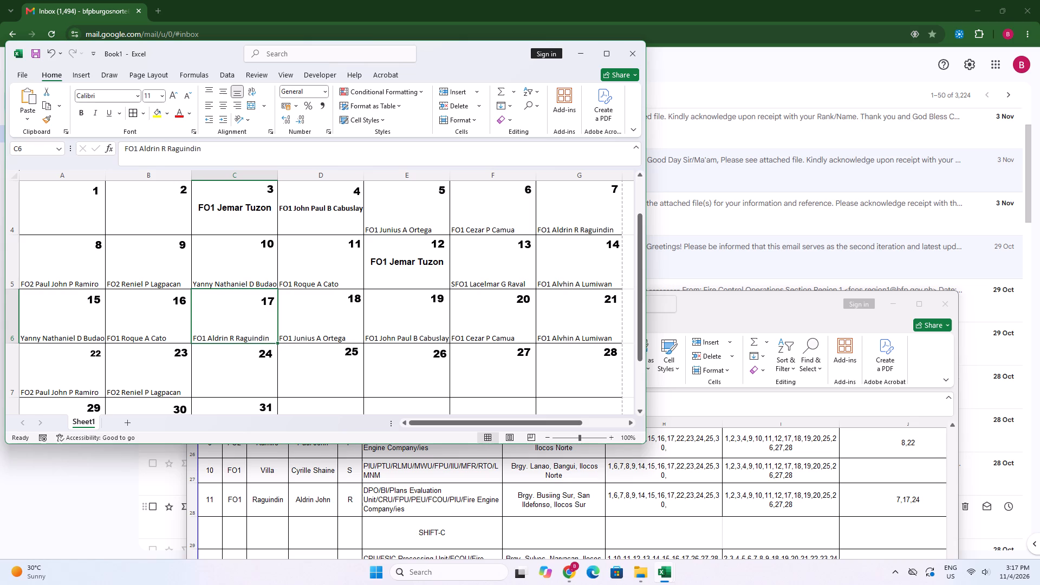
click(194, 337)
drag(194, 337, 288, 350)
right_click(240, 334)
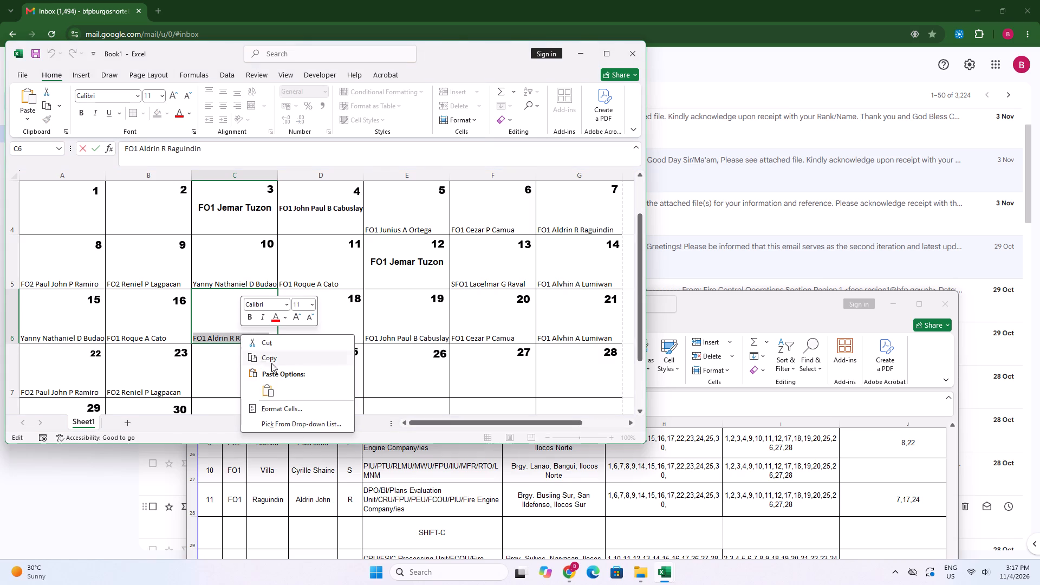
click(274, 356)
double_click(226, 370)
right_click(226, 370)
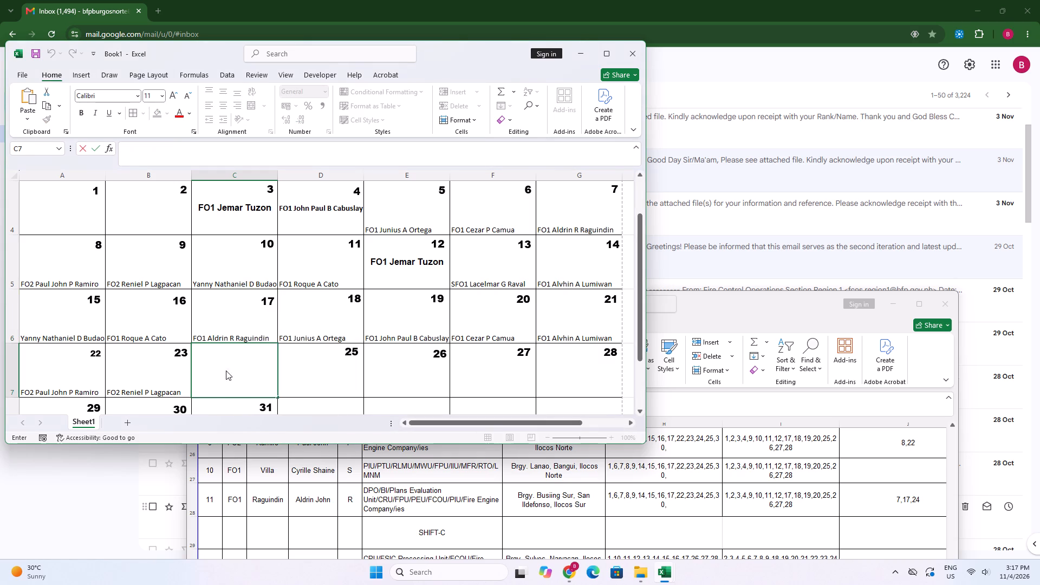
click(251, 424)
Find the roster officer for the 25th and copy the existing entry text from E6 into D7, under Wednesday the 25th.
click(346, 380)
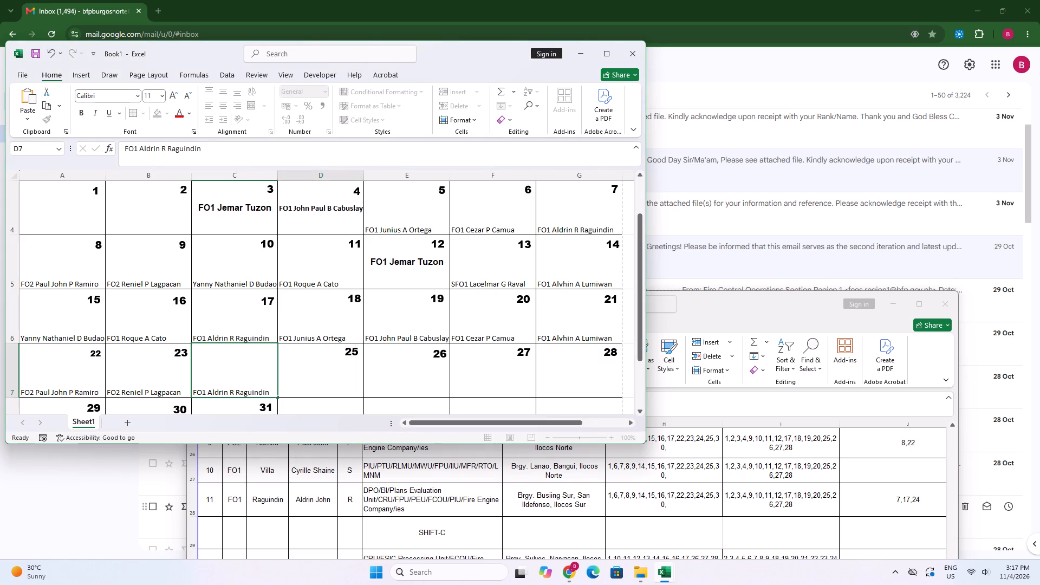
click(724, 515)
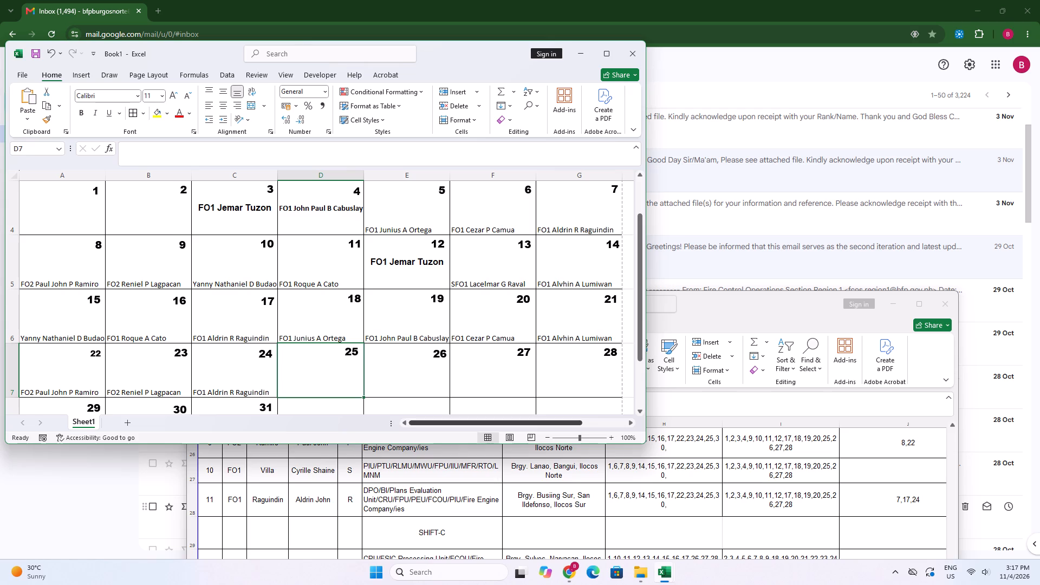
scroll(715, 508, up, 2)
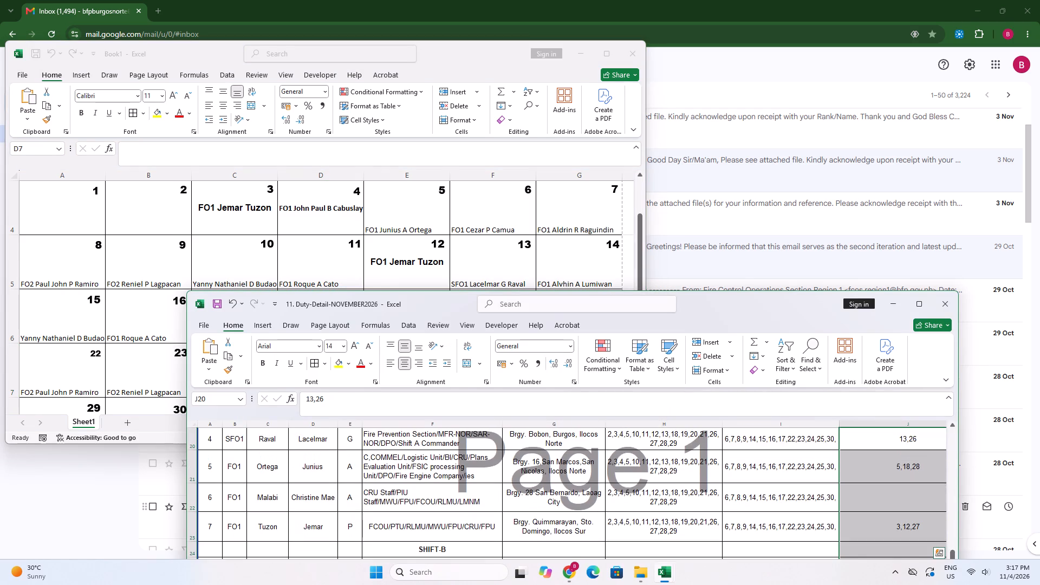
scroll(715, 507, up, 2)
scroll(715, 507, down, 2)
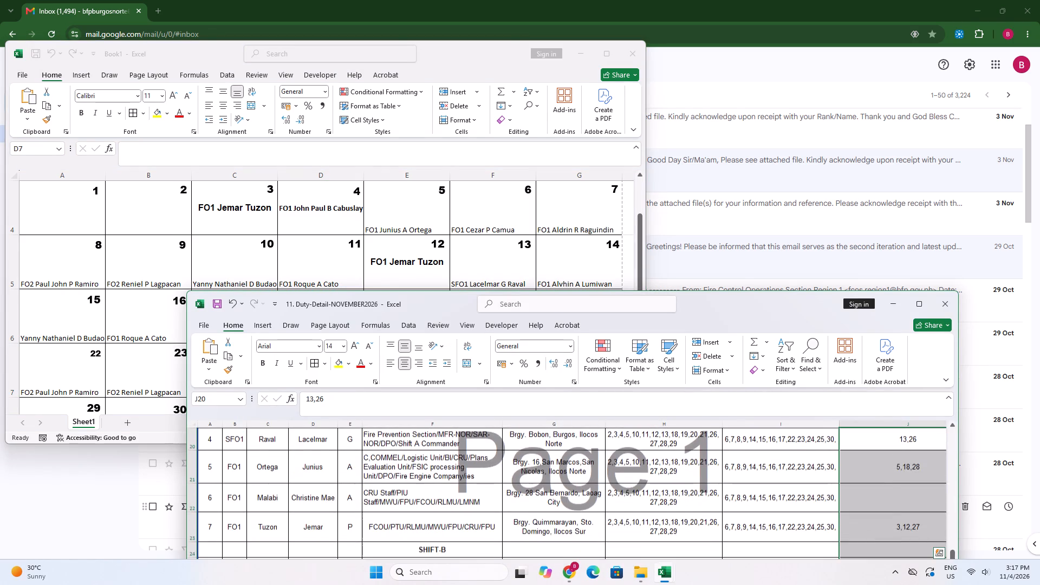
scroll(715, 507, down, 4)
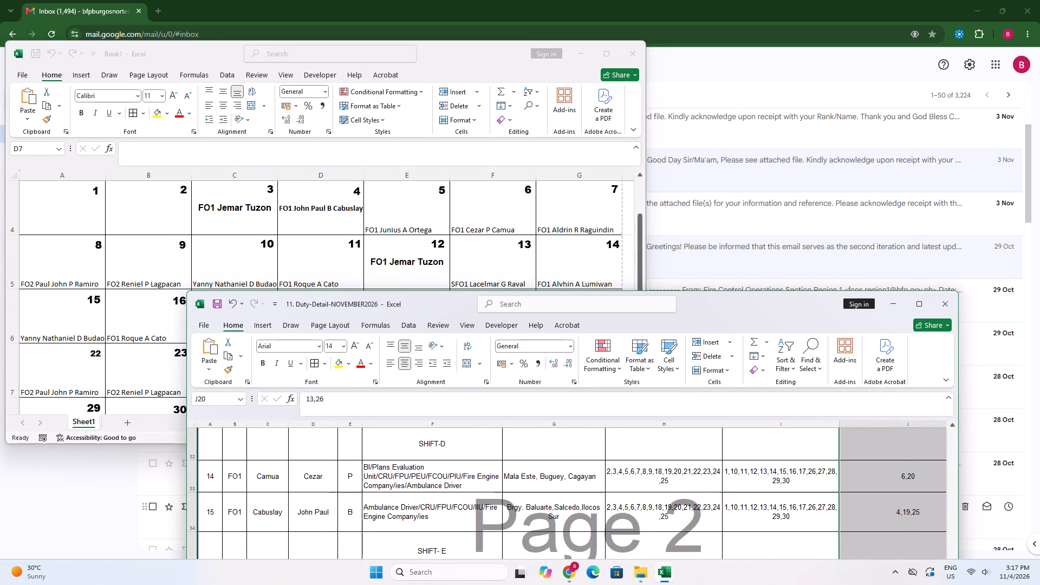
click(413, 268)
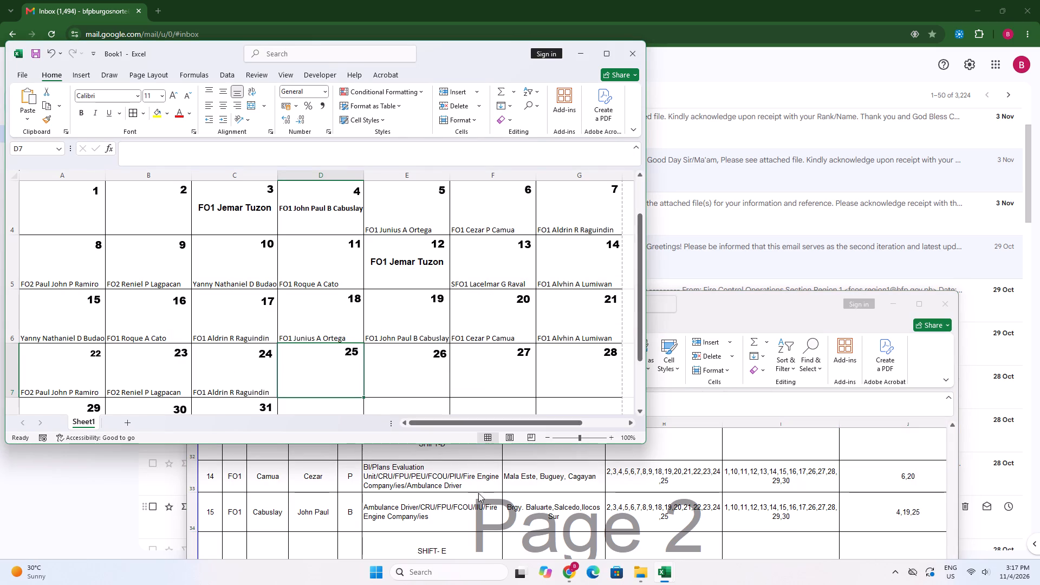
click(388, 337)
click(368, 338)
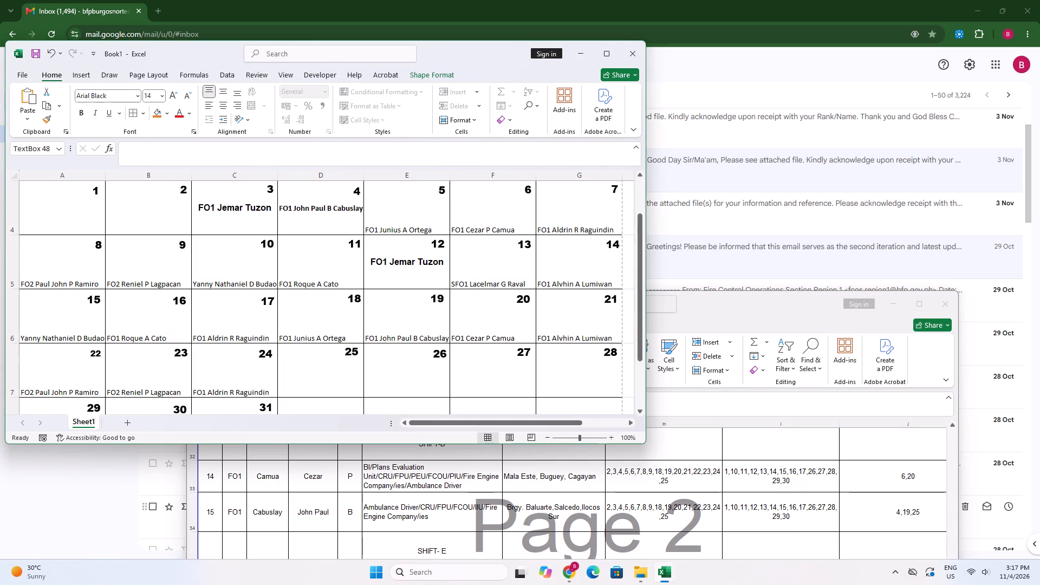
click(366, 336)
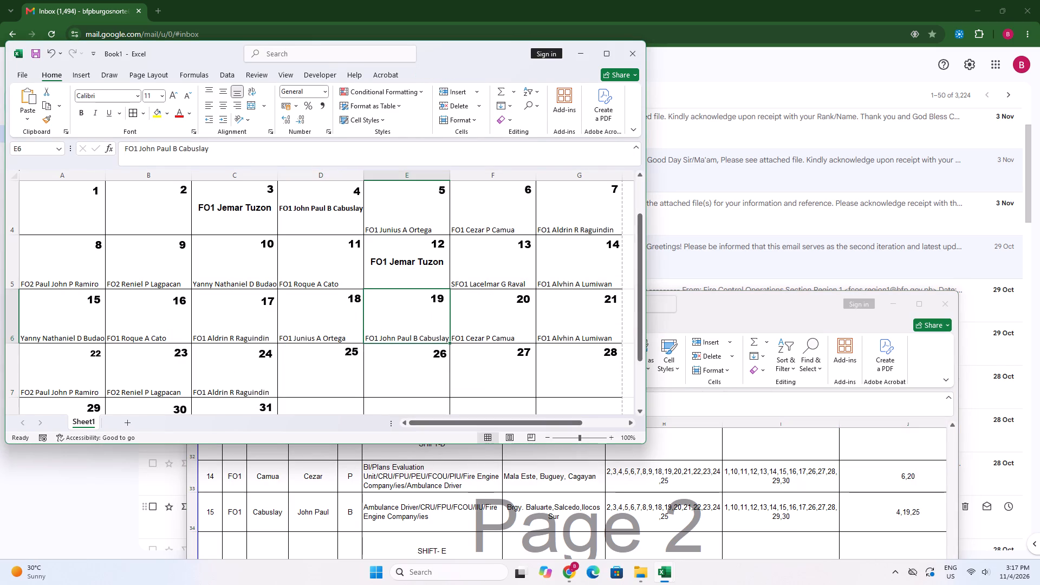
drag(366, 336, 401, 339)
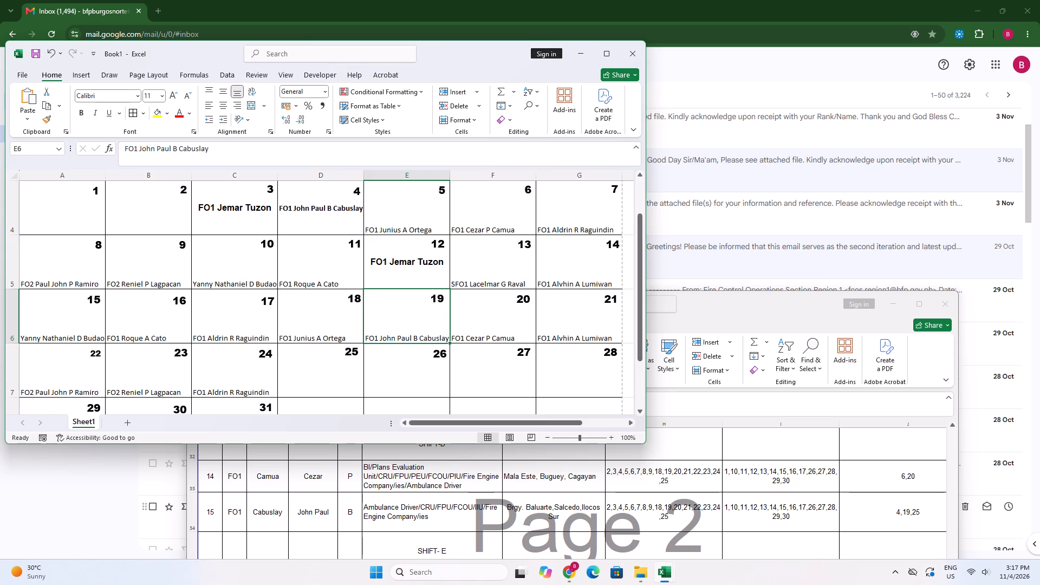
click(366, 336)
drag(366, 336, 457, 337)
right_click(443, 339)
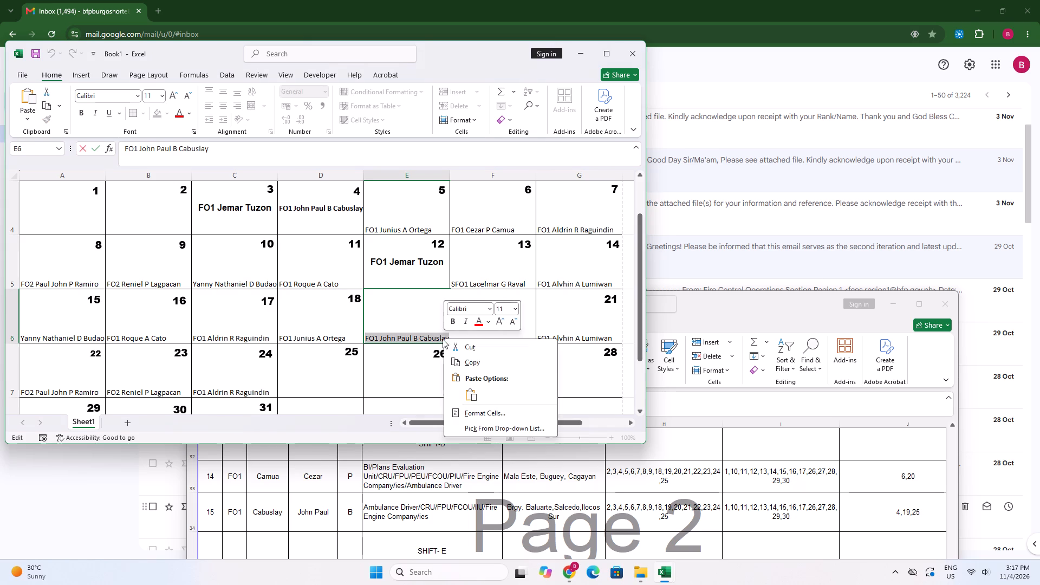
click(473, 363)
double_click(310, 381)
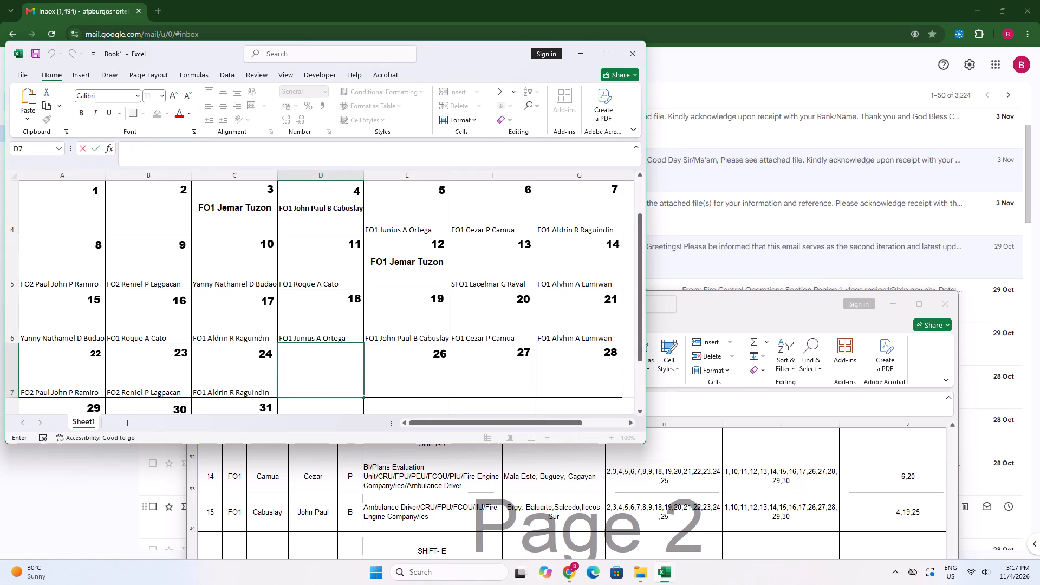
right_click(311, 382)
click(342, 432)
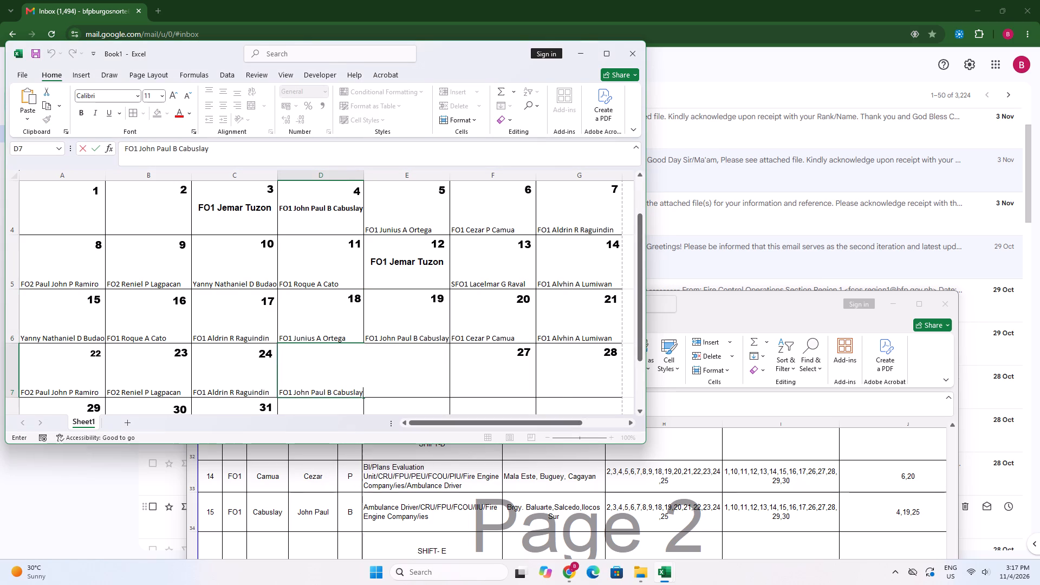
click(446, 376)
click(476, 376)
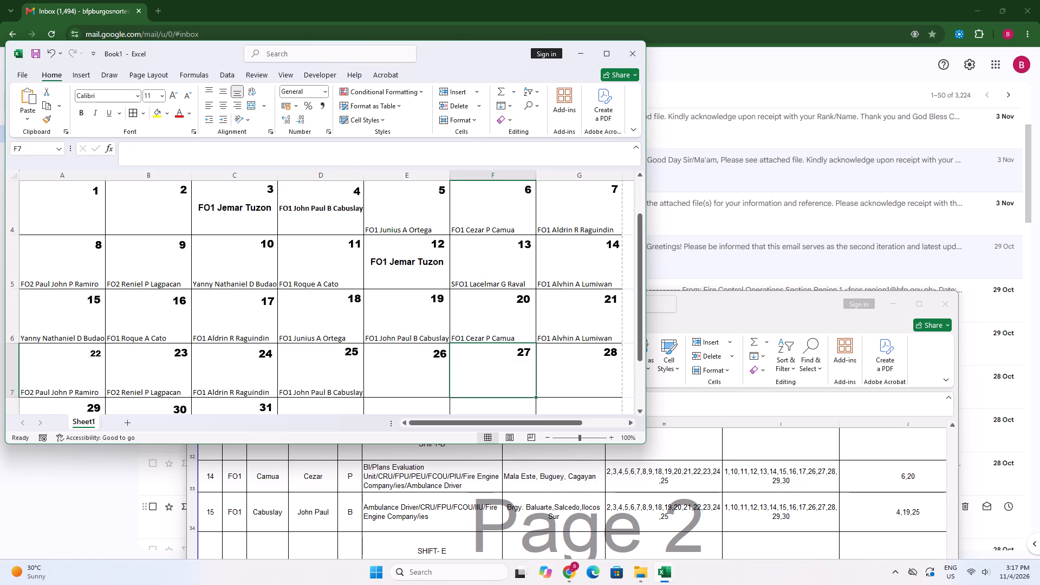
Find the roster officer for the 26th and copy the SFO1 entry text from F5 into E7, under Thursday the 26th.
click(414, 368)
click(751, 514)
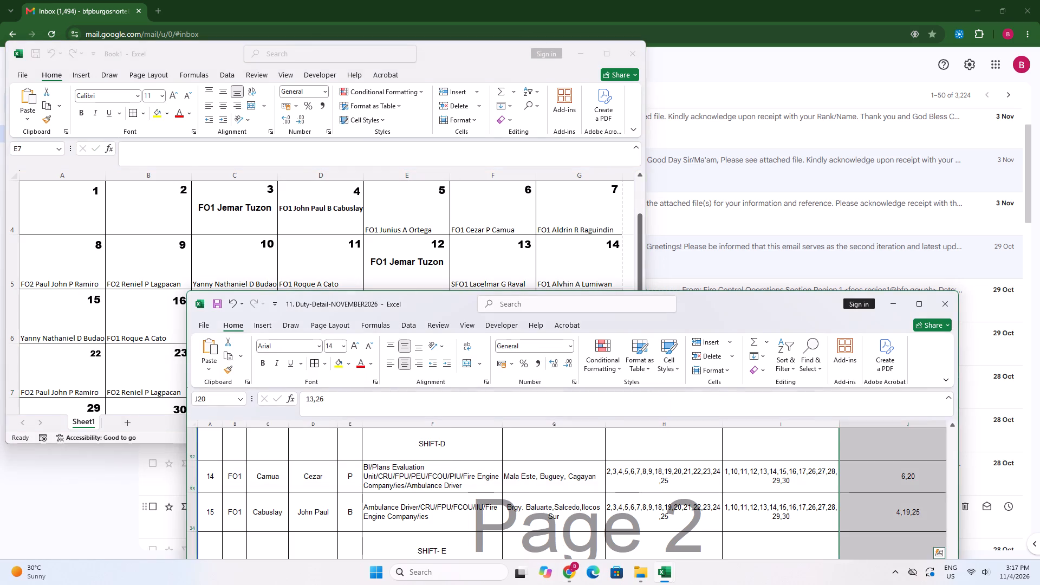
scroll(749, 508, up, 2)
scroll(763, 496, down, 1)
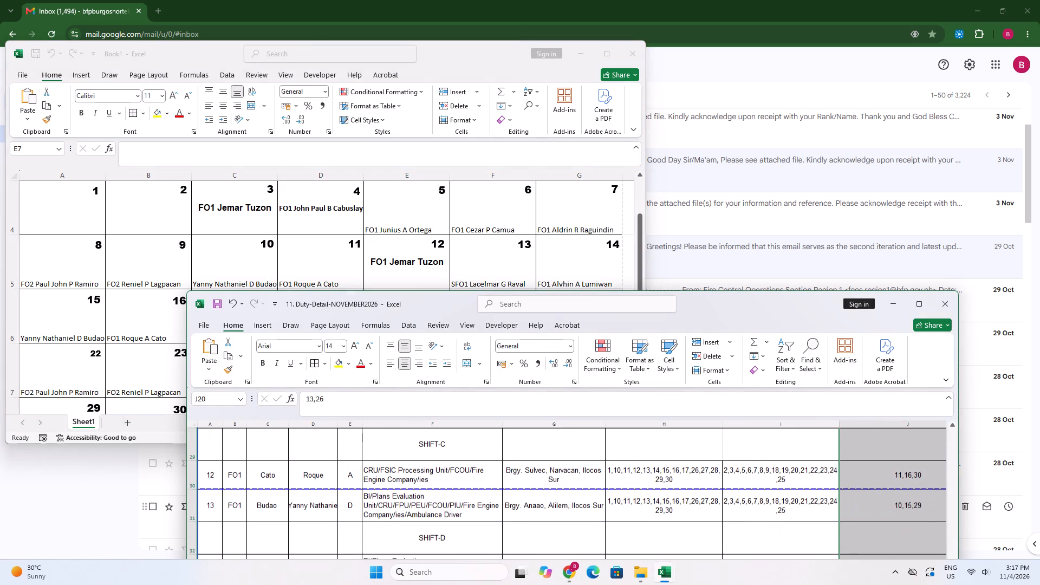
scroll(782, 501, up, 3)
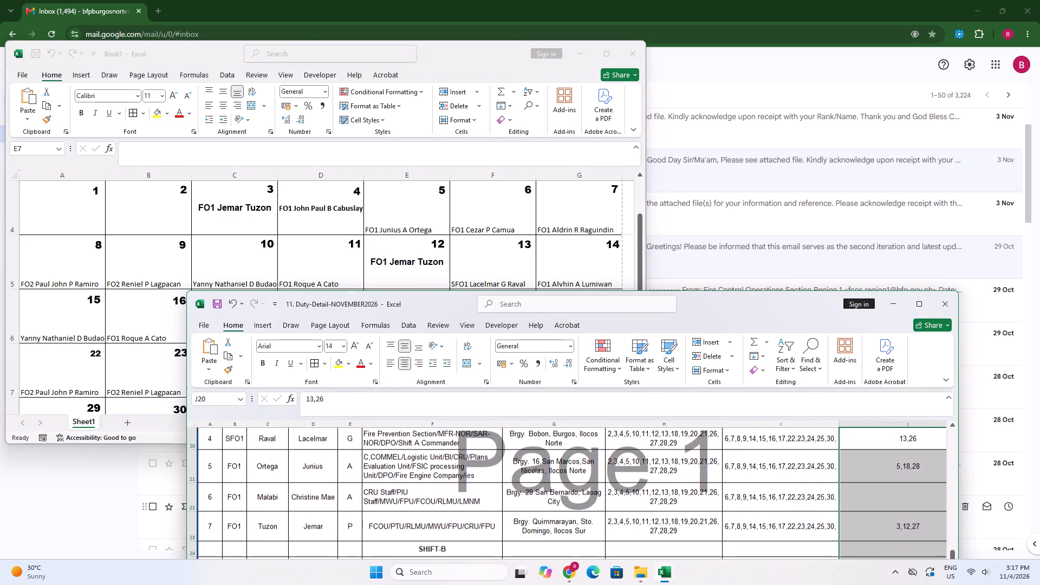
click(598, 245)
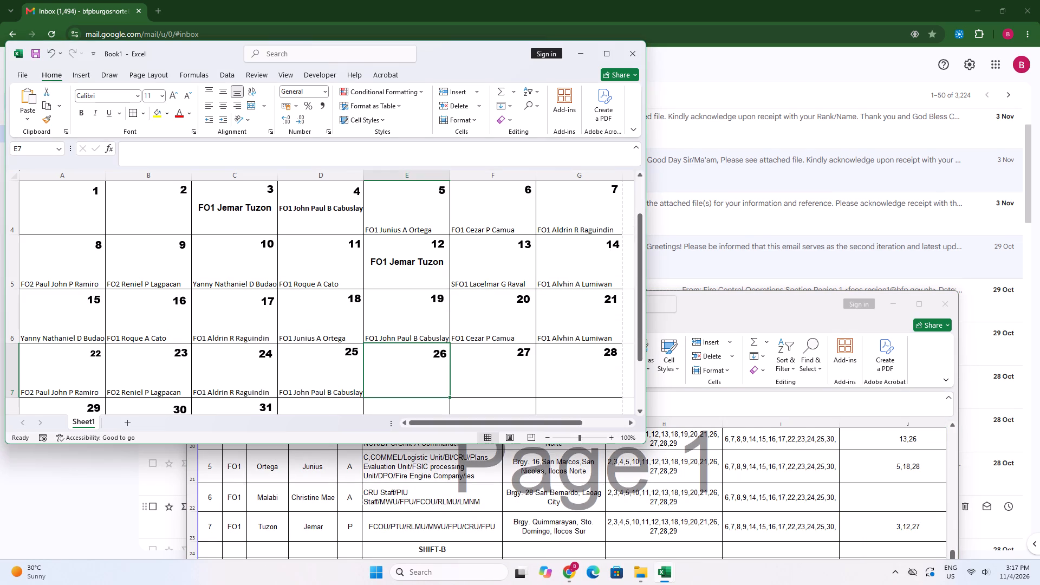
click(480, 278)
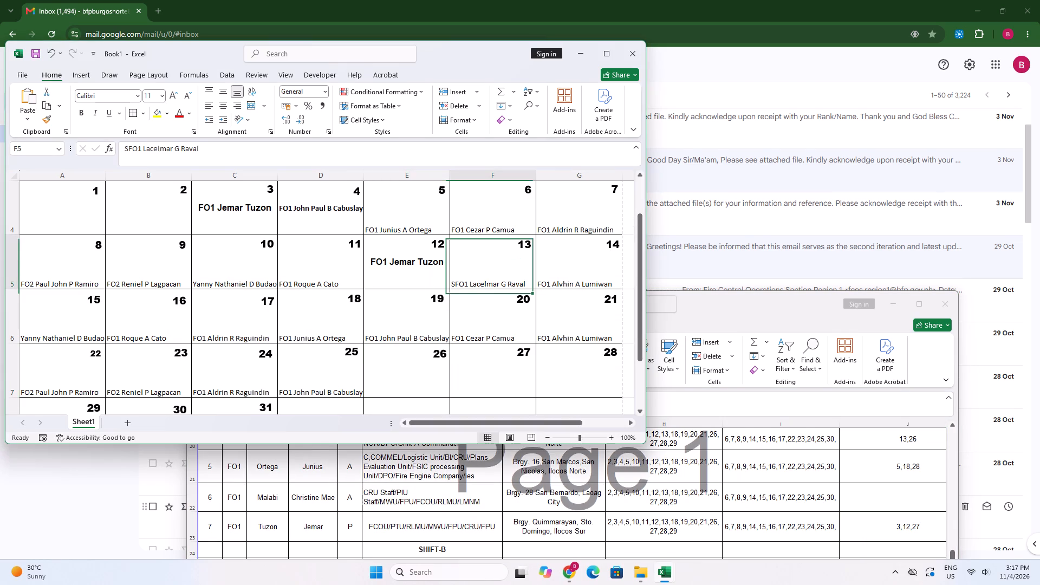
click(451, 281)
drag(451, 281, 542, 287)
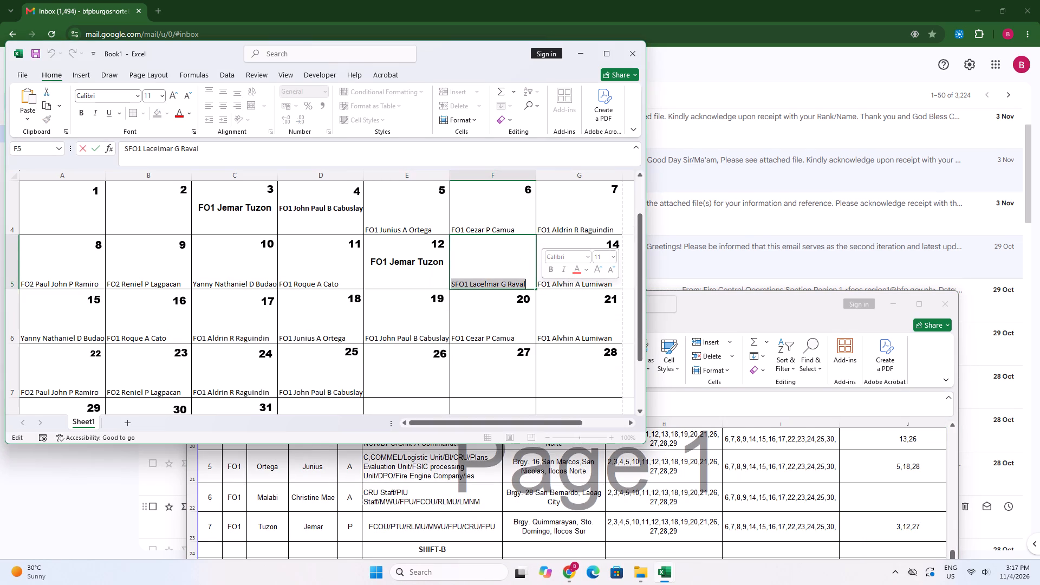
right_click(512, 282)
click(543, 308)
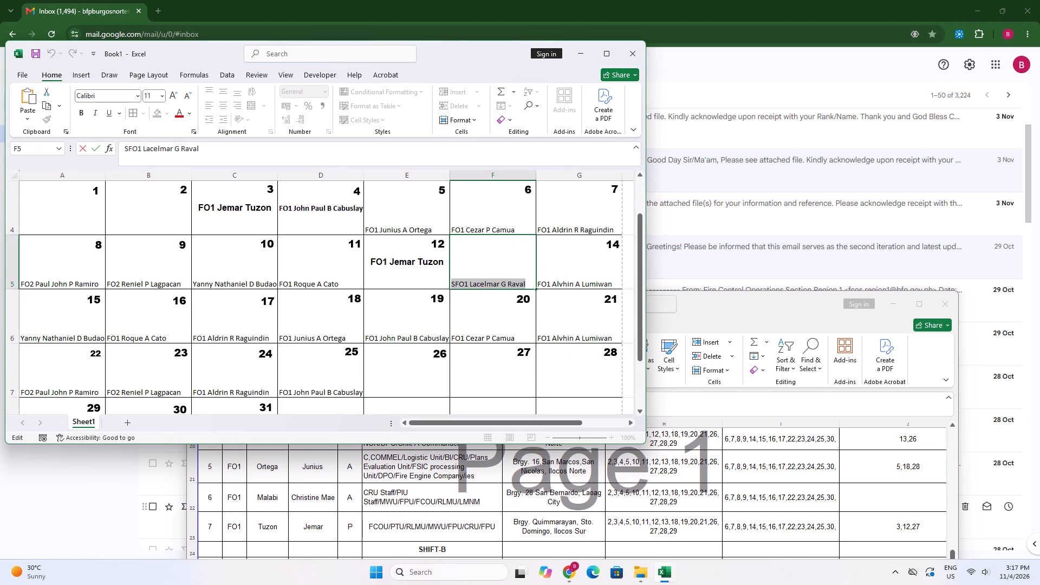
double_click(416, 379)
right_click(400, 385)
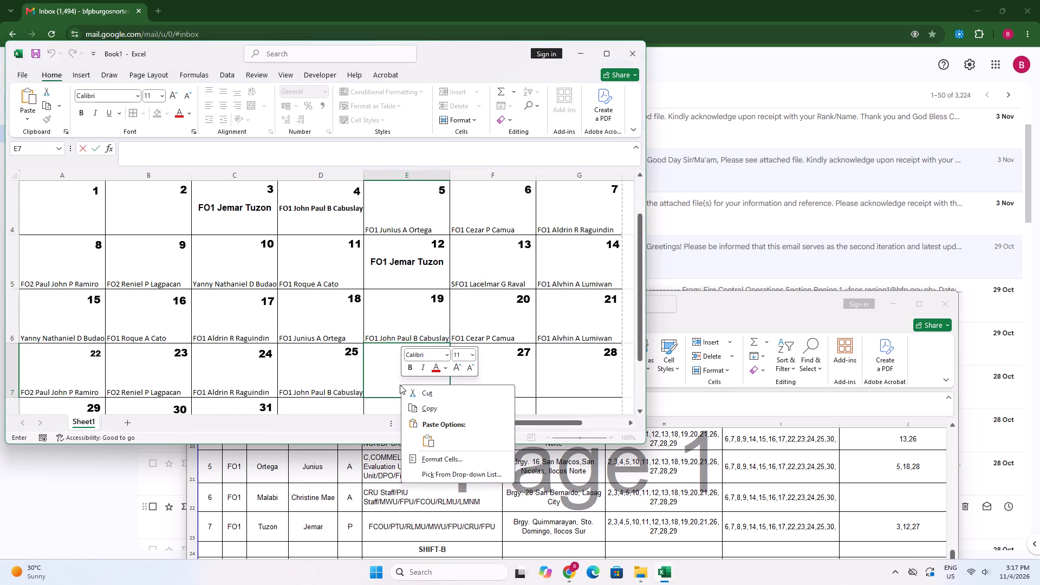
click(427, 438)
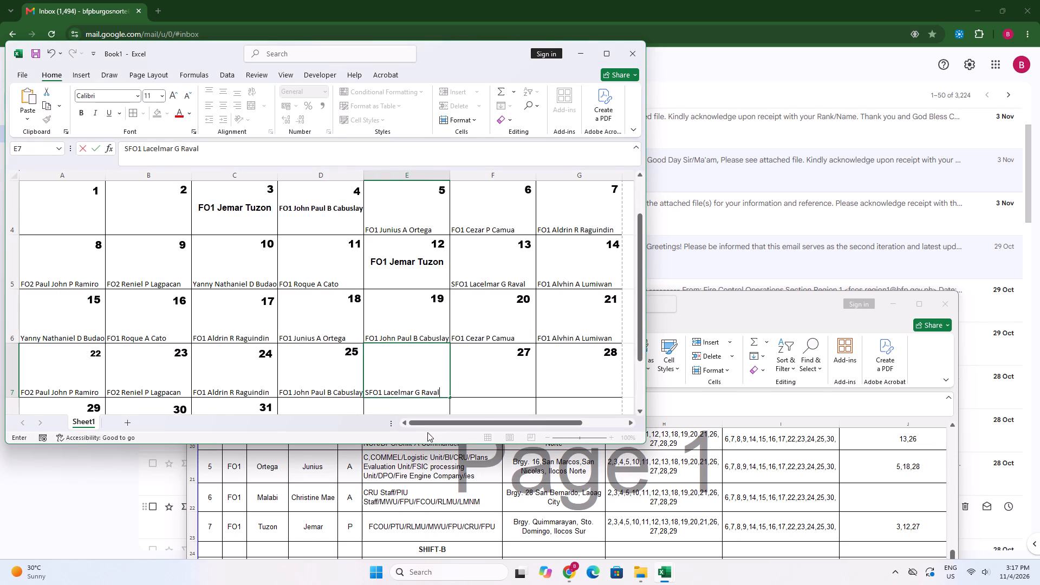
Find the roster officer for the 27th and copy the existing FO1 entry text from E5 for F7, under Friday the 27th.
click(466, 379)
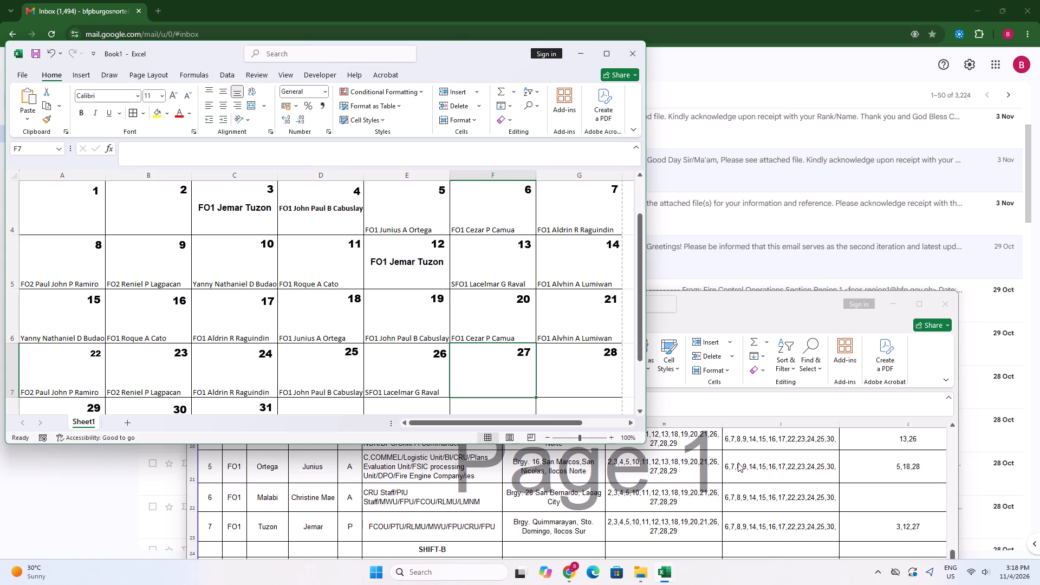
double_click(372, 263)
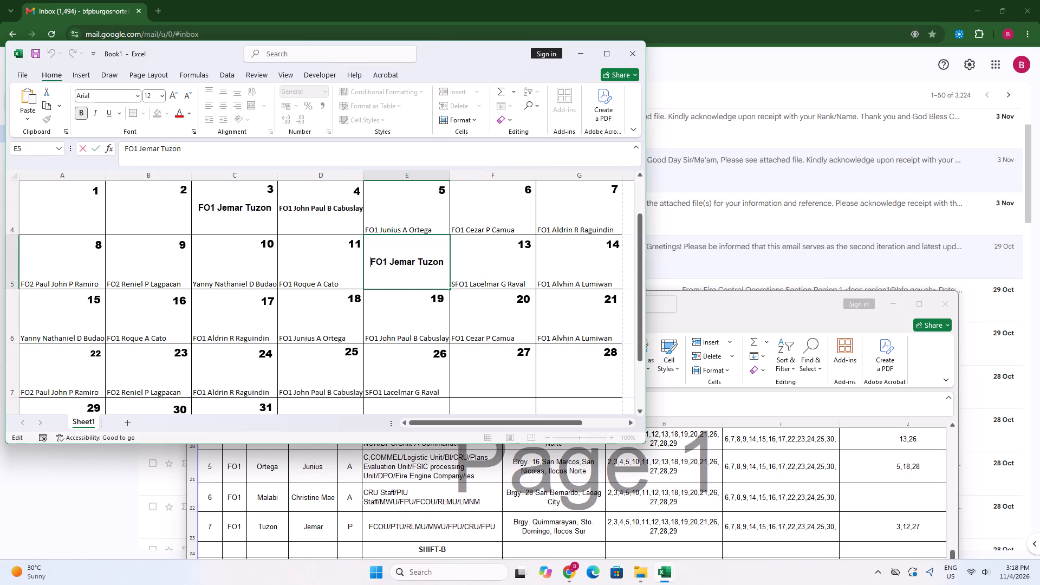
drag(373, 262, 464, 266)
right_click(432, 263)
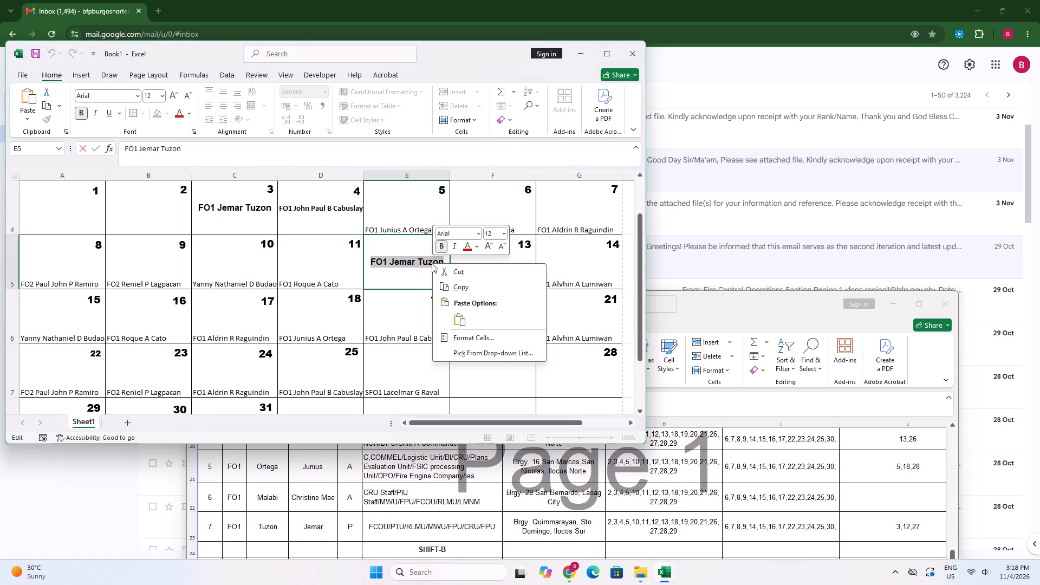
Copy the FO1 officer entry text from E5 into F7, under Friday the 27th.
click(463, 289)
double_click(478, 382)
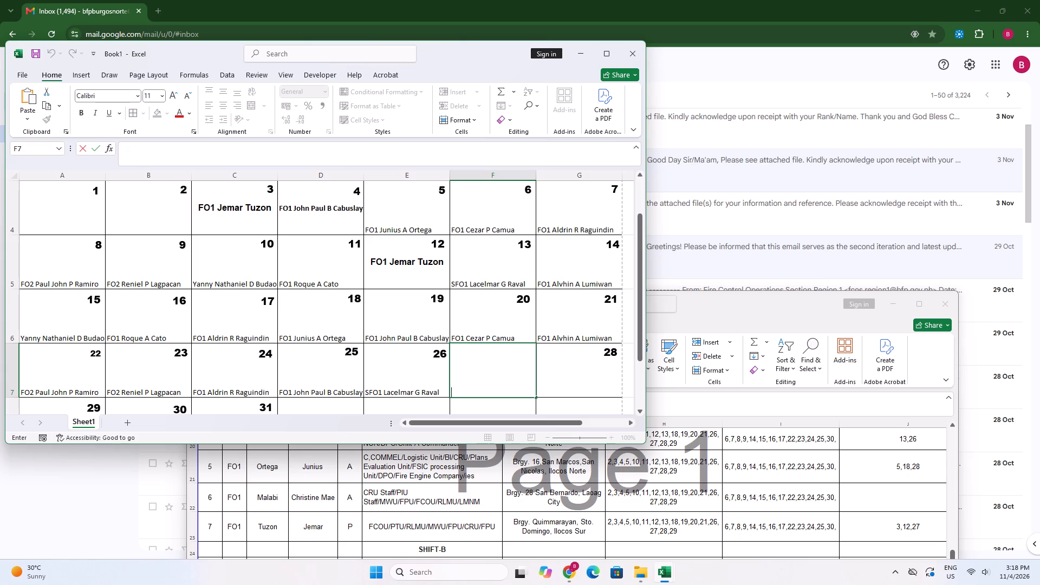
right_click(476, 387)
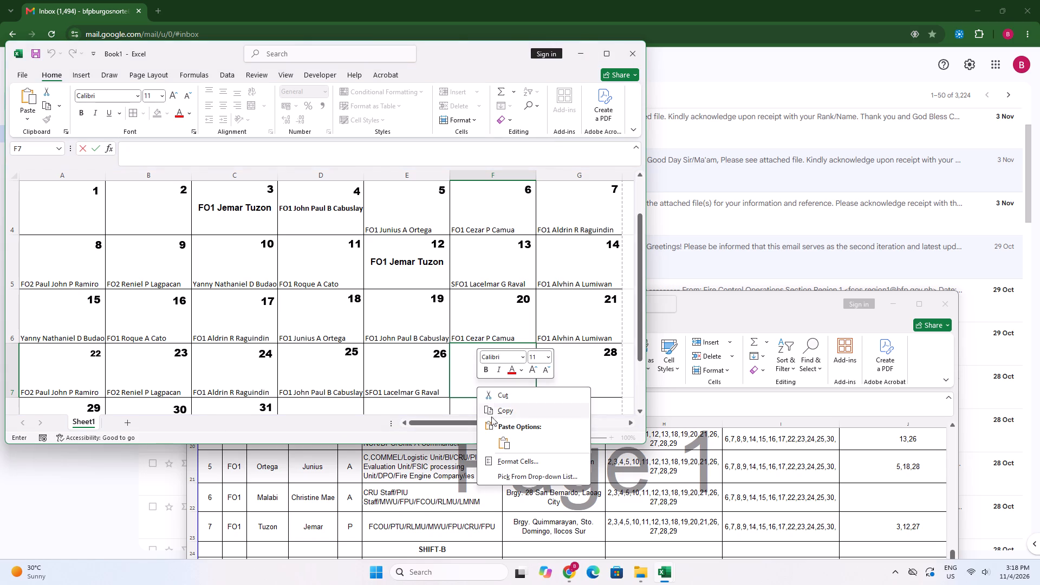
click(498, 438)
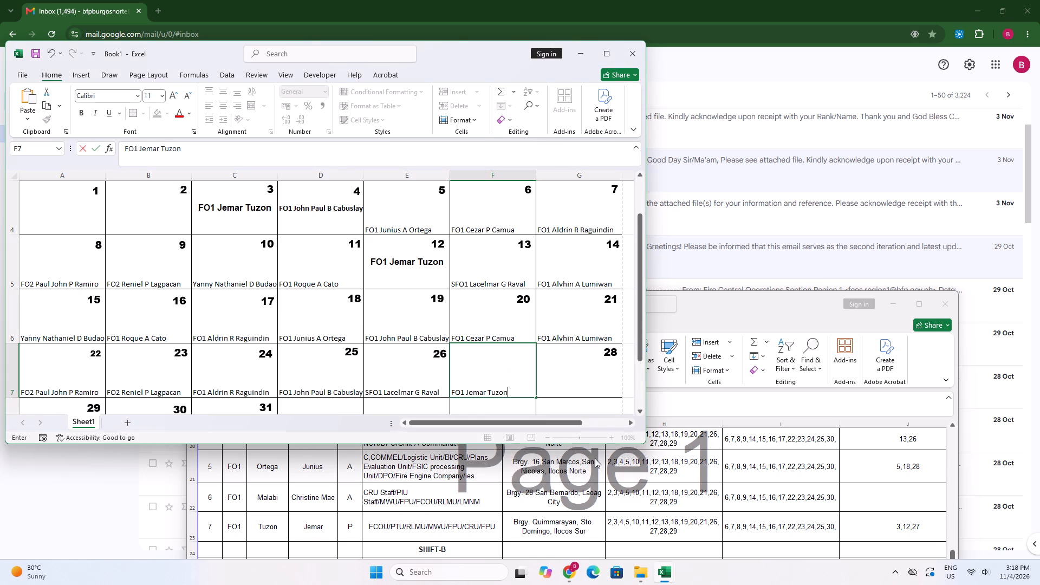
Find the roster officer for the 28th and copy the existing entry text from D6 into G7, under Saturday the 28th.
click(745, 529)
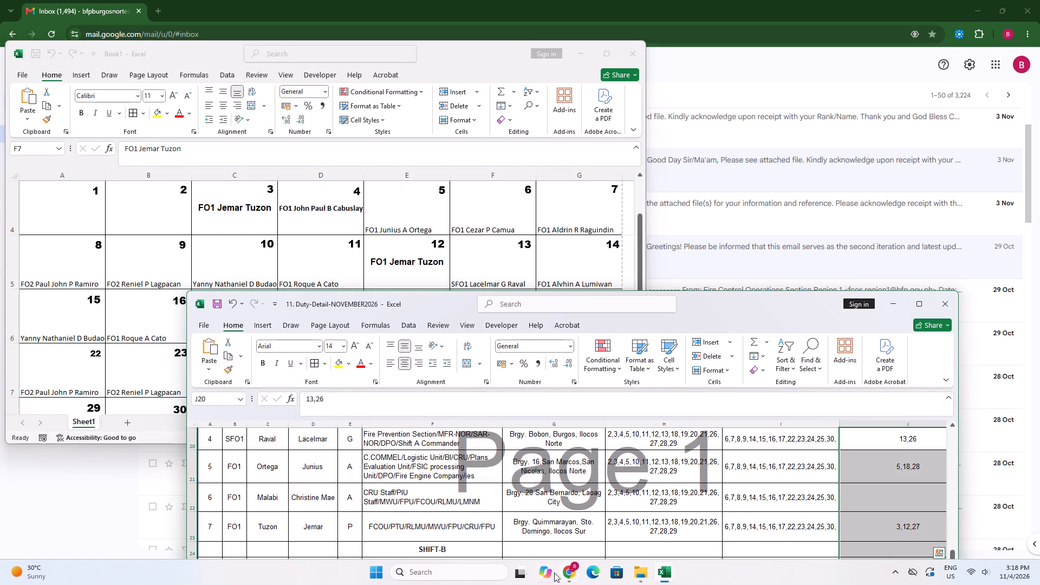
click(449, 244)
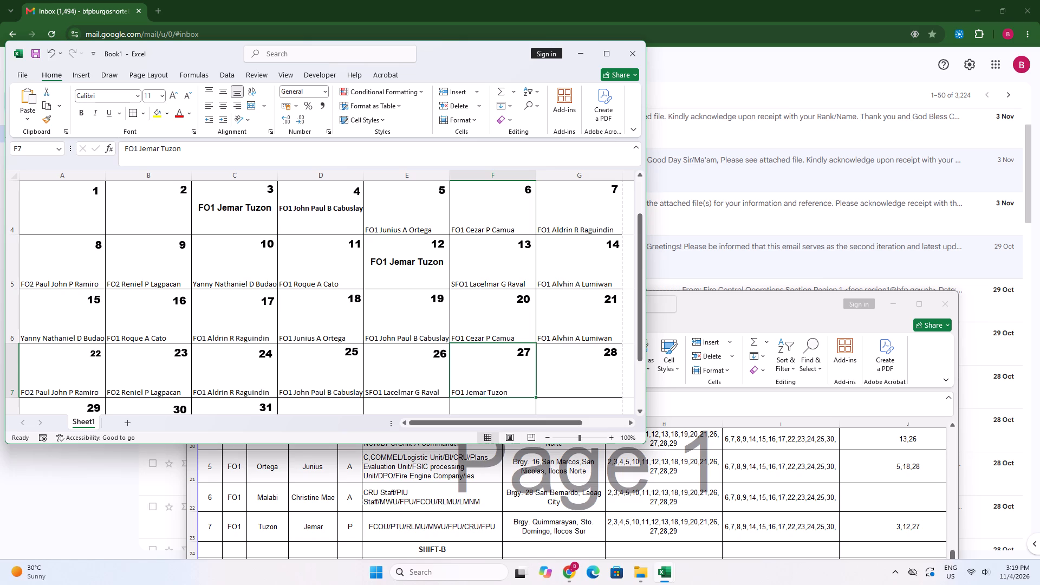
click(288, 333)
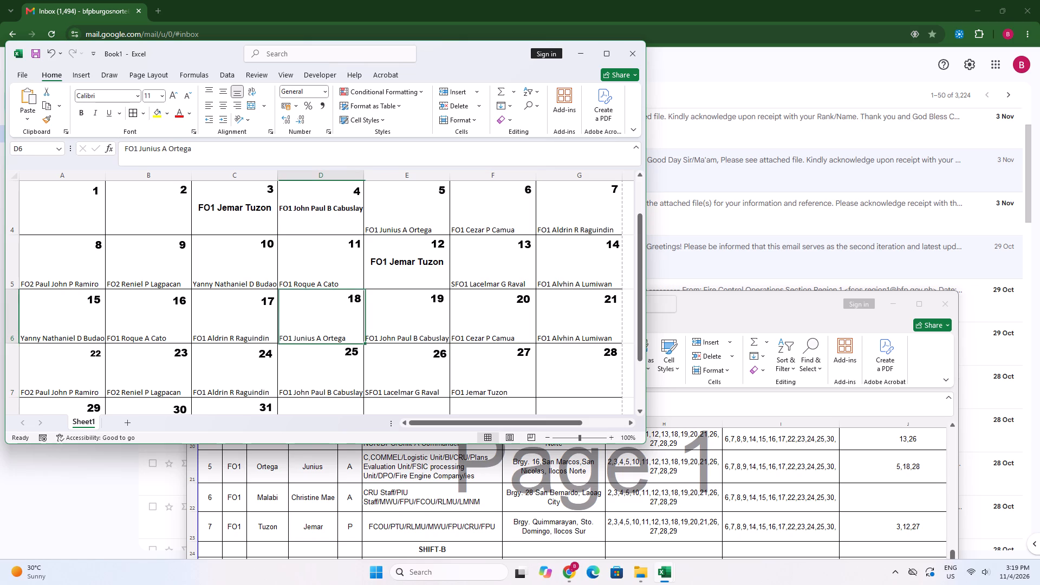
click(279, 336)
drag(279, 336, 374, 336)
right_click(330, 336)
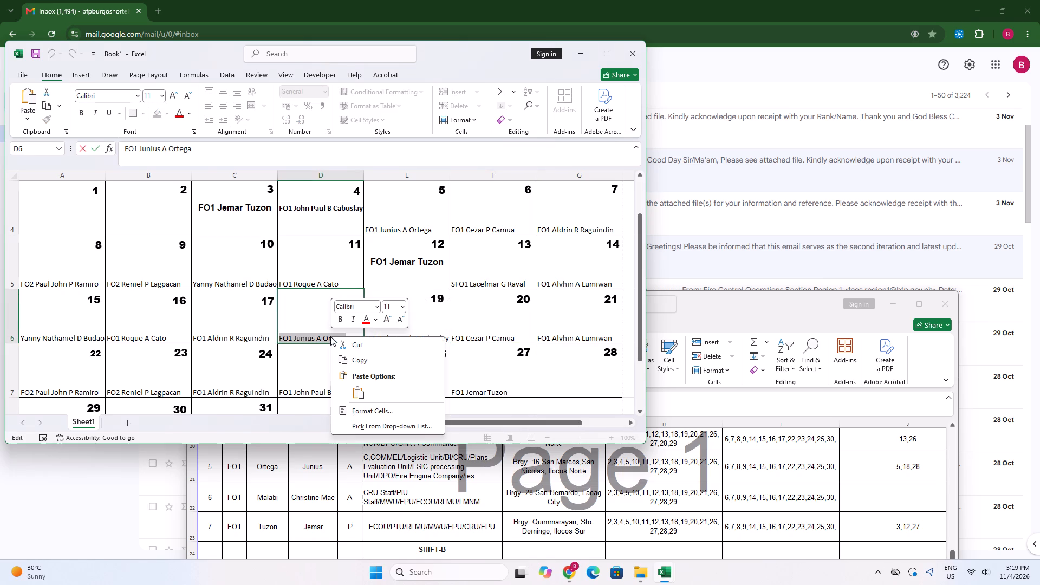
click(371, 362)
double_click(561, 382)
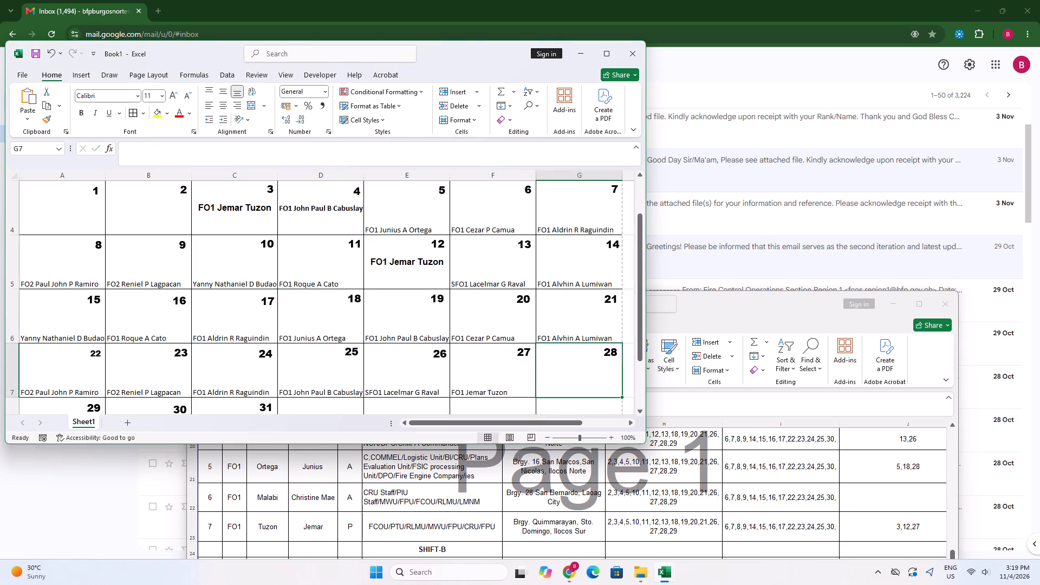
right_click(560, 383)
click(590, 438)
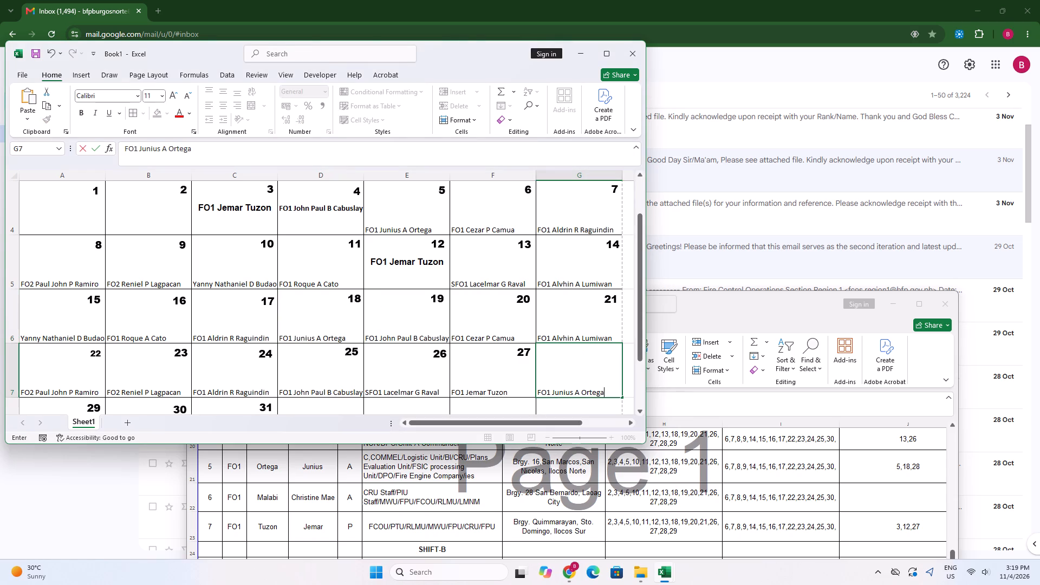
click(545, 360)
scroll(500, 371, down, 2)
scroll(500, 371, up, 2)
scroll(499, 372, down, 1)
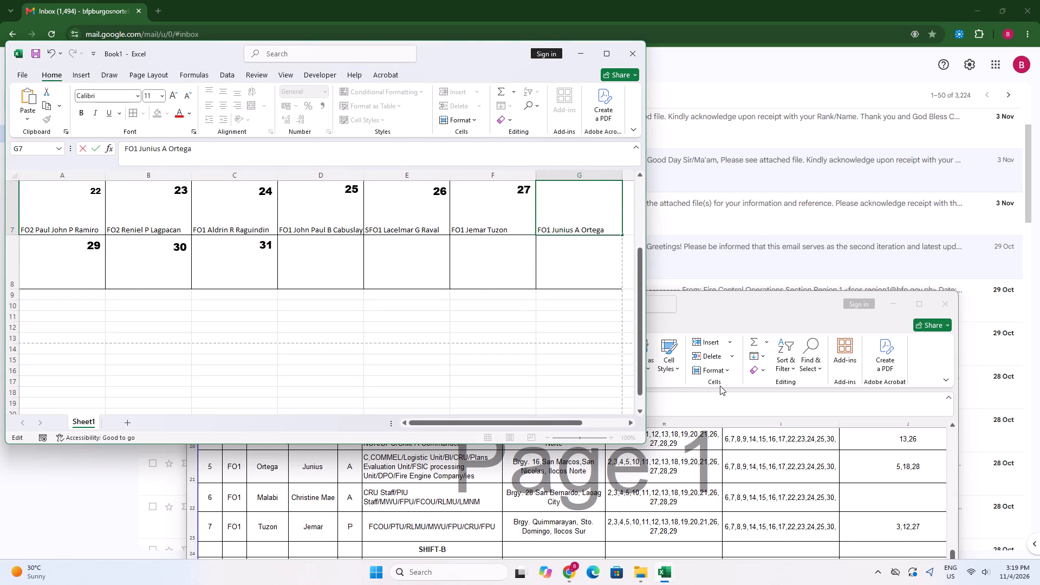
drag(714, 379, 707, 376)
click(574, 256)
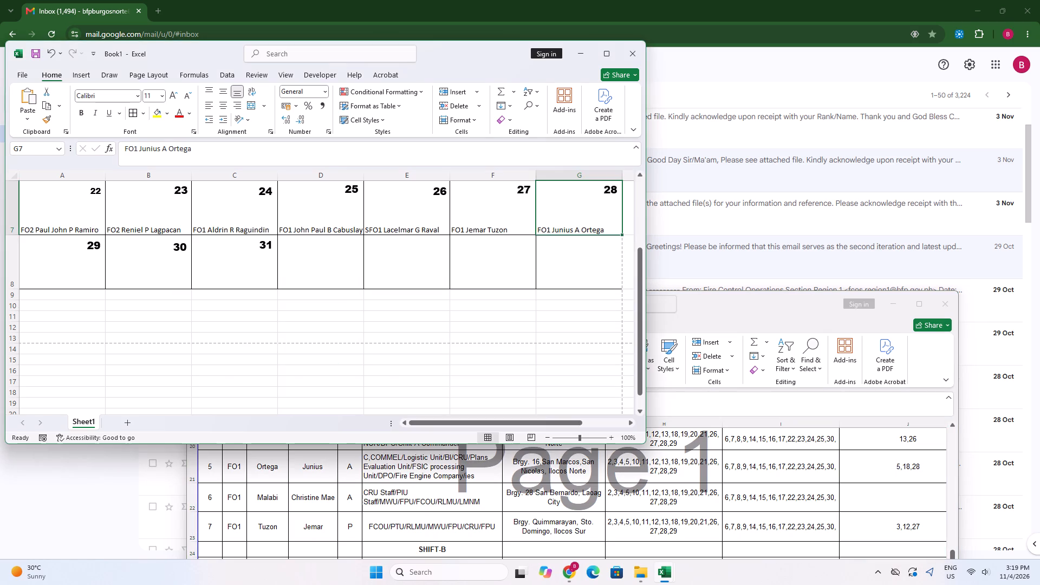
Find the roster officer for the 29th and copy the existing entry text from A6 into A8, under Sunday the 29th.
click(804, 507)
scroll(804, 506, up, 1)
scroll(803, 509, down, 1)
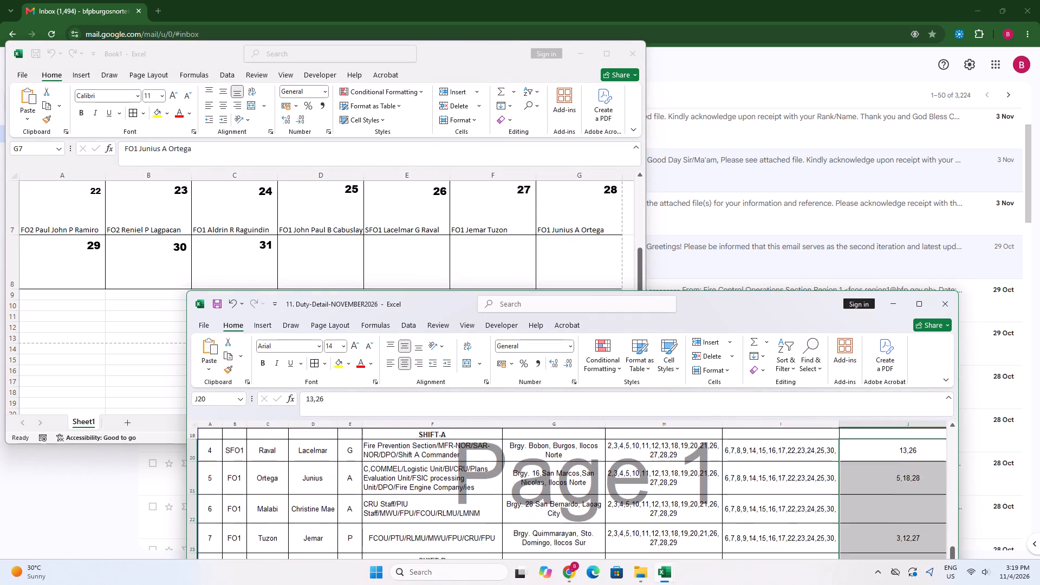
scroll(803, 510, down, 2)
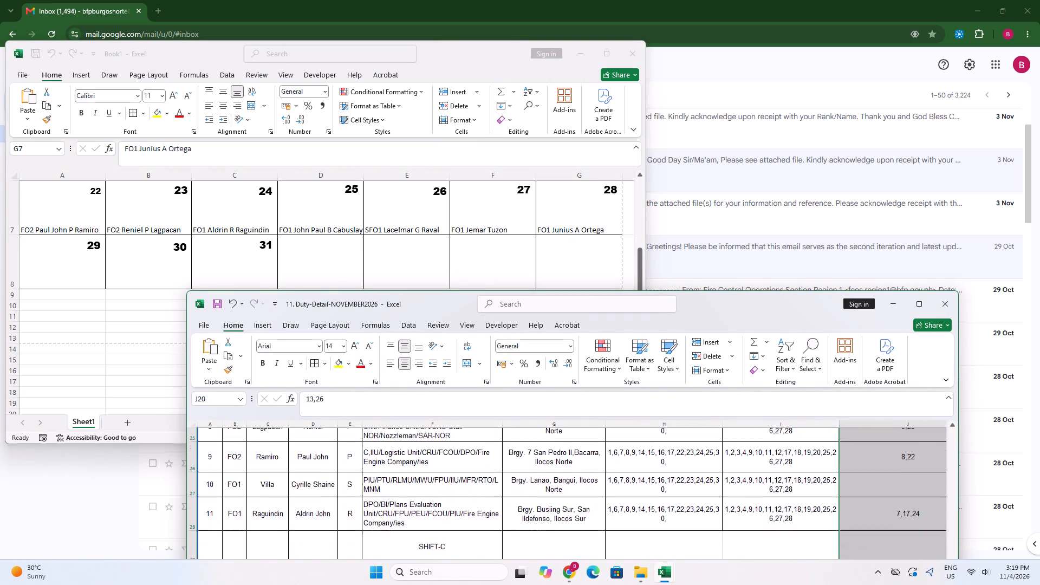
scroll(762, 500, down, 1)
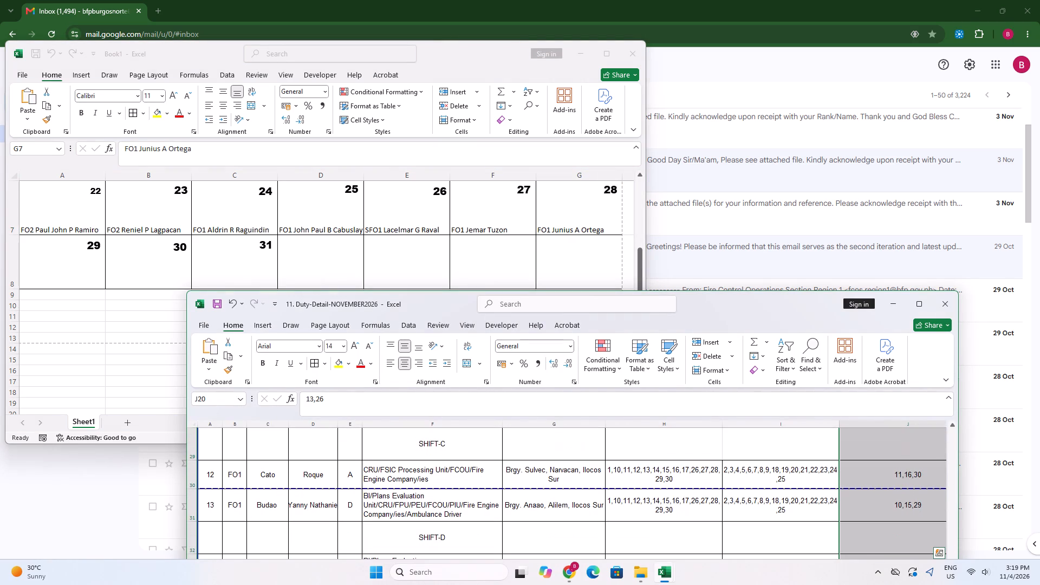
click(425, 235)
scroll(425, 235, up, 1)
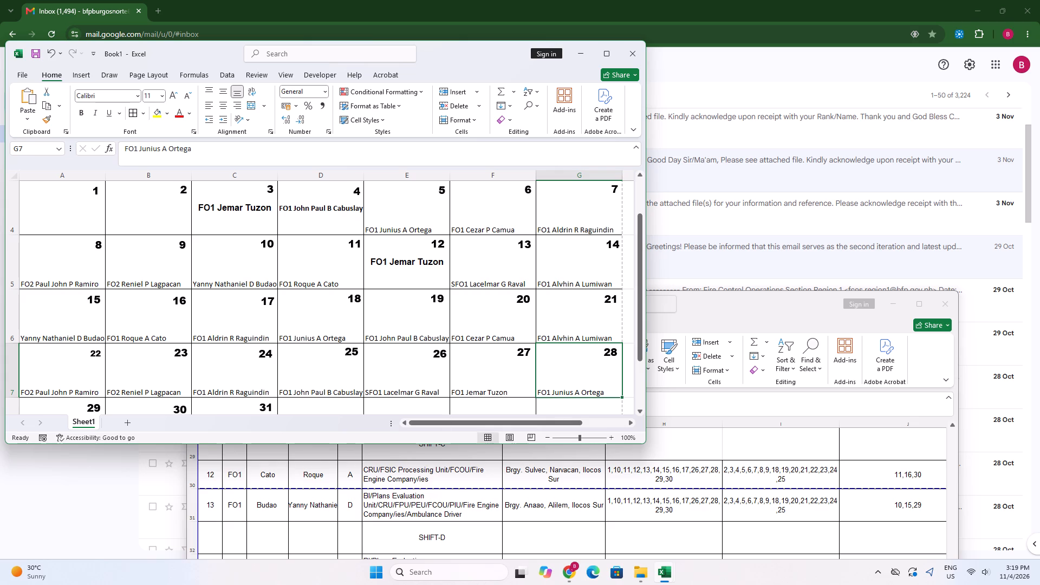
click(76, 322)
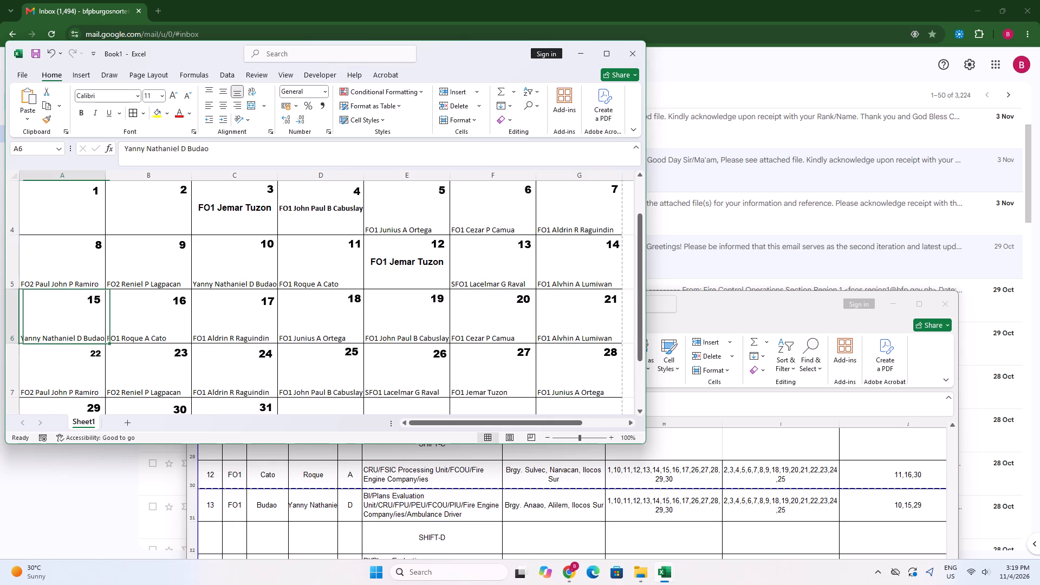
double_click(23, 337)
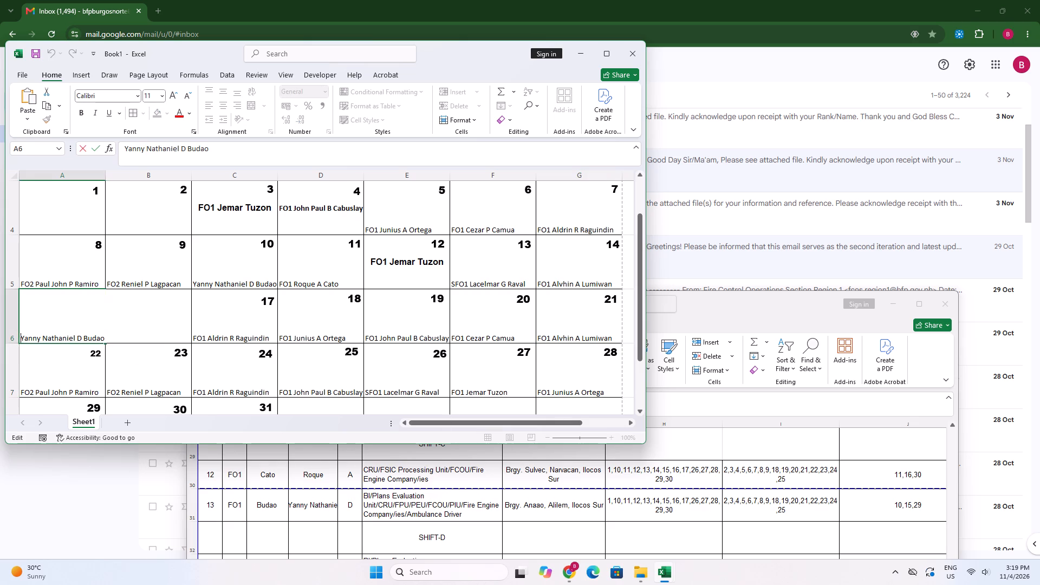
drag(21, 336, 126, 335)
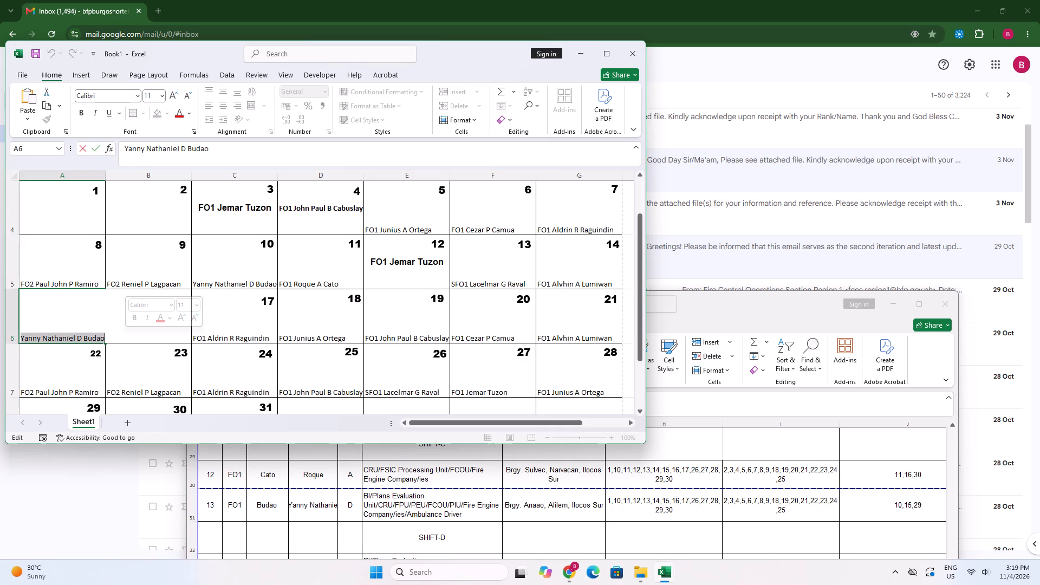
right_click(94, 341)
click(127, 367)
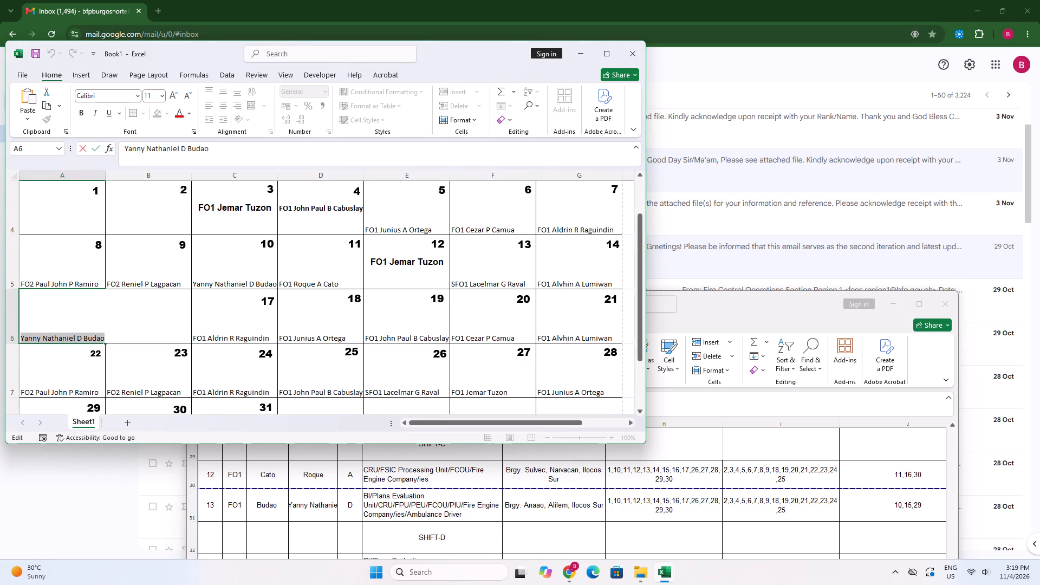
scroll(293, 389, down, 1)
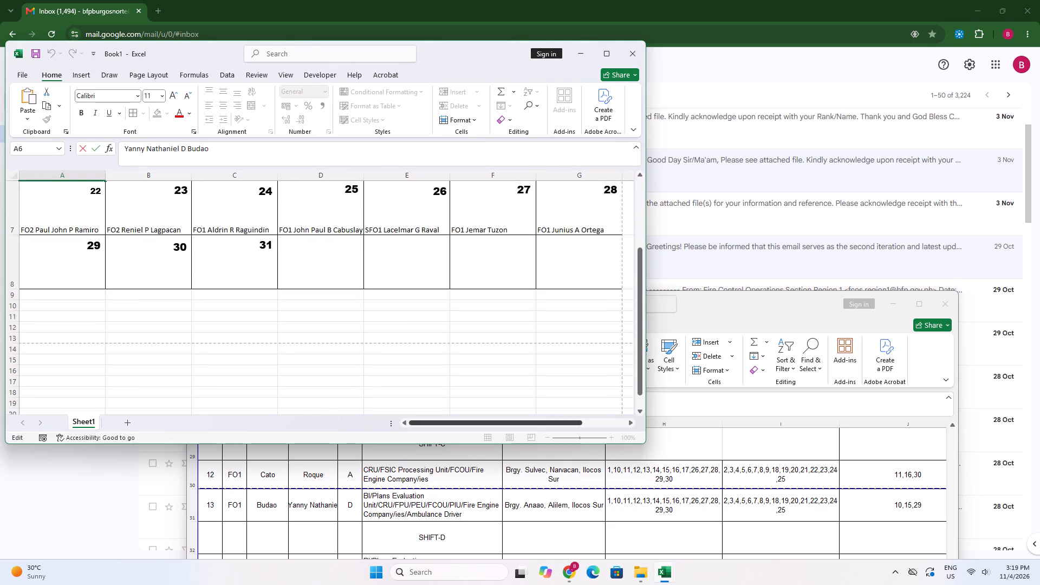
click(55, 266)
double_click(56, 270)
right_click(57, 271)
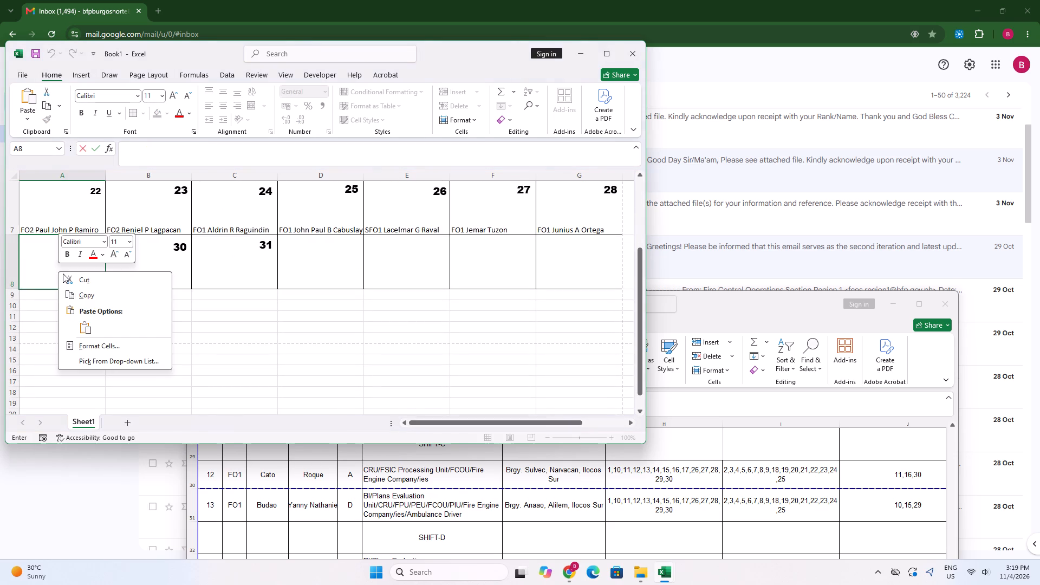
click(87, 324)
click(308, 363)
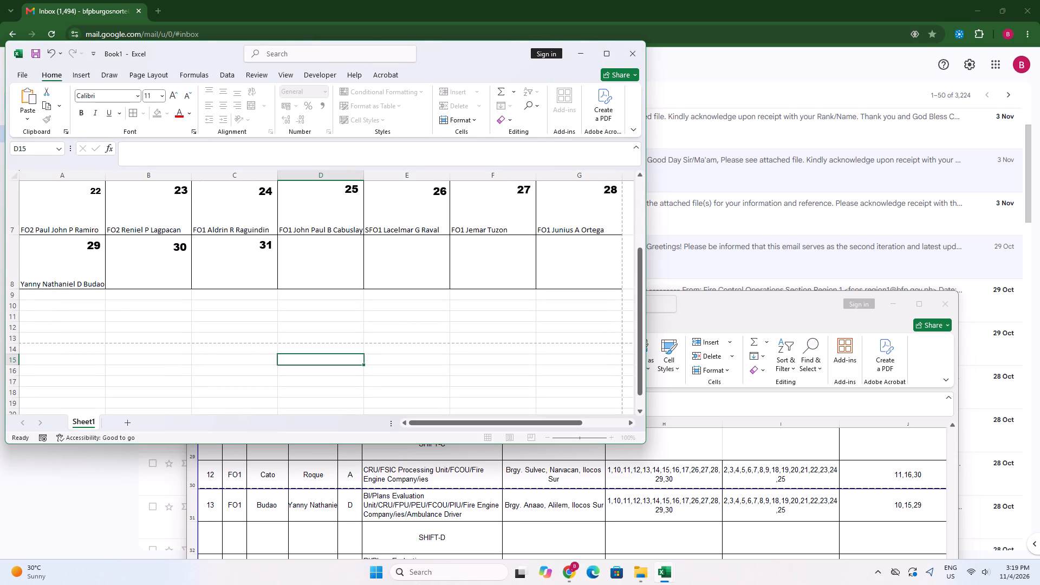
Find the roster officer for the 30th and copy the FO1 entry text from B6 into B8, under Monday the 30th.
click(754, 492)
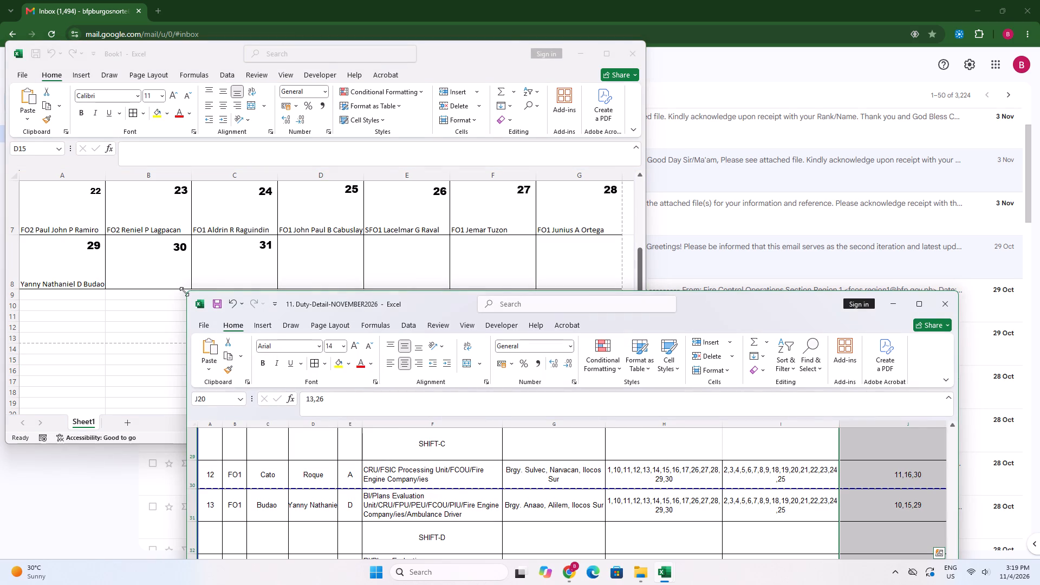
scroll(184, 291, up, 1)
click(190, 269)
scroll(210, 287, up, 2)
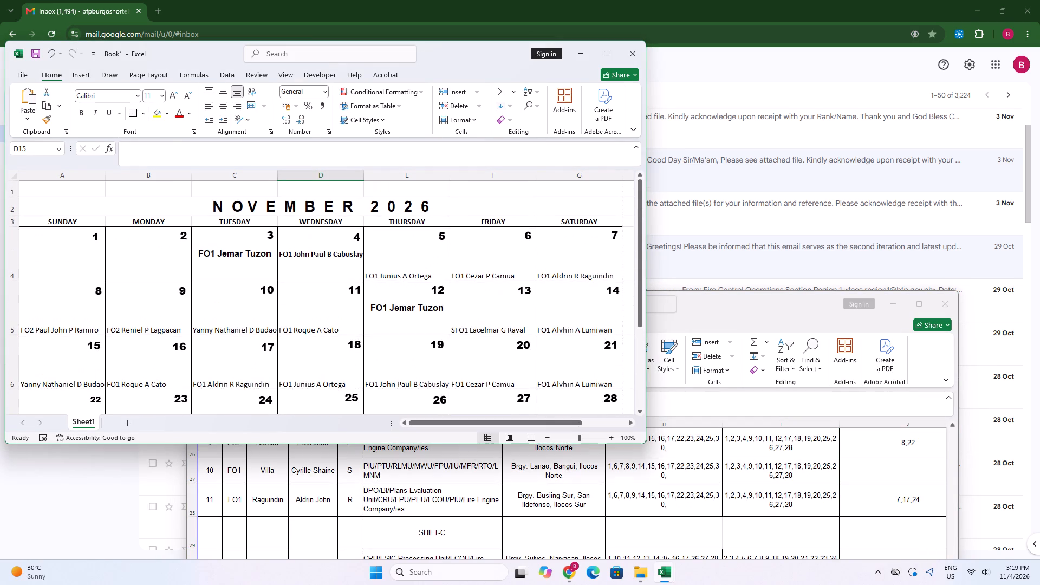
click(146, 380)
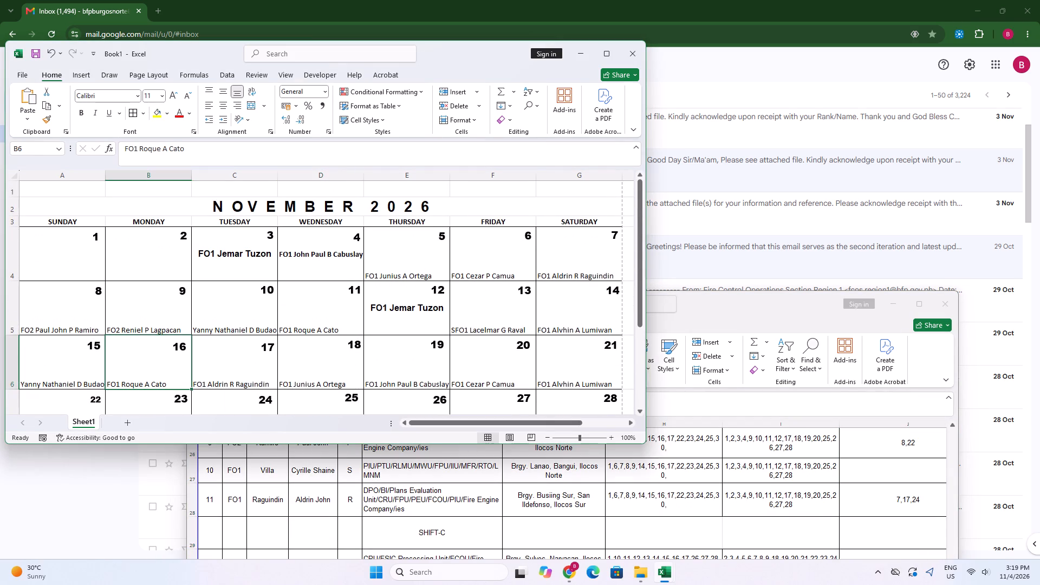
click(107, 382)
drag(107, 382, 185, 380)
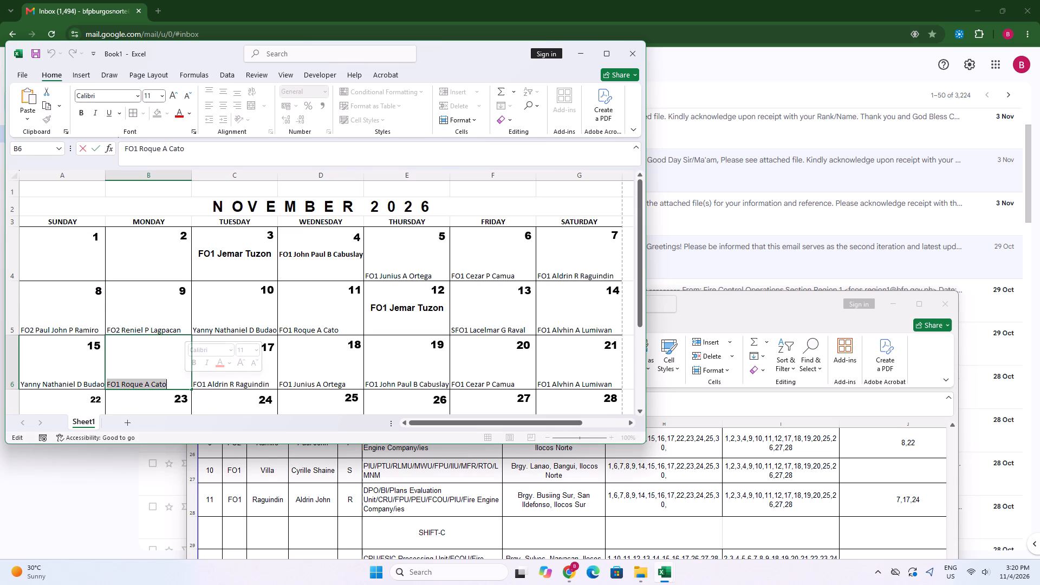
right_click(154, 386)
click(185, 408)
scroll(185, 406, down, 1)
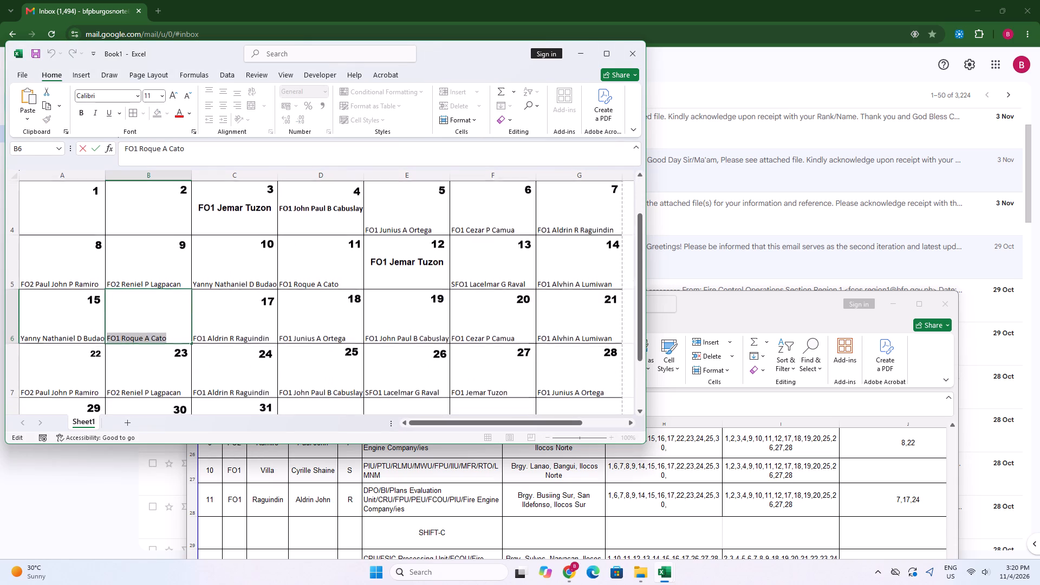
scroll(164, 388, down, 2)
scroll(187, 307, up, 1)
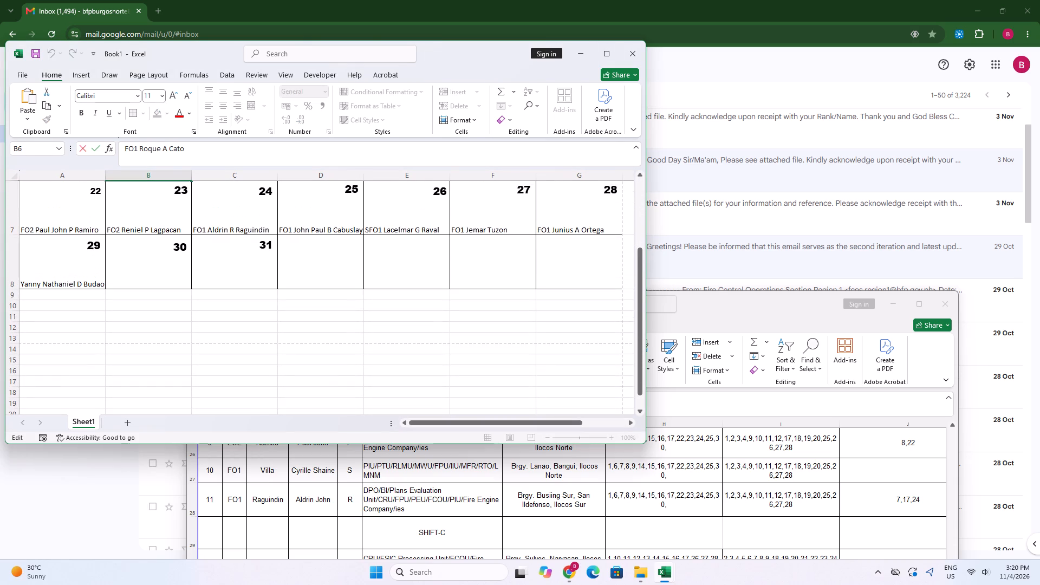
double_click(160, 268)
right_click(162, 278)
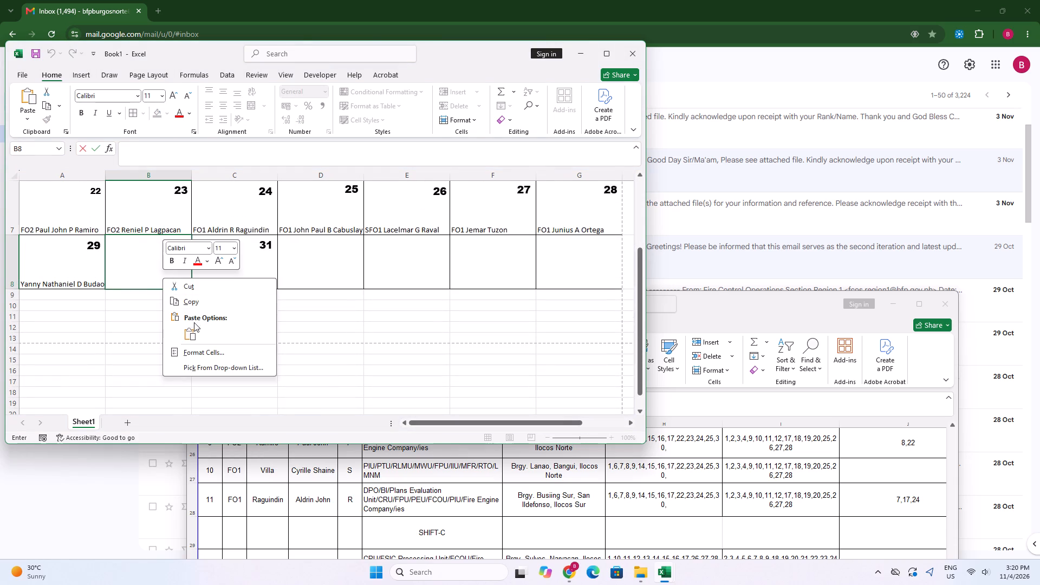
click(193, 330)
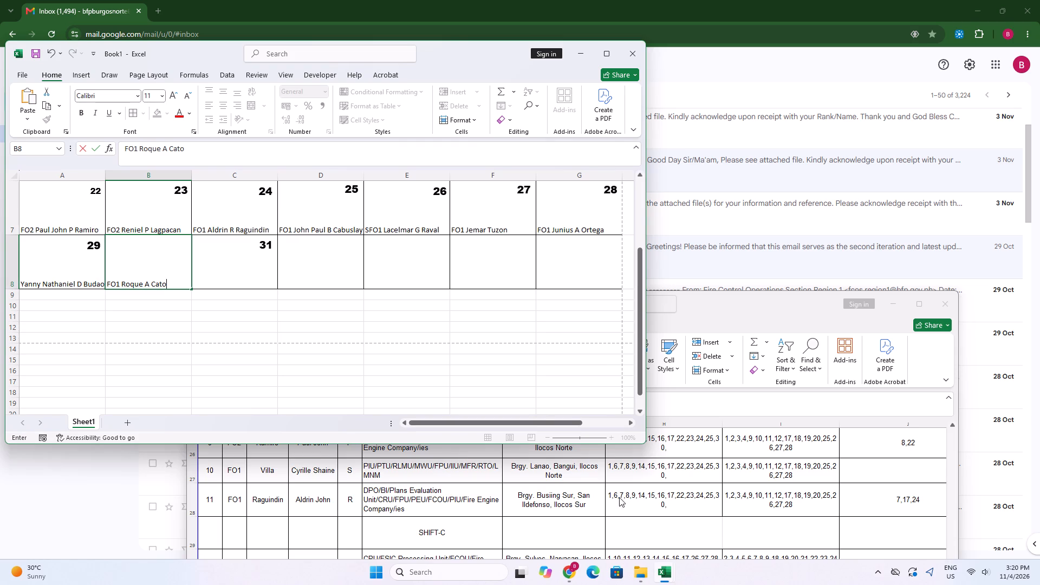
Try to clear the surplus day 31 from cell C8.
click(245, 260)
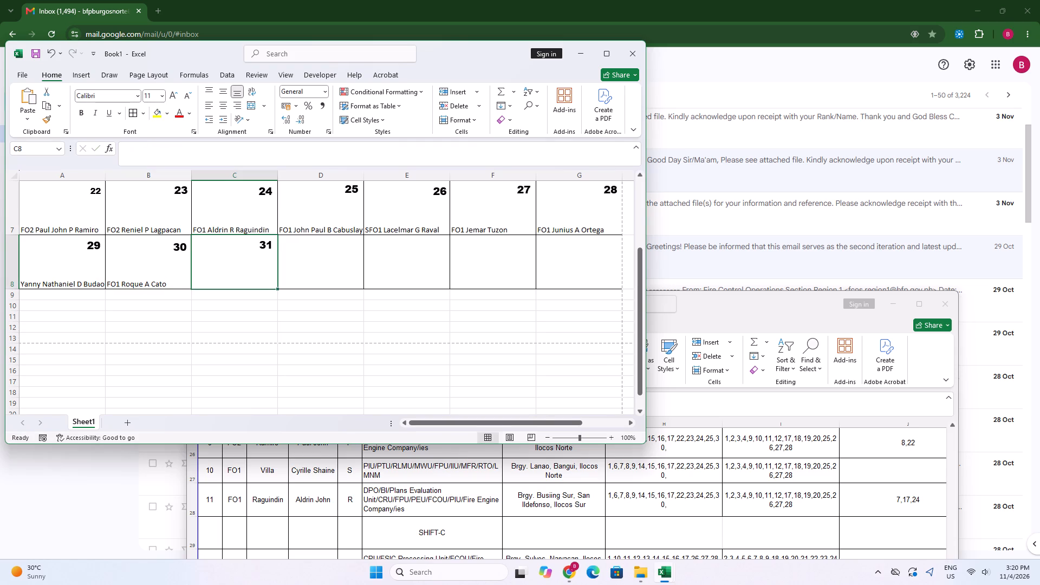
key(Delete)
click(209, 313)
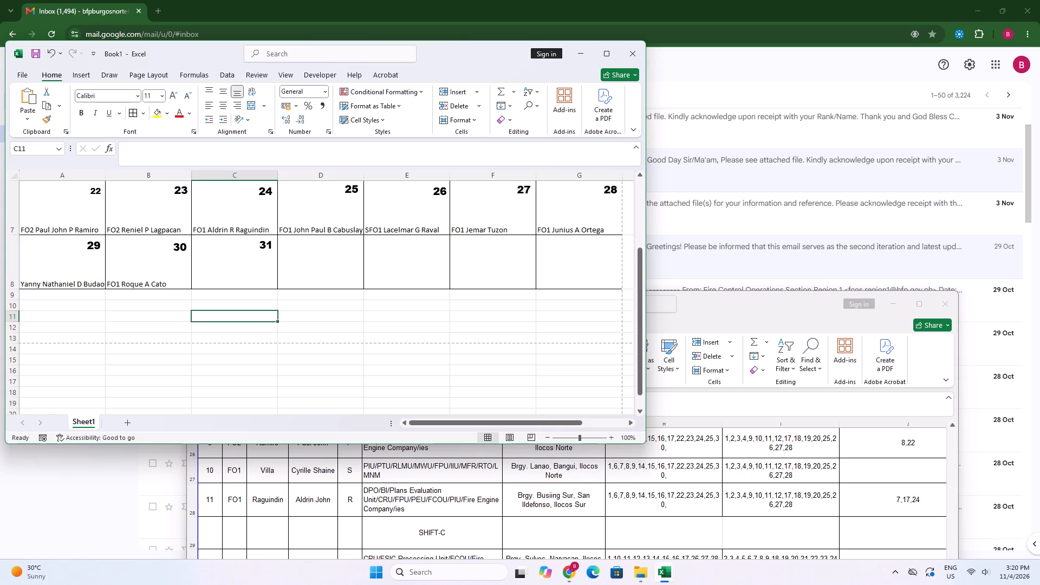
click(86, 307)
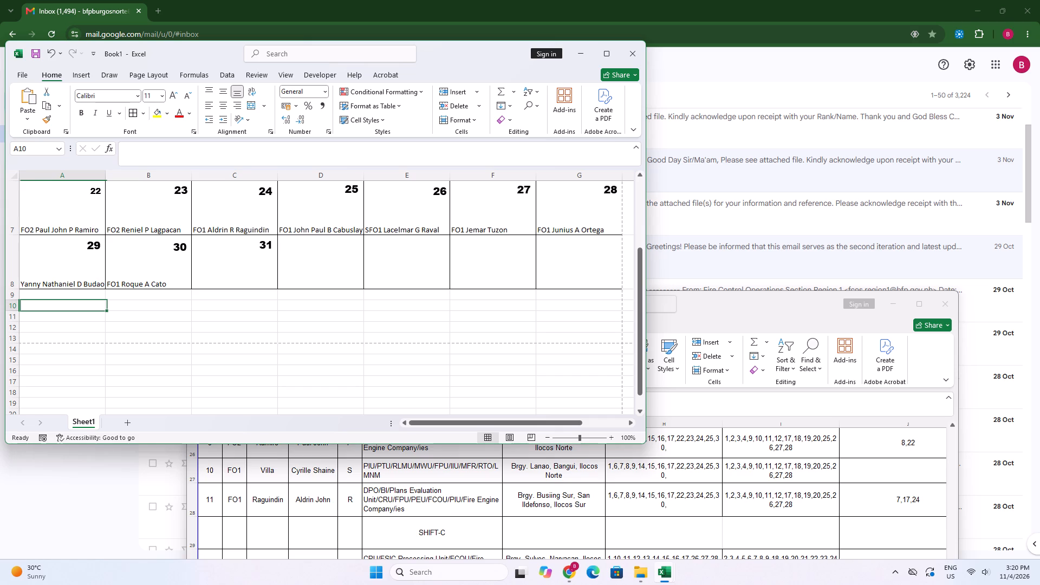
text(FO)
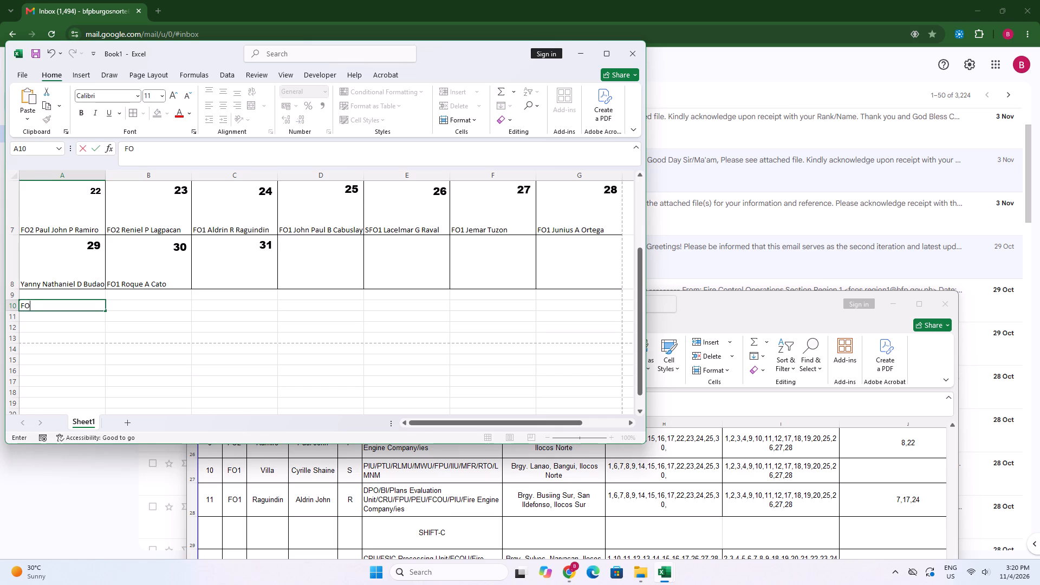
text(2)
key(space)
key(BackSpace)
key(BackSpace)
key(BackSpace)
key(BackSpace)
Enter a signature block in A11:A13 with the FO2 officer's rank and name from B7, "Shift Incharge" and "Shift B" on separate rows.
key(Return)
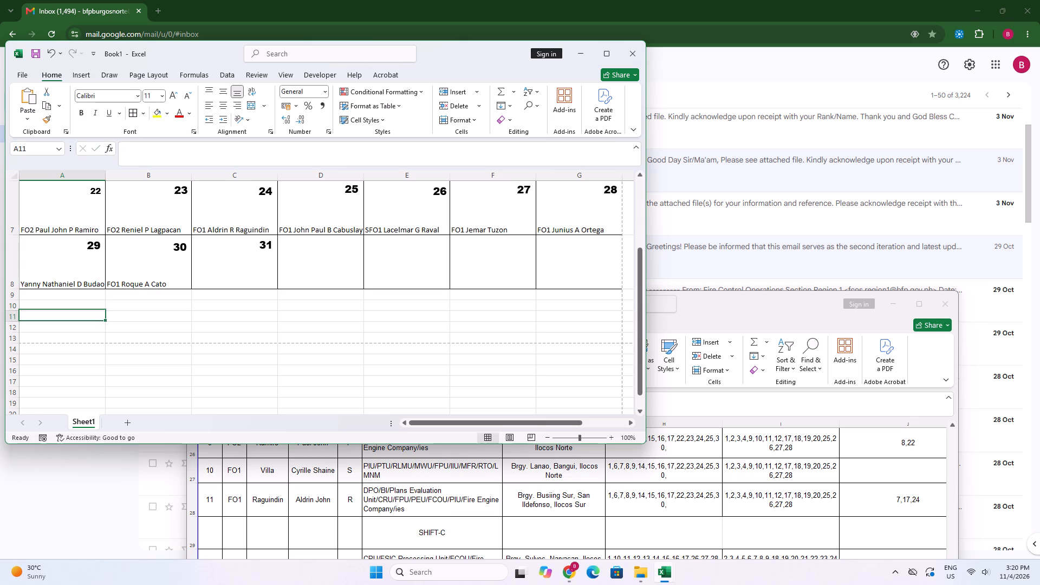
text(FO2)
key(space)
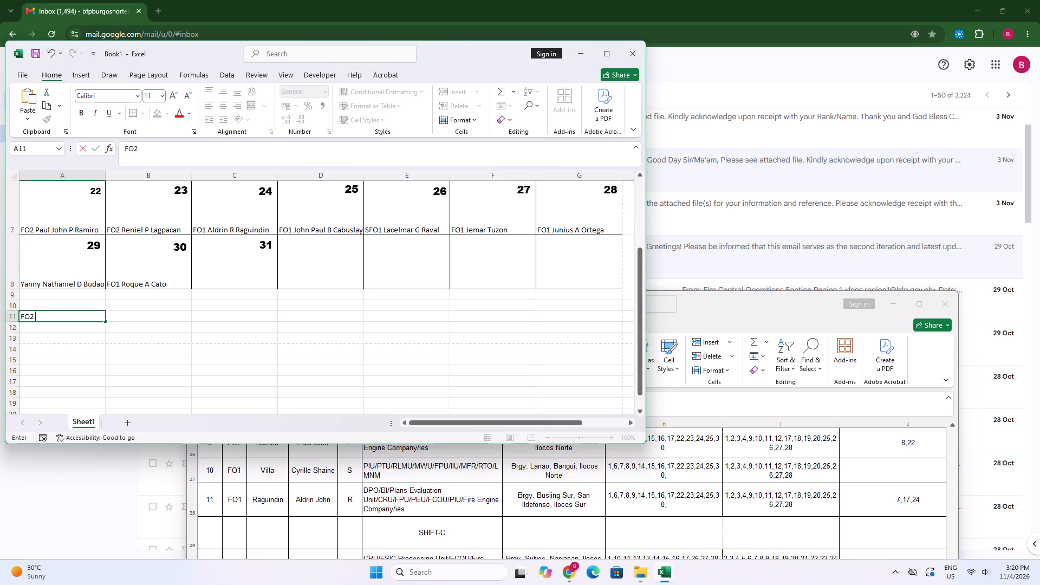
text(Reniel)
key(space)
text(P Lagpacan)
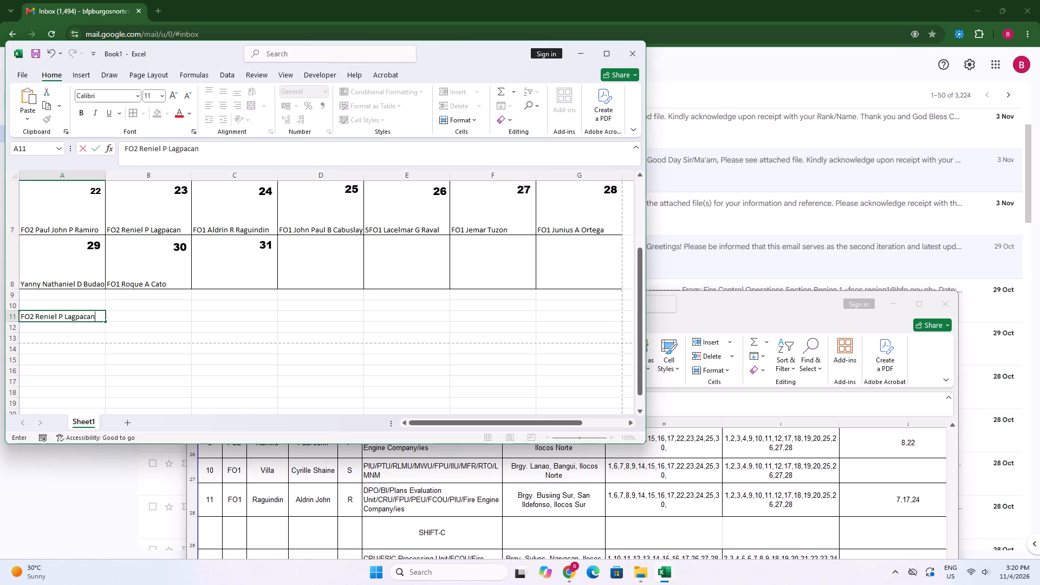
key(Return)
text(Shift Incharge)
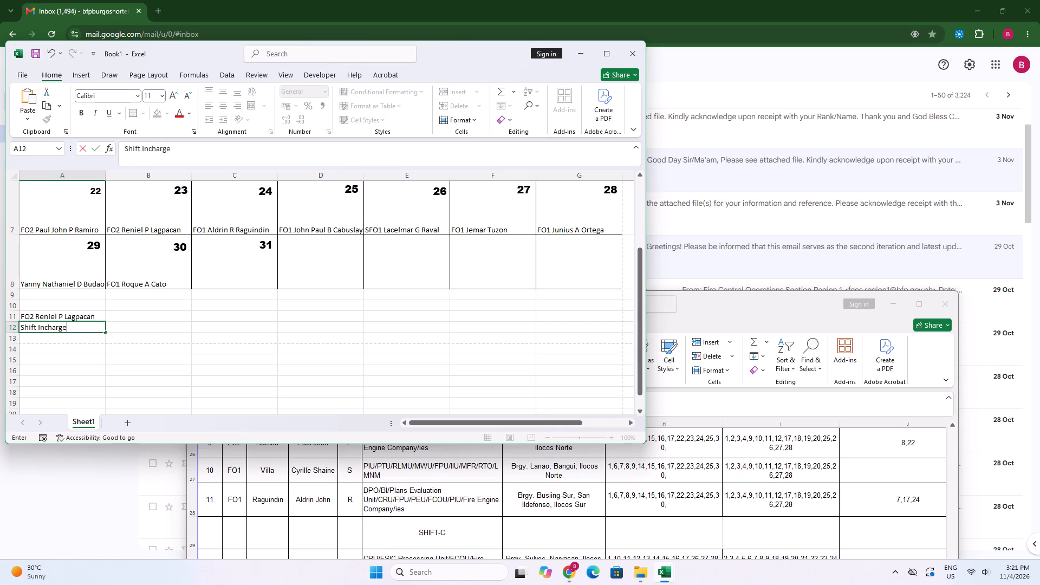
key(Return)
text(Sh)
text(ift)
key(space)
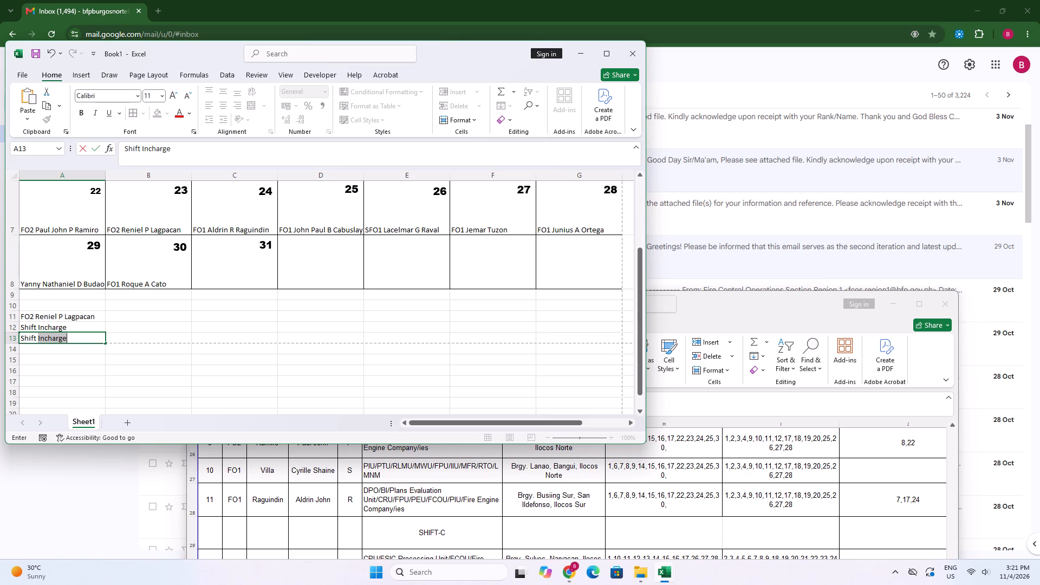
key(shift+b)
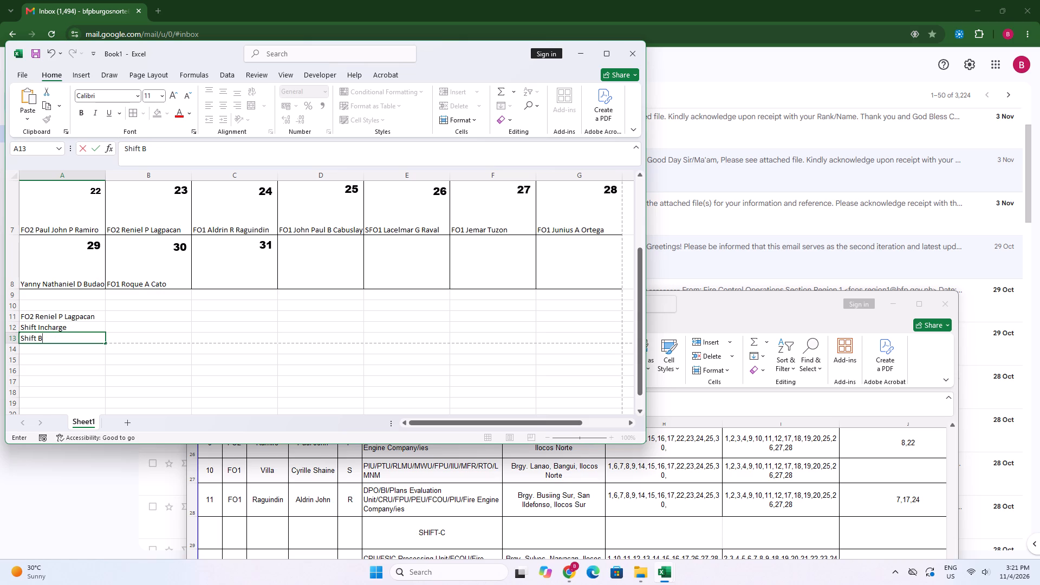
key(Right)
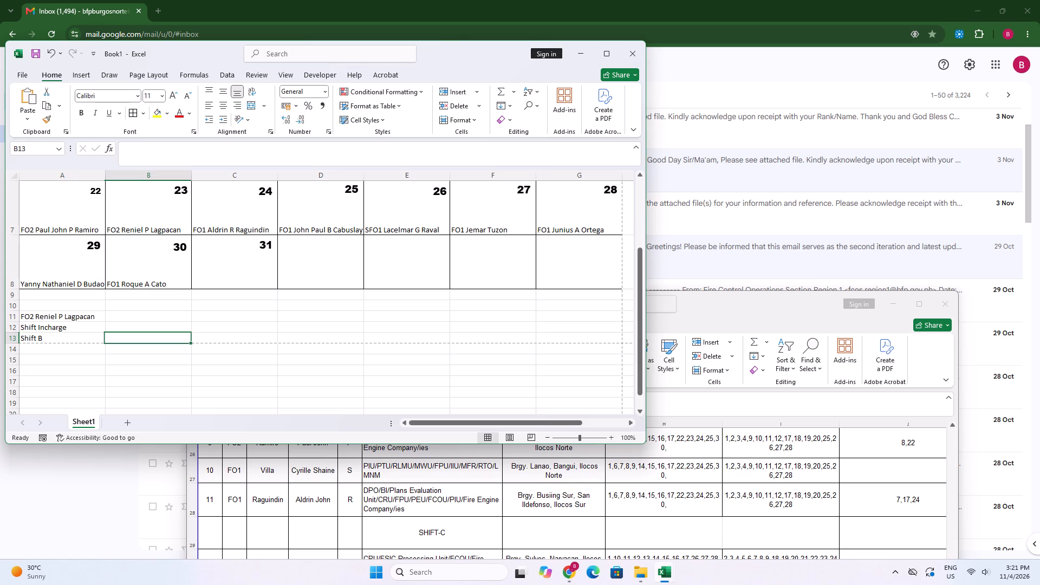
Center the three signature block lines in A11:A13 horizontally.
drag(74, 315, 85, 337)
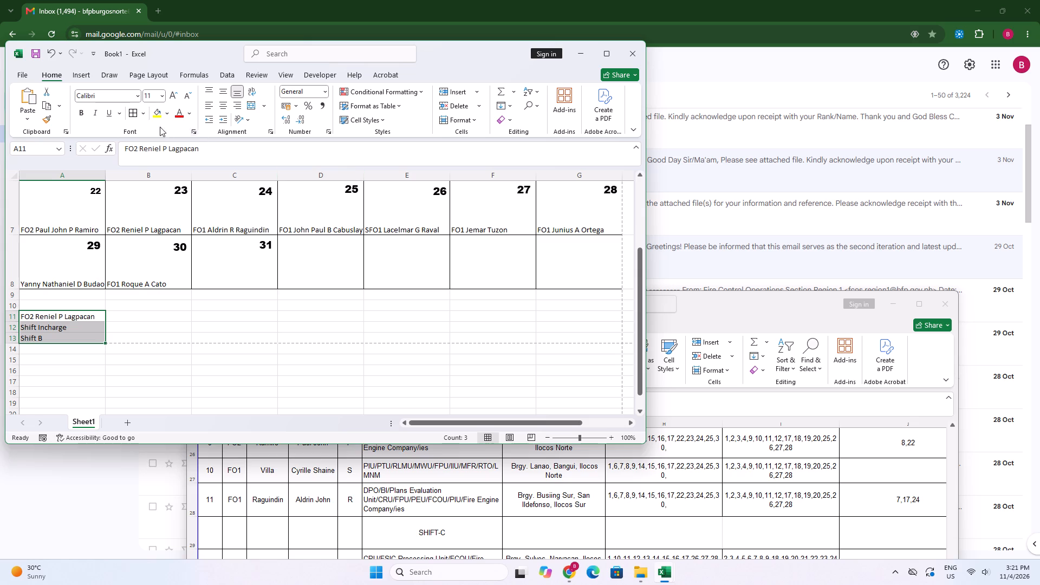
click(222, 108)
click(90, 314)
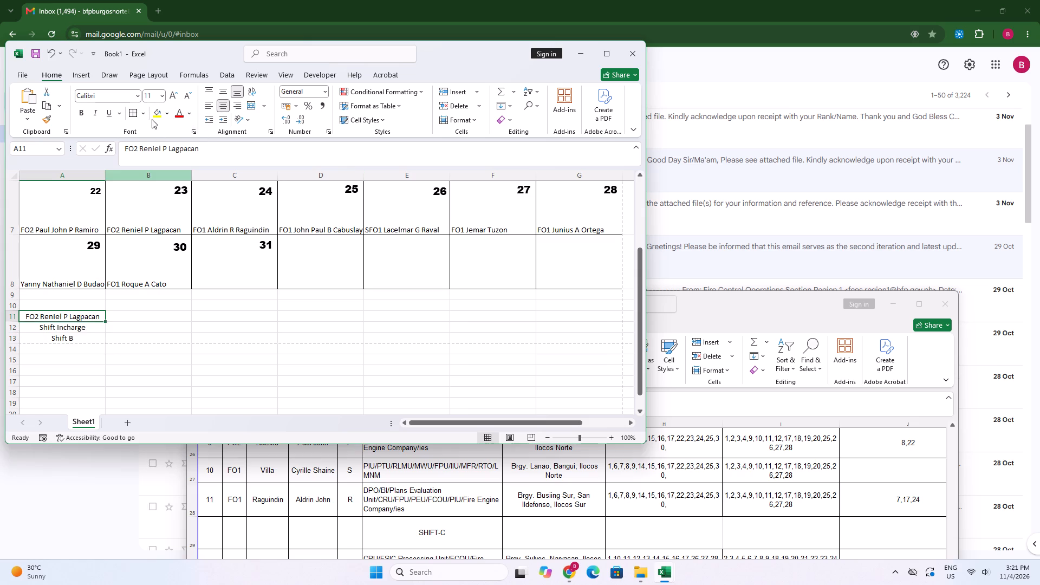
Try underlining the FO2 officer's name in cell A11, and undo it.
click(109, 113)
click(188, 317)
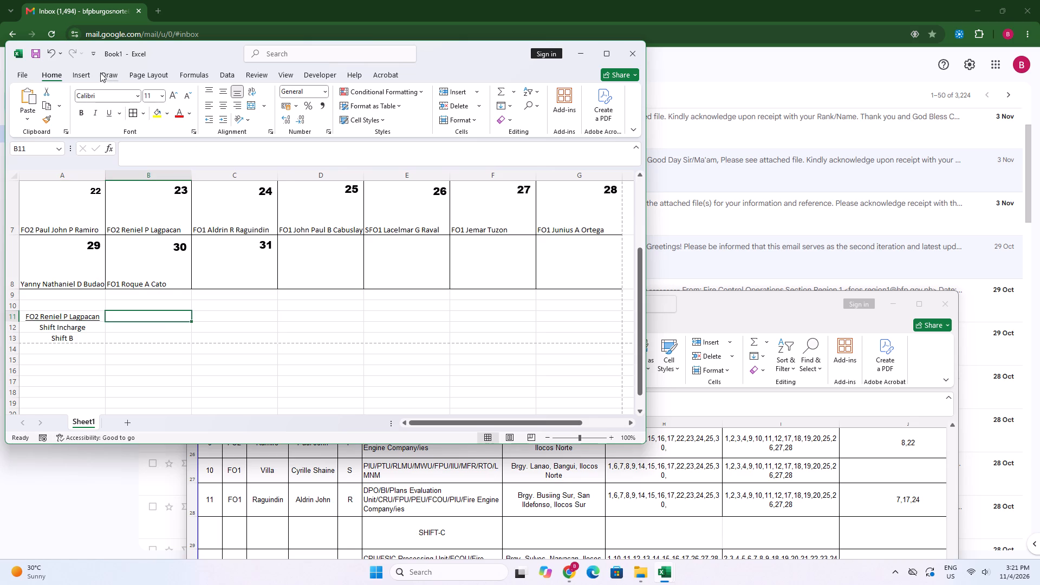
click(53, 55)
Apply underline formatting to the empty cell A10 above the first signature block.
click(87, 307)
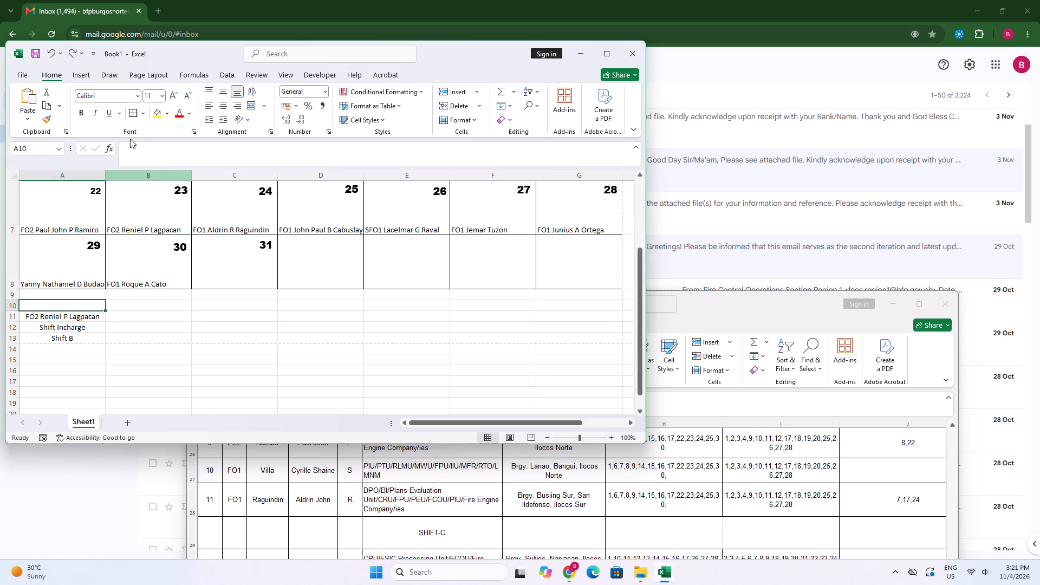
click(107, 115)
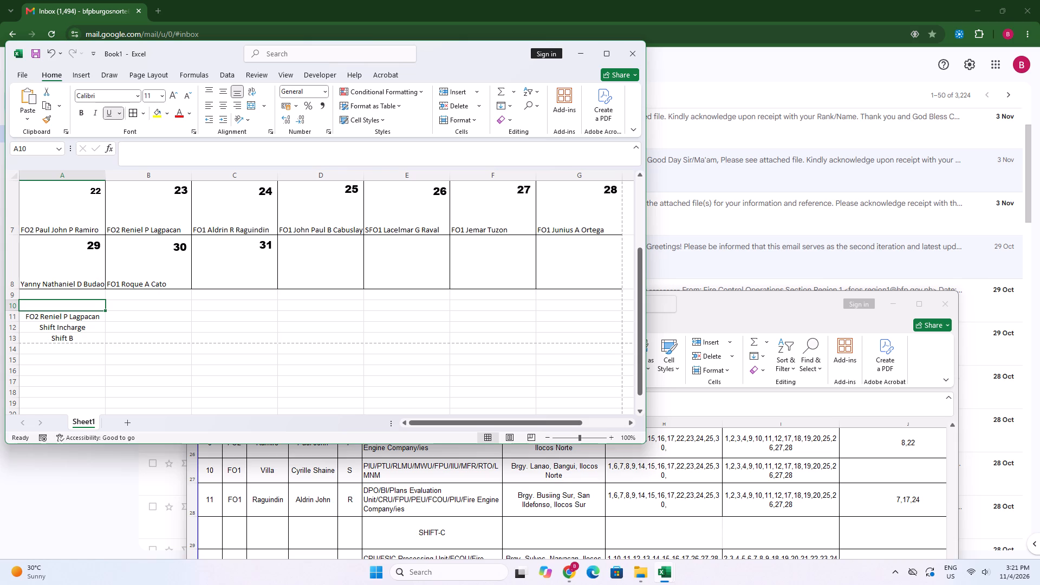
Enter a second signature block in C11:C13 with the SFO1 officer's rank and name, "Shift Incharge" and "Shift - A" on separate rows.
click(252, 316)
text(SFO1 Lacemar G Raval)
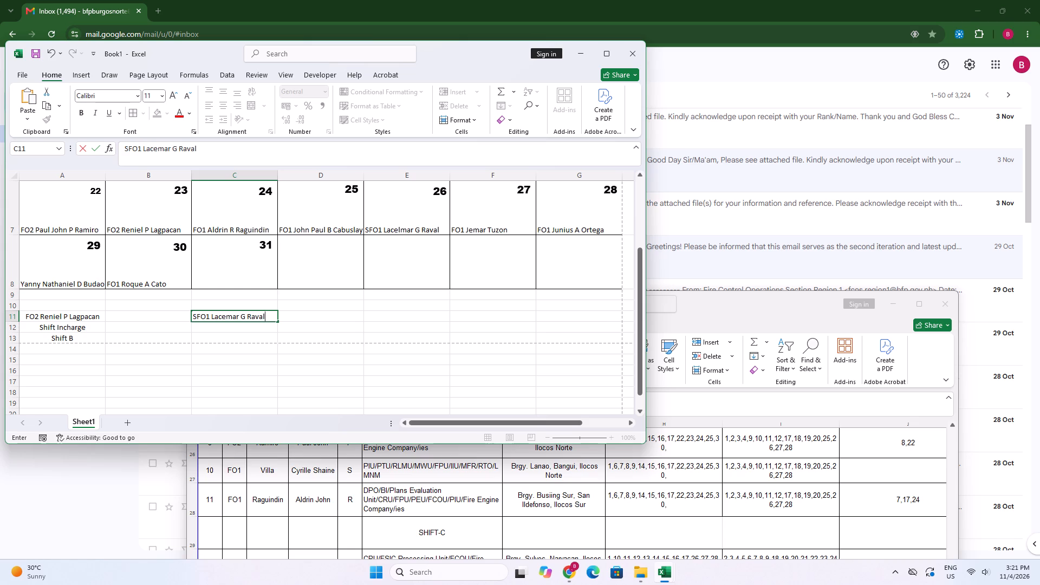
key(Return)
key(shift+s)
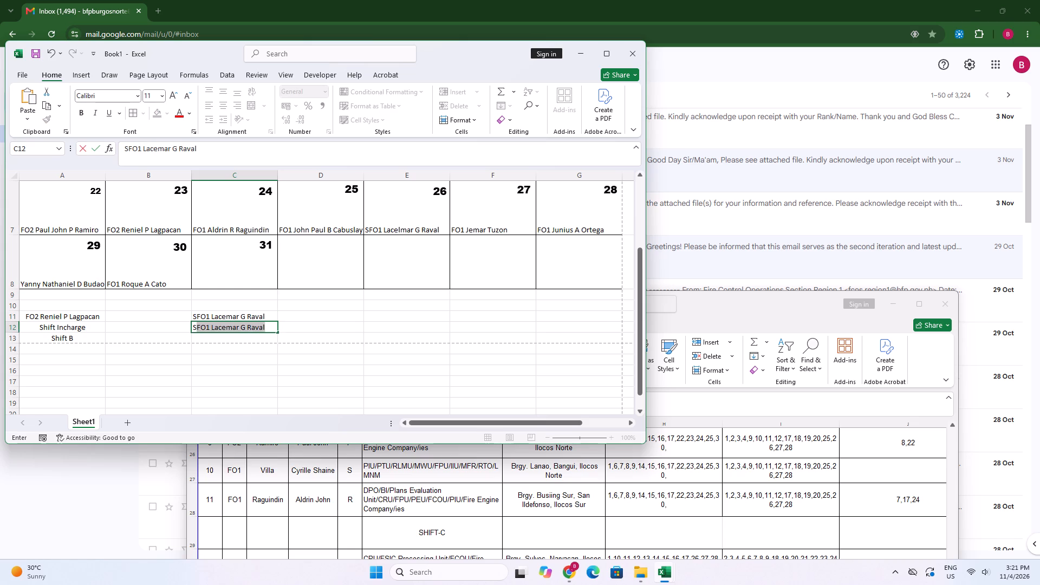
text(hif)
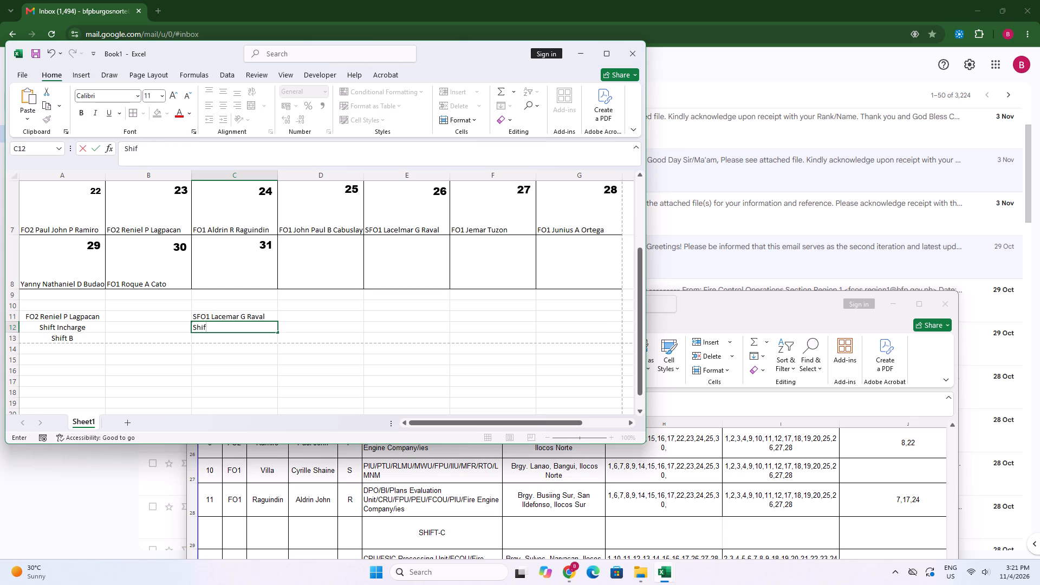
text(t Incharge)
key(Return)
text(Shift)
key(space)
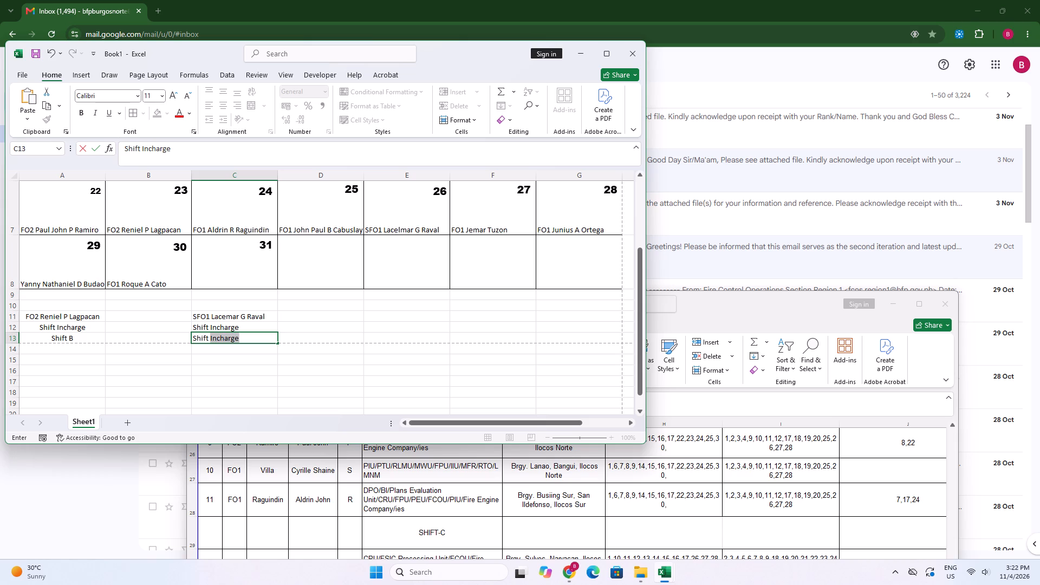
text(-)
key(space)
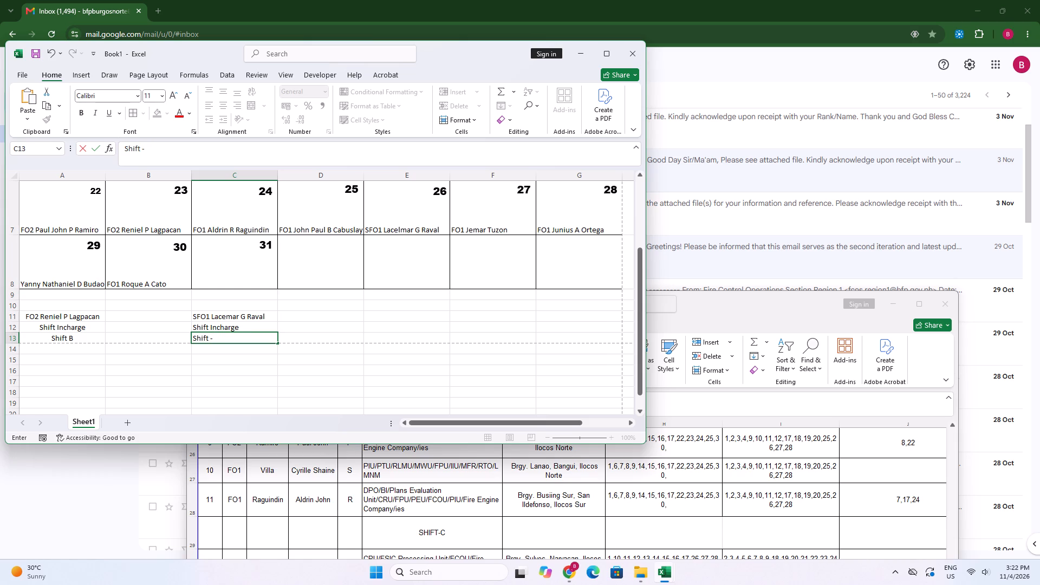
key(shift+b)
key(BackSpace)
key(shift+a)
Change the shift line in A13 to "Shift - B".
double_click(70, 338)
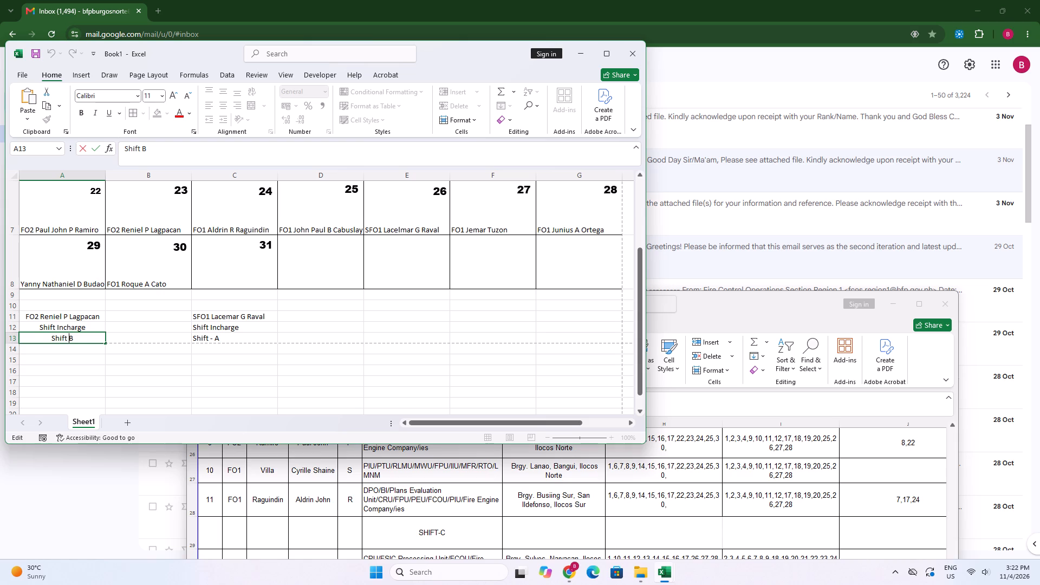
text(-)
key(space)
click(313, 381)
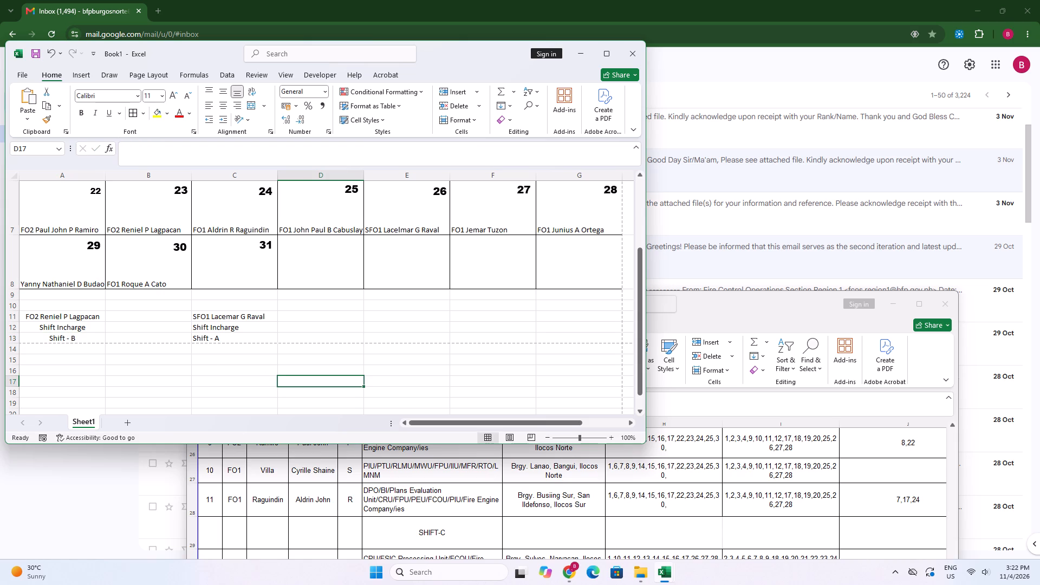
Start a third signature block with the SFO3 officer's rank and name in F11 and "Acting Municipal Fire Marshal" in F12.
click(429, 317)
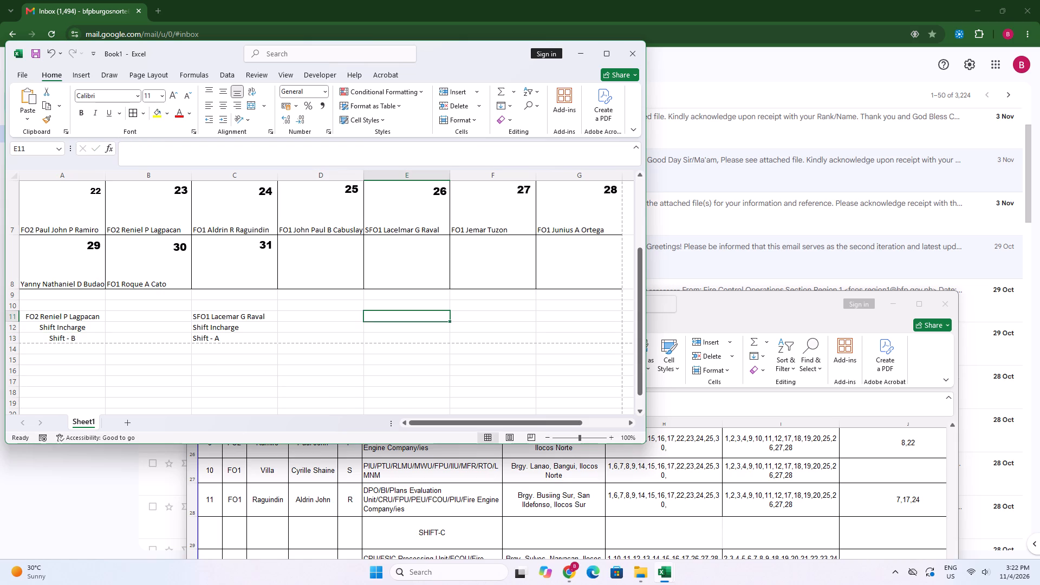
click(477, 322)
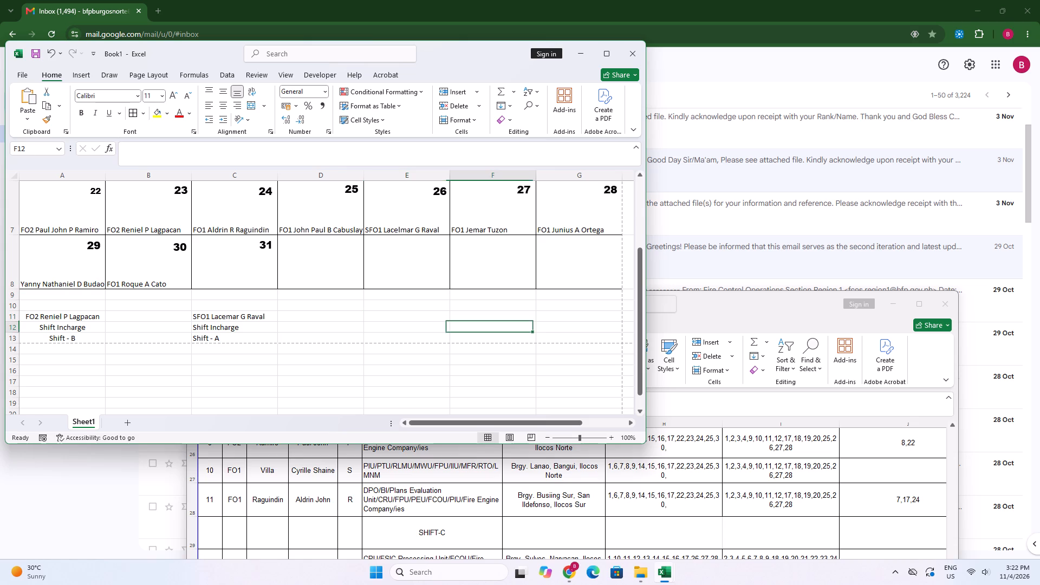
click(477, 316)
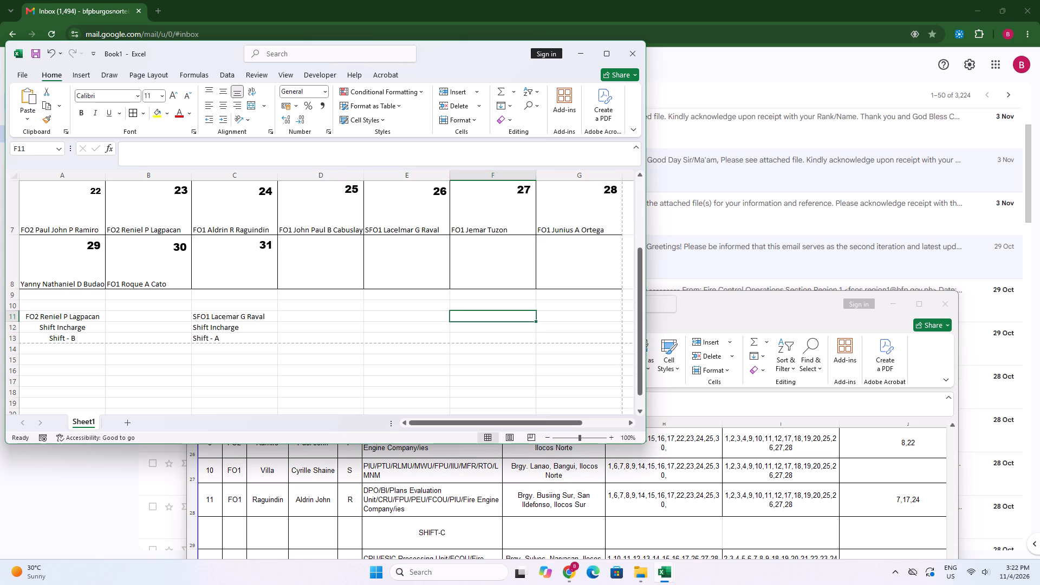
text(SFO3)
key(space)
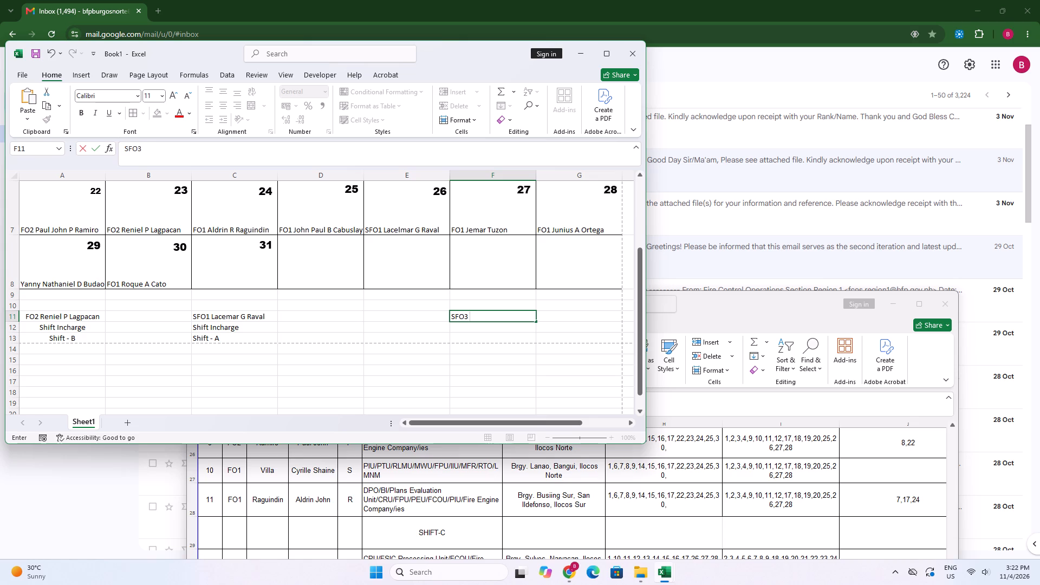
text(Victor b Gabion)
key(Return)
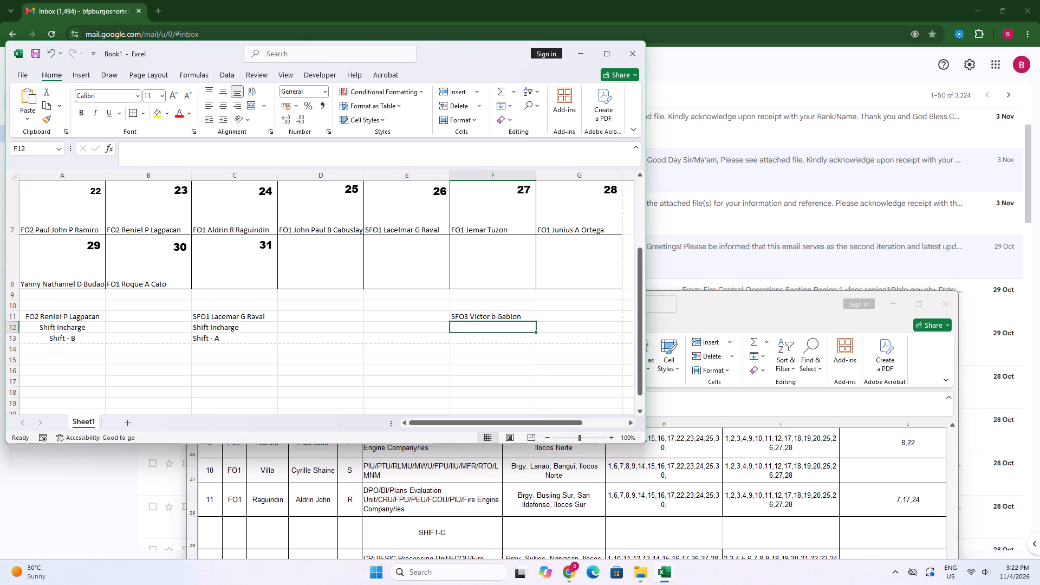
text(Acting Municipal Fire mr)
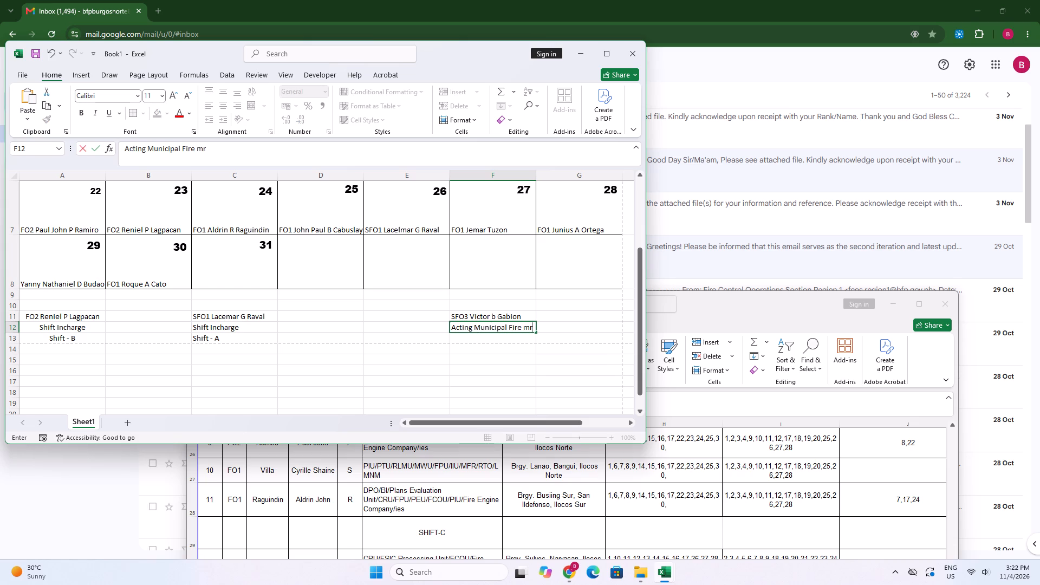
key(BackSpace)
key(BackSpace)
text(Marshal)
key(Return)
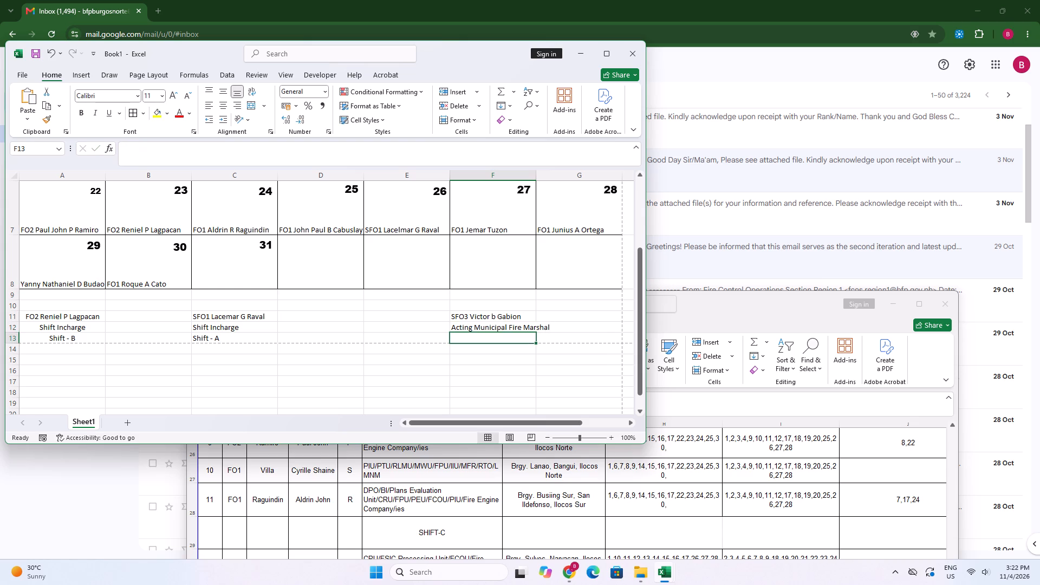
Enter "BURGOS FIRE STATION" in F13 under the fire marshal's title.
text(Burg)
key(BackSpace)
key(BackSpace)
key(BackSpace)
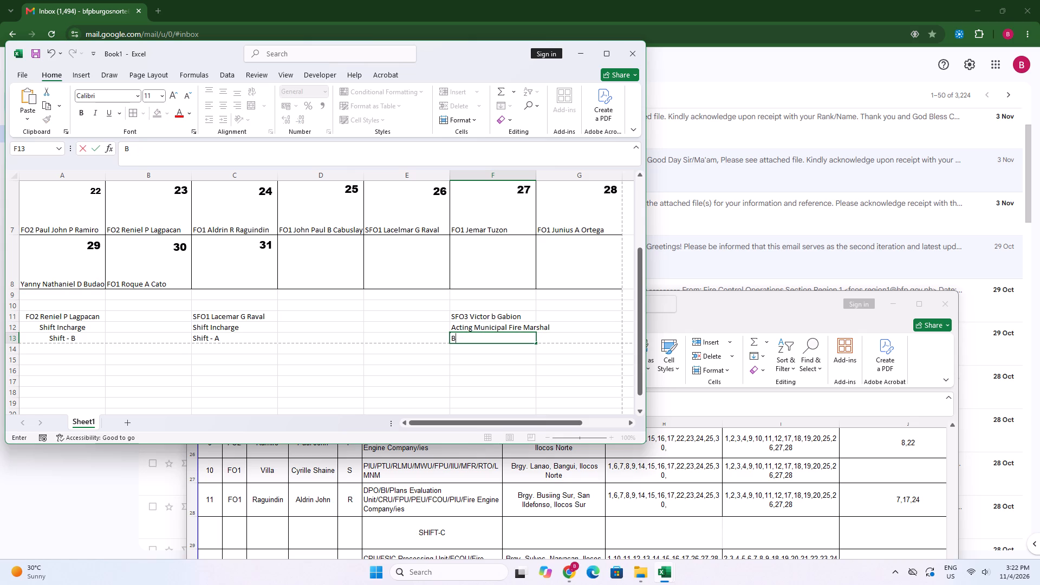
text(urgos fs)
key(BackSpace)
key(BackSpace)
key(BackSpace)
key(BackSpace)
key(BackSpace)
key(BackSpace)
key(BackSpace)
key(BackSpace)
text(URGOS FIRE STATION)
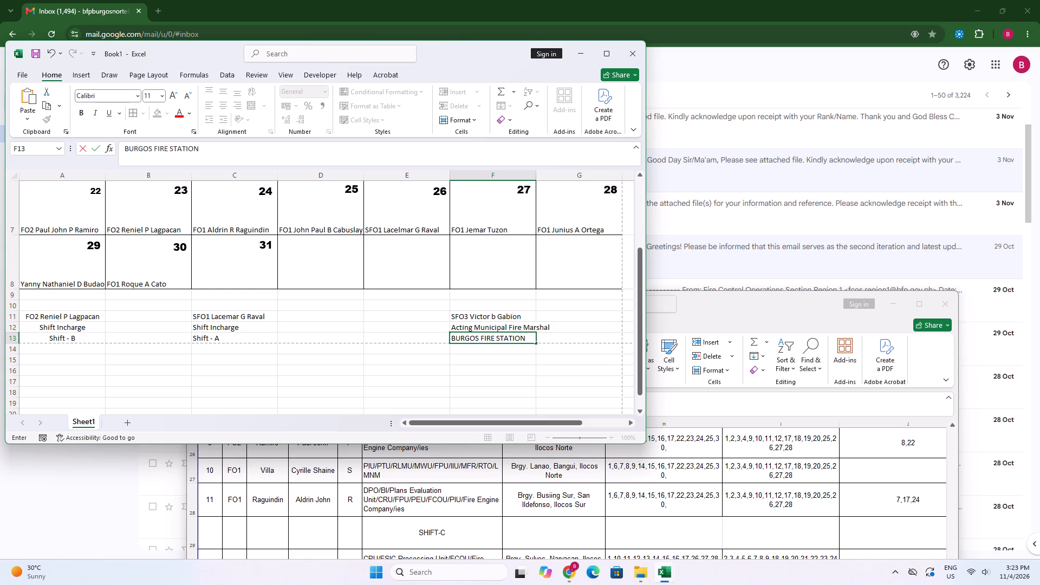
click(530, 359)
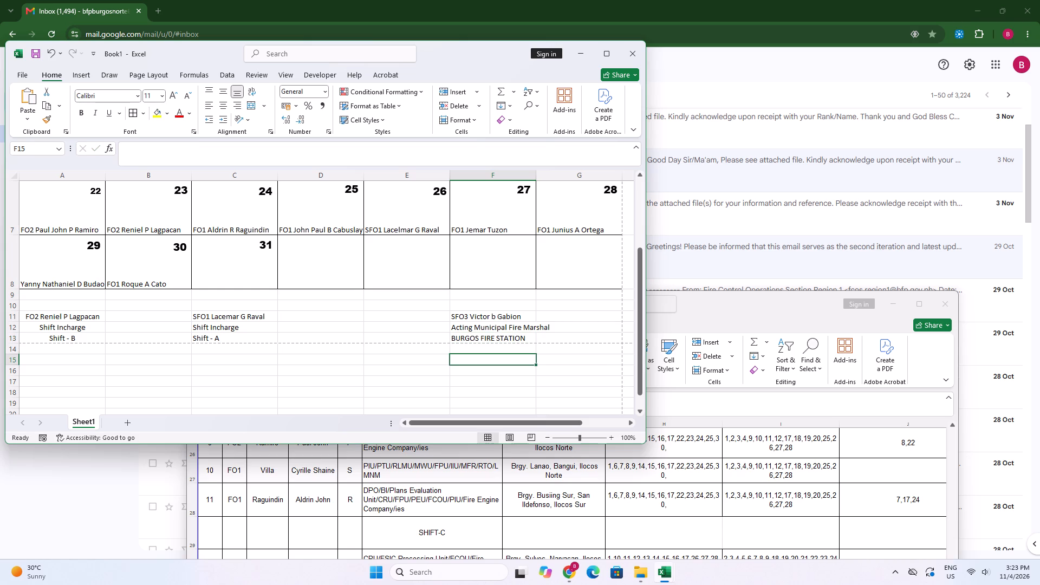
Left-align the three lines of the first signature block in A11:A13.
drag(75, 327, 77, 335)
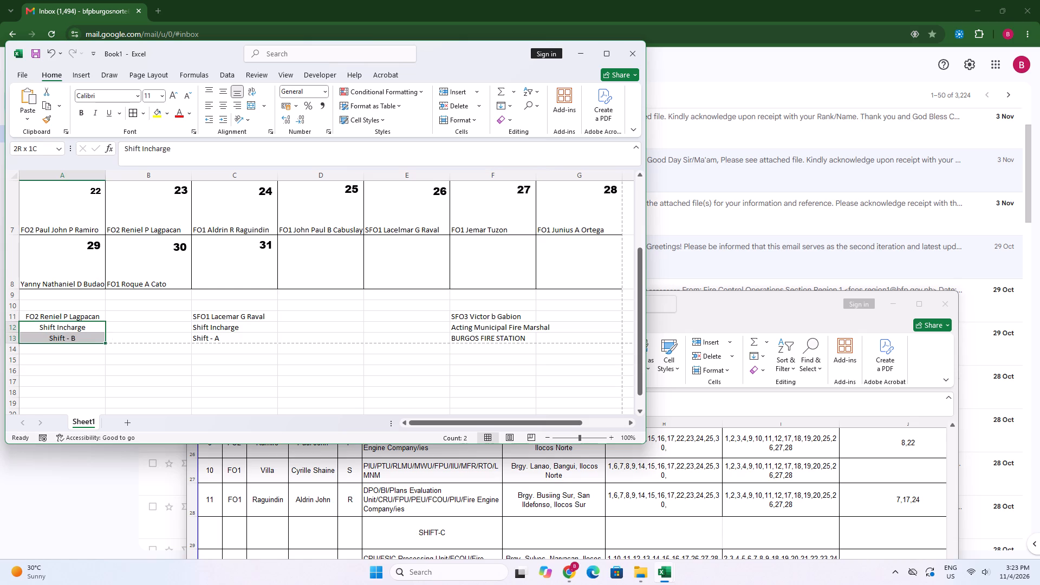
drag(77, 335, 79, 335)
click(209, 106)
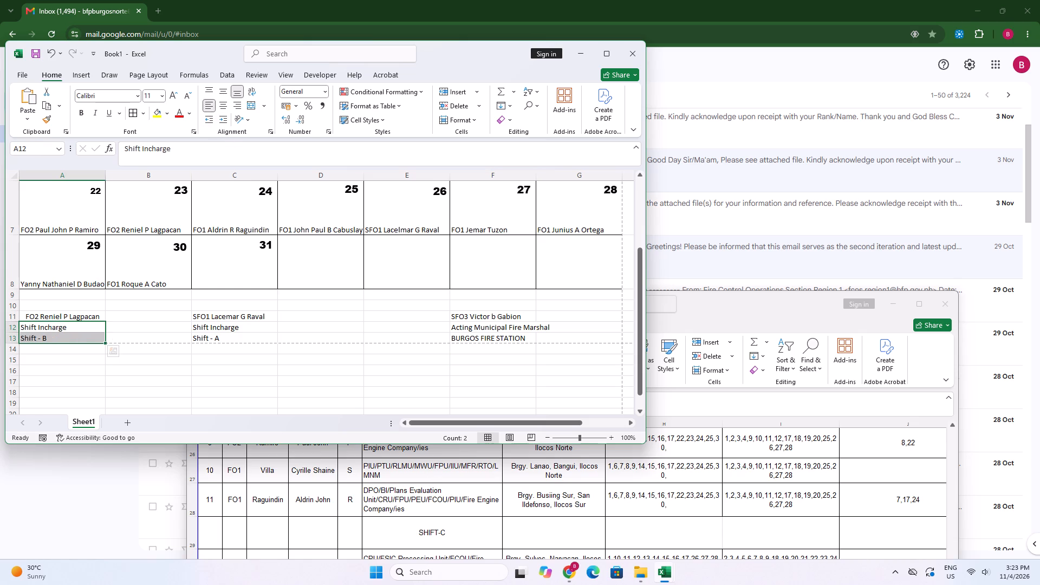
click(82, 315)
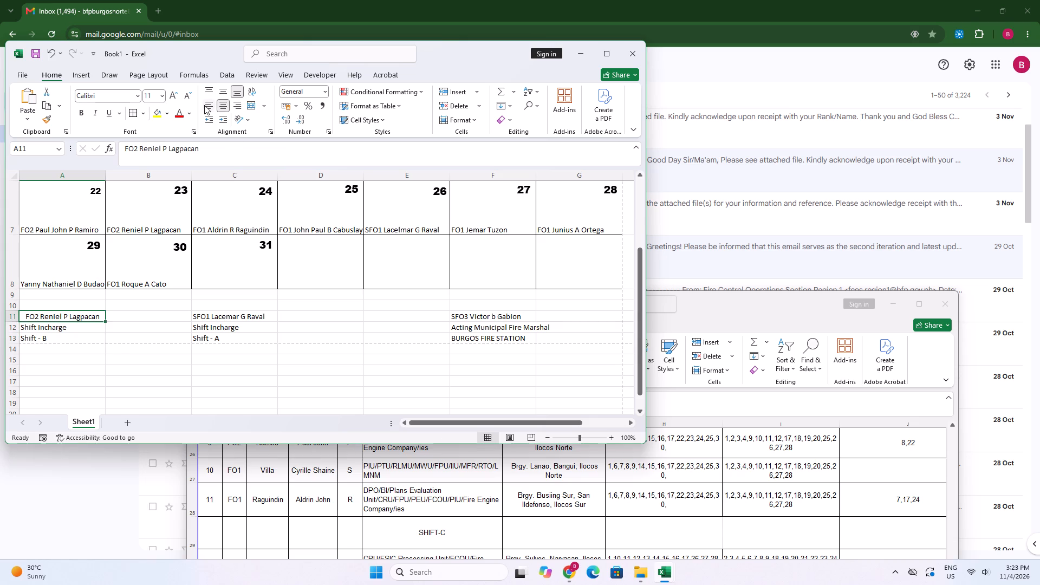
click(206, 106)
Center the officer entries in the whole calendar grid A4:G8 horizontally.
scroll(375, 340, up, 2)
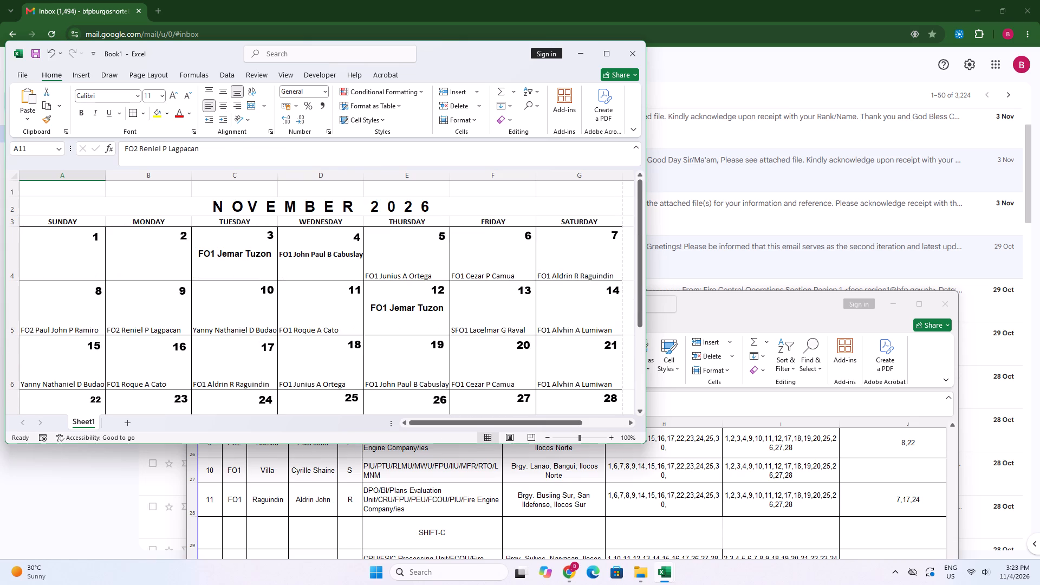
drag(89, 256, 447, 441)
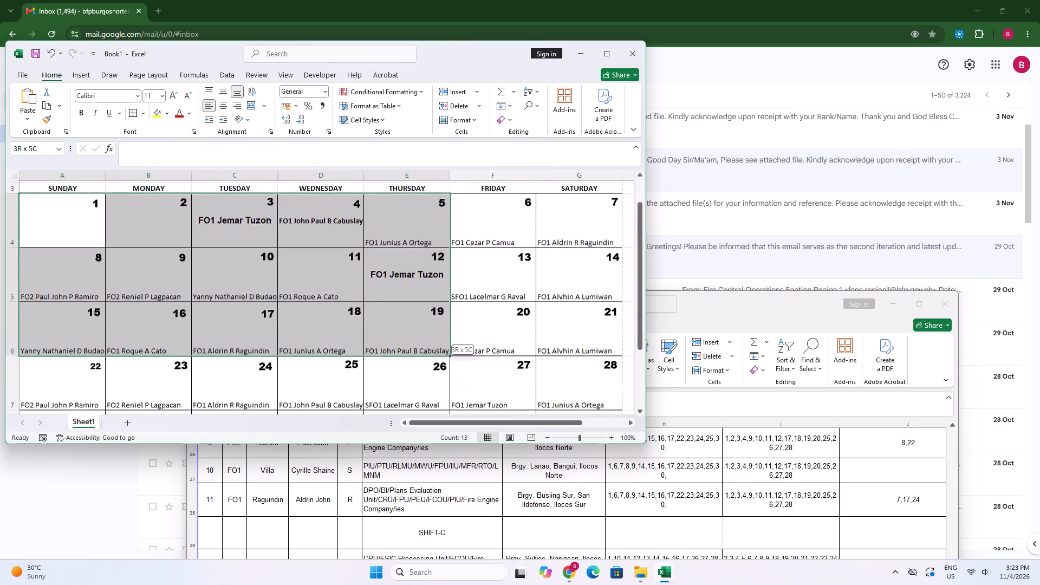
drag(447, 441, 556, 386)
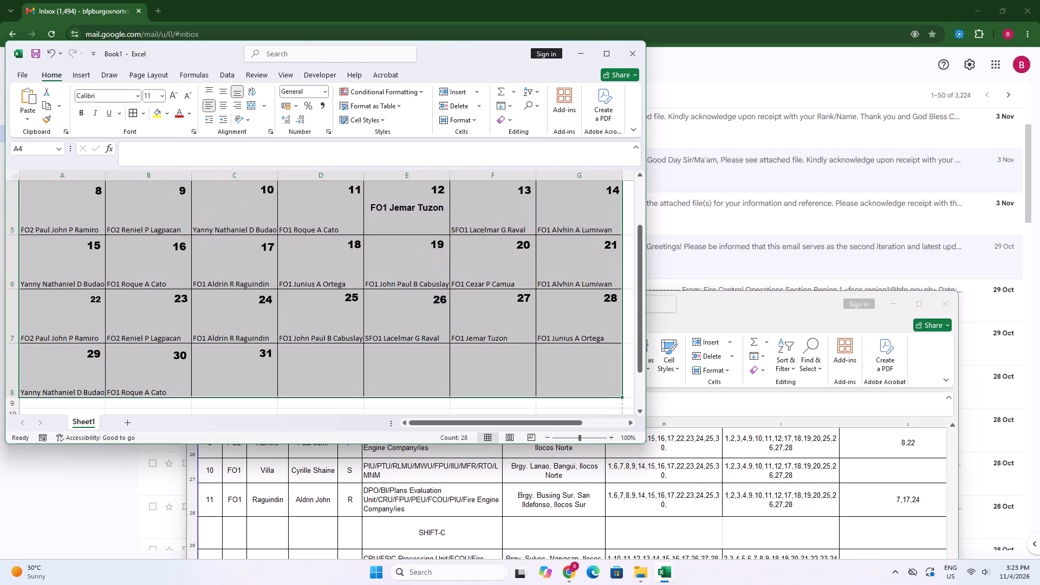
click(224, 104)
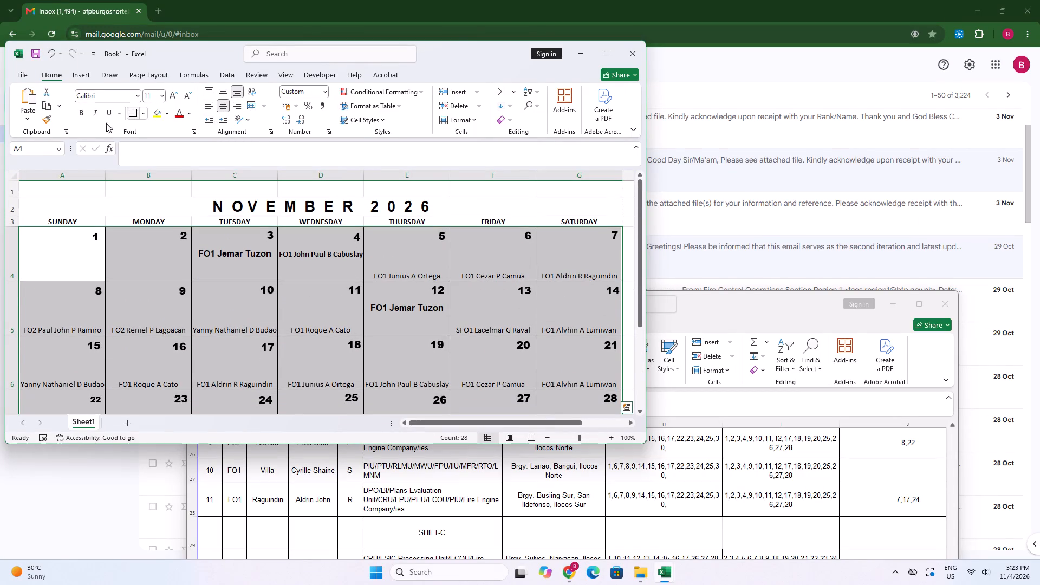
Make the officer entries in the calendar grid A4:G8 bold, middle-aligned vertically and 12 pt.
click(83, 114)
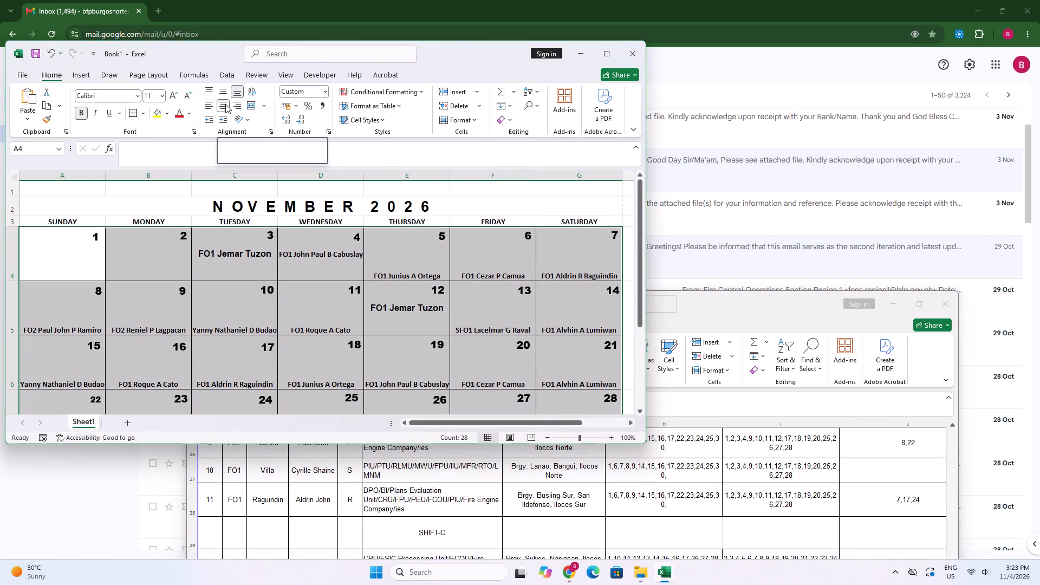
click(223, 90)
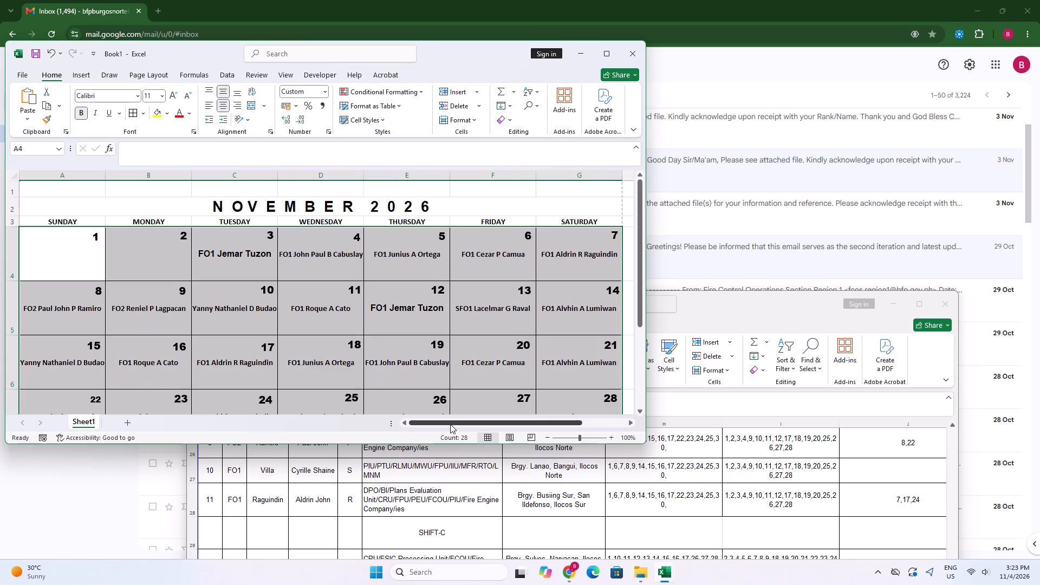
click(173, 97)
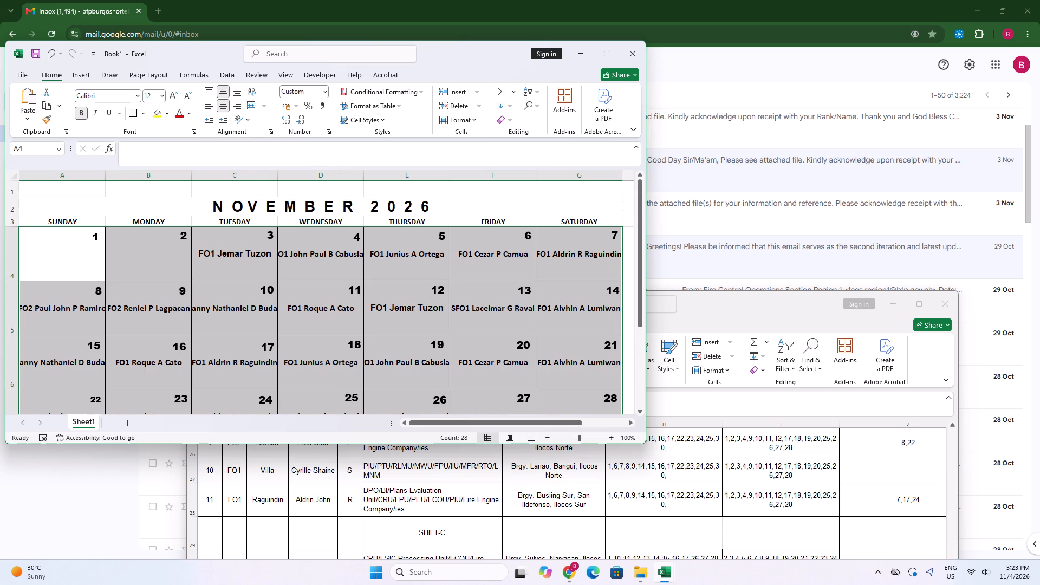
Set the officer entry for November 8 in A5 to Arial, 10 pt.
click(97, 316)
click(186, 96)
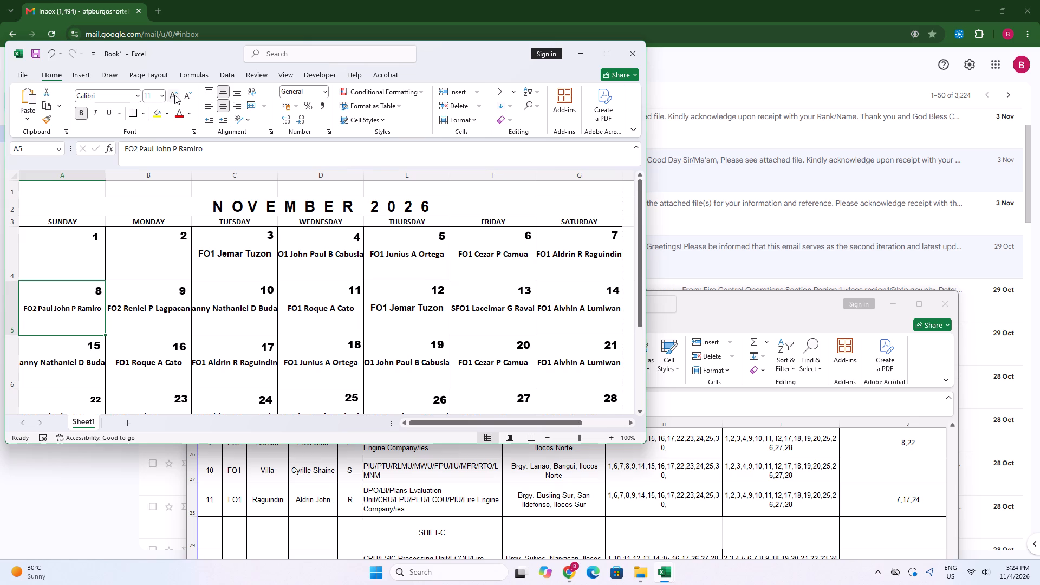
click(174, 95)
click(140, 96)
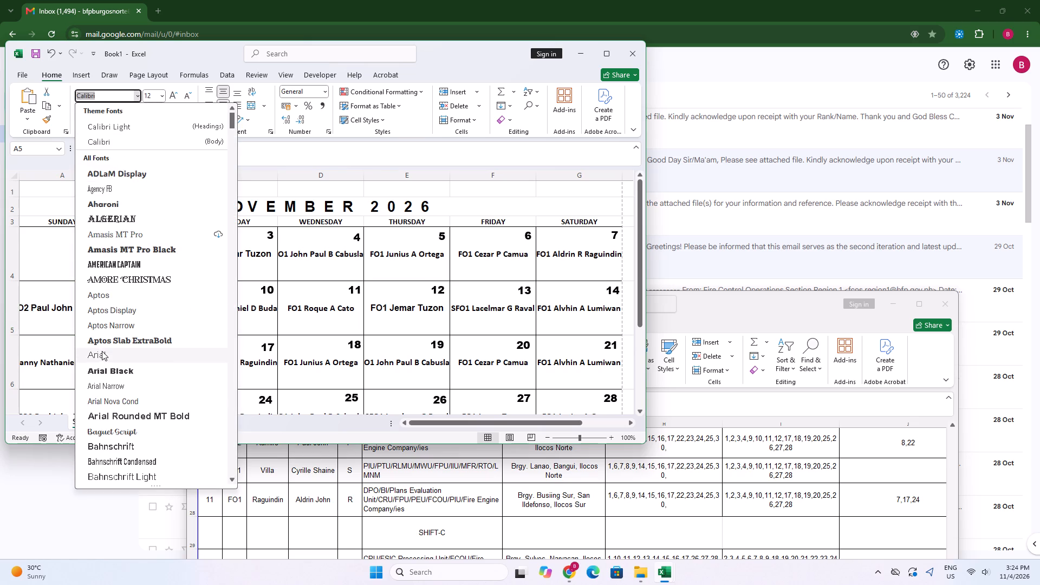
click(102, 353)
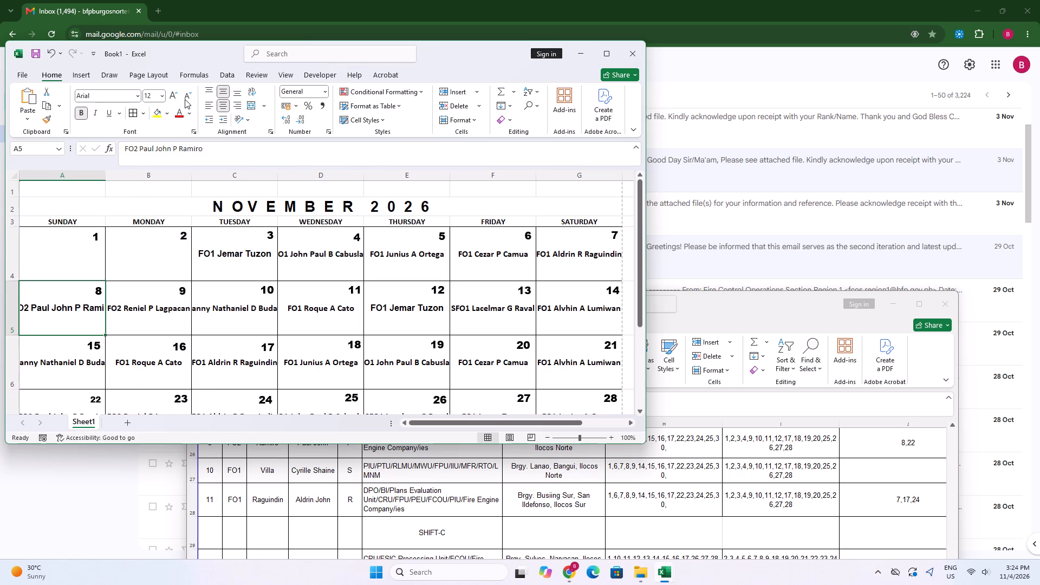
click(188, 97)
click(188, 97)
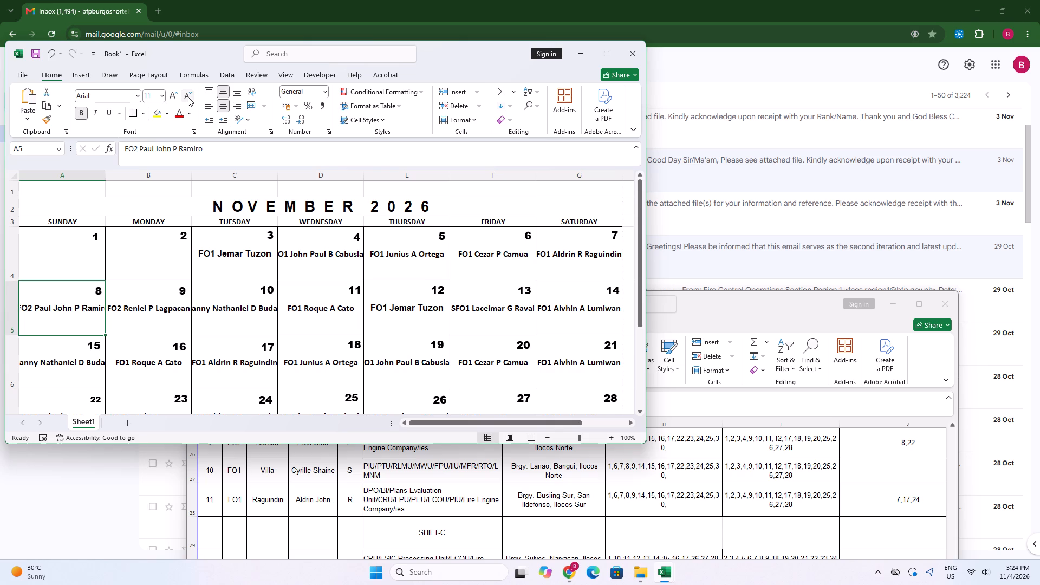
Set the officer entry for November 10 in C5 to Arial, 9 pt.
click(233, 328)
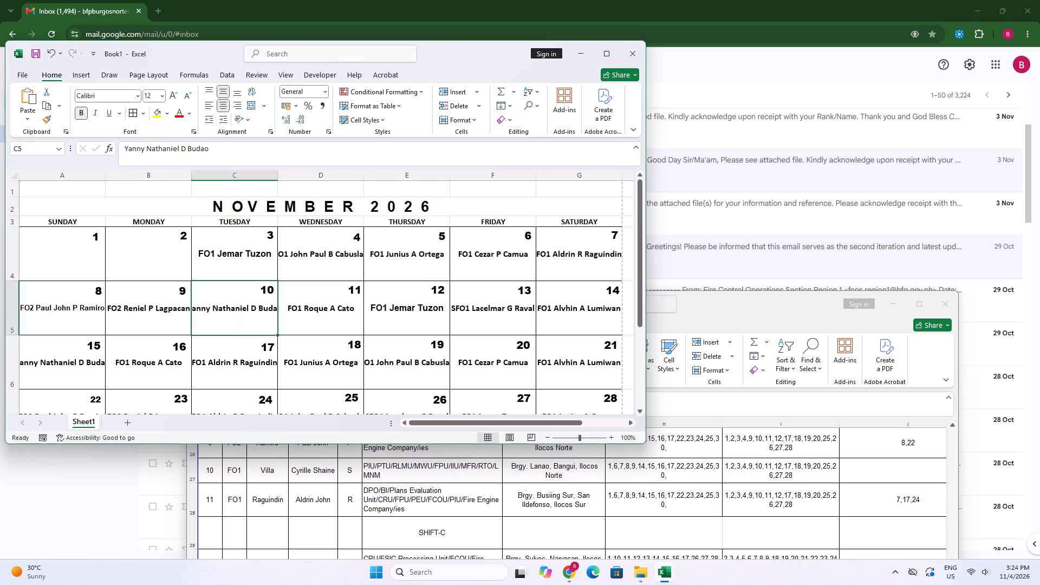
click(138, 93)
click(122, 355)
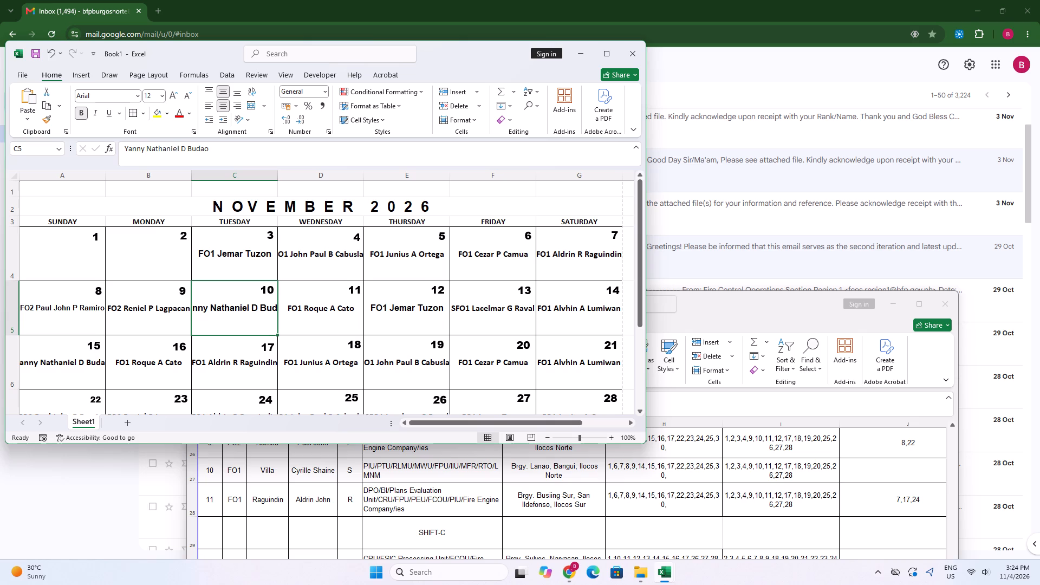
click(226, 324)
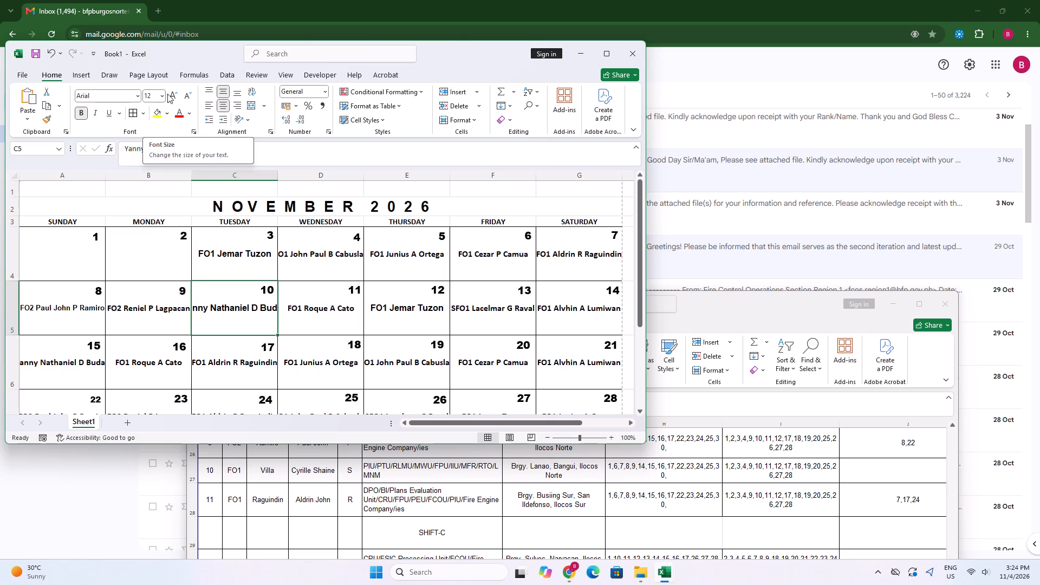
click(185, 95)
click(185, 95)
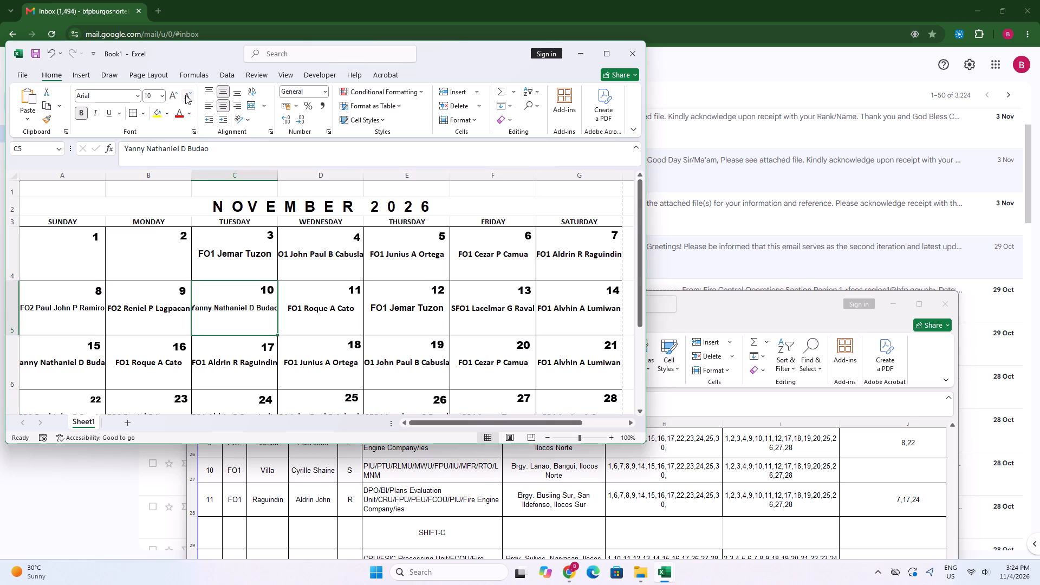
click(185, 95)
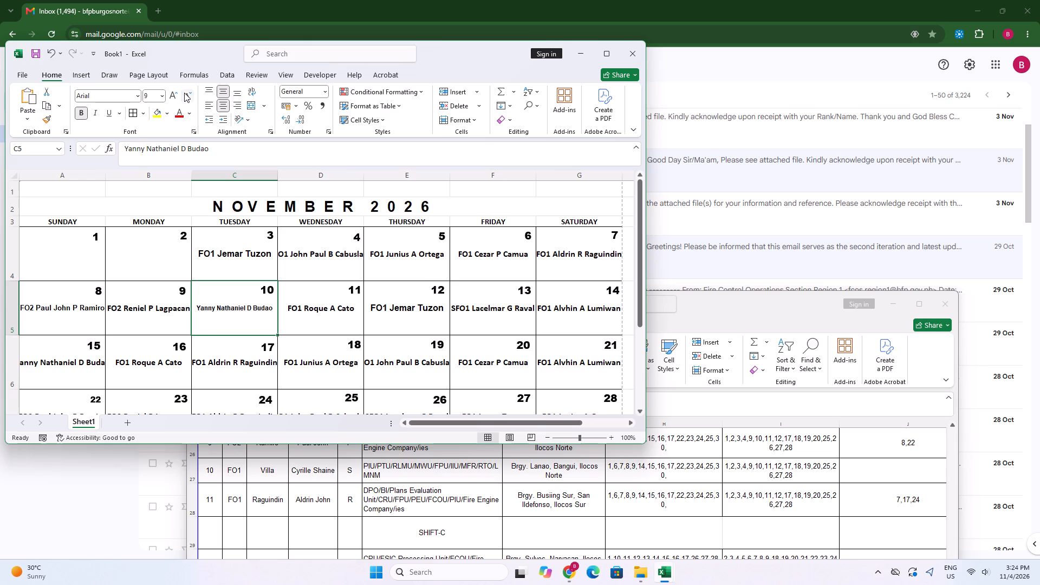
Set the font size of the officer entry for November 3 in C4 to 11 pt.
click(255, 257)
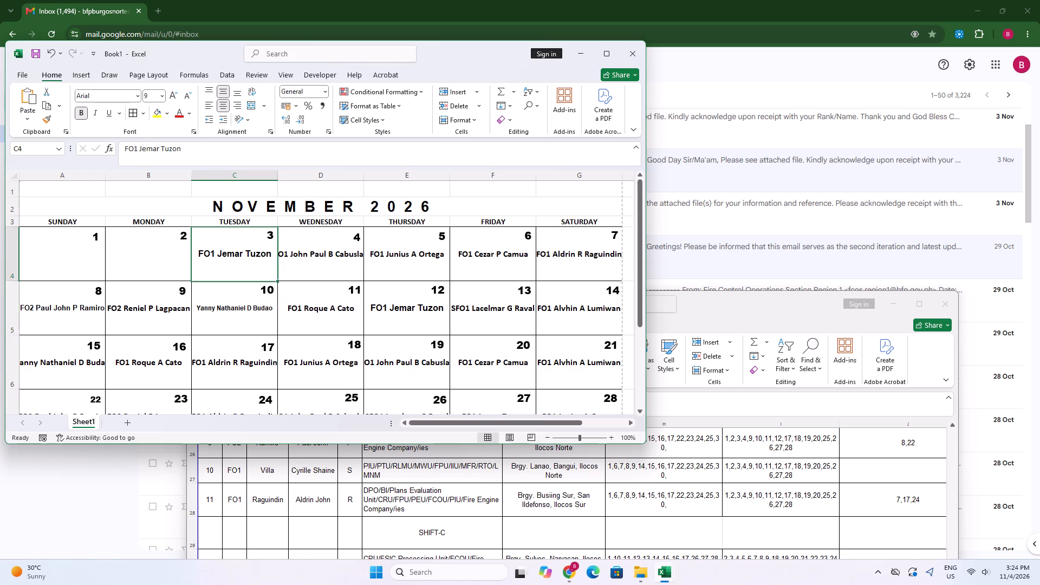
click(189, 94)
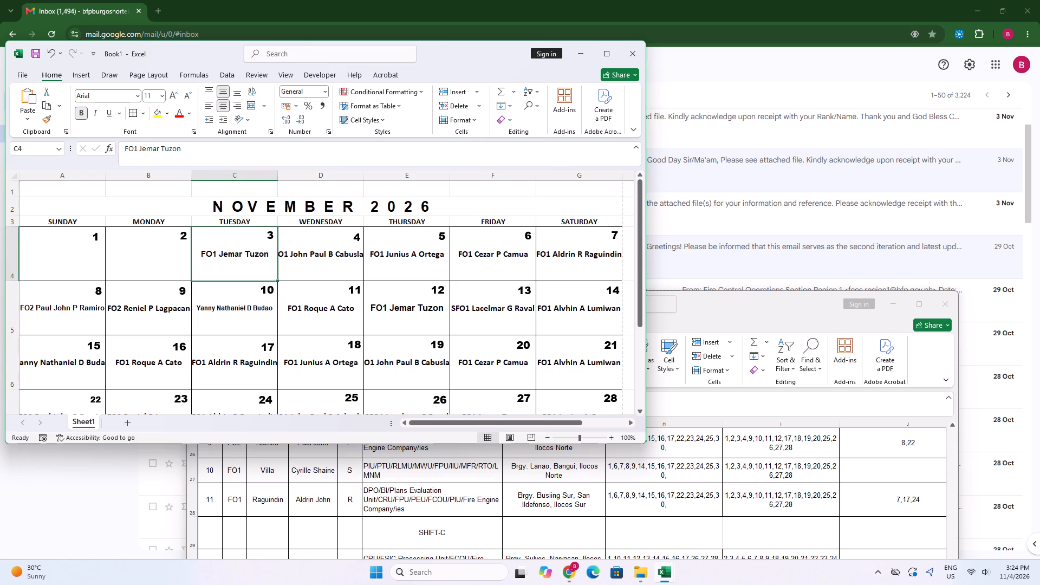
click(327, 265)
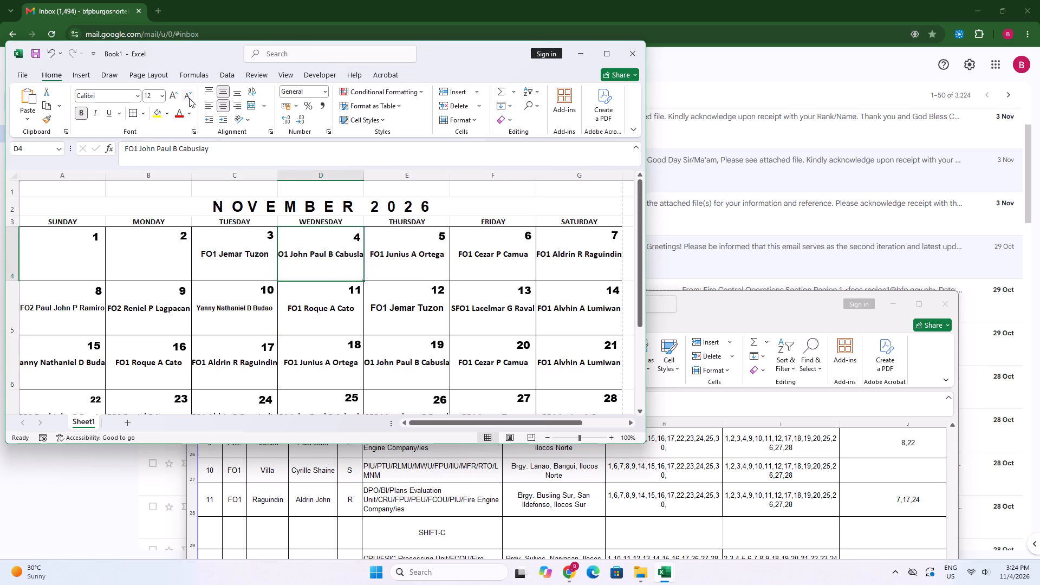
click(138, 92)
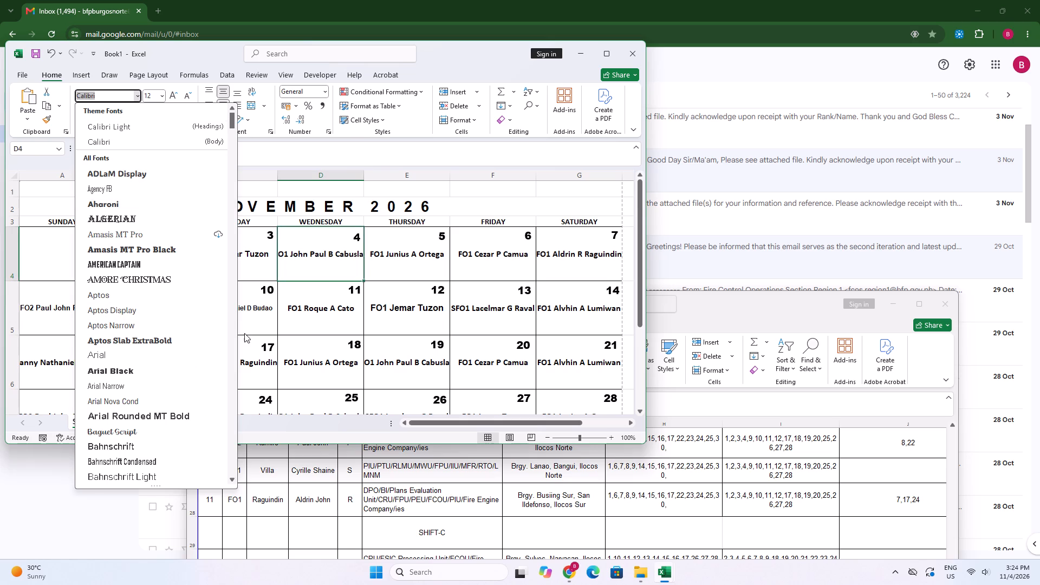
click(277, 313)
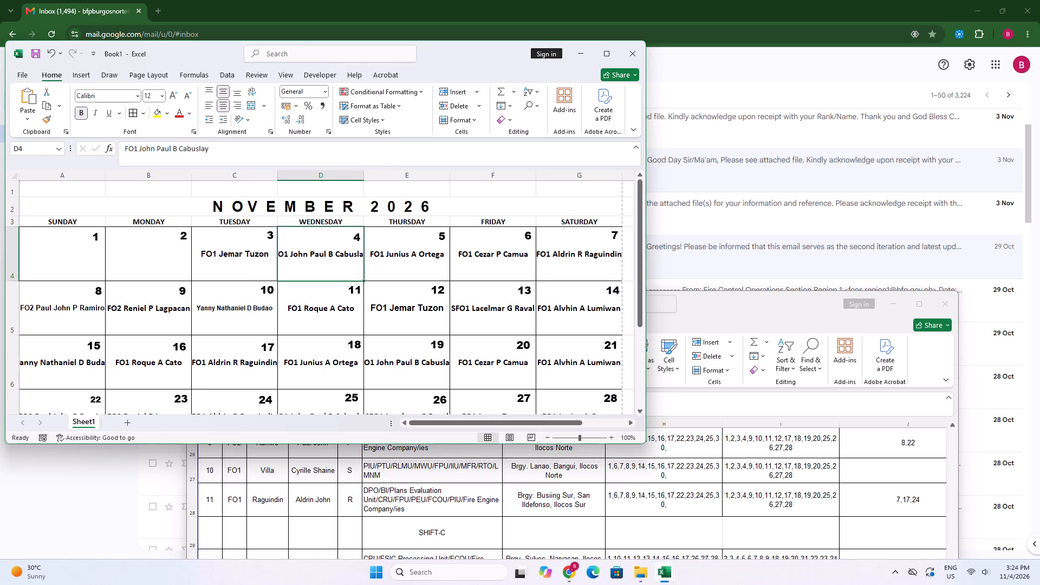
Set the Wednesday-to-Saturday officer entries in D4:G7 to Arial, 11 pt.
click(304, 263)
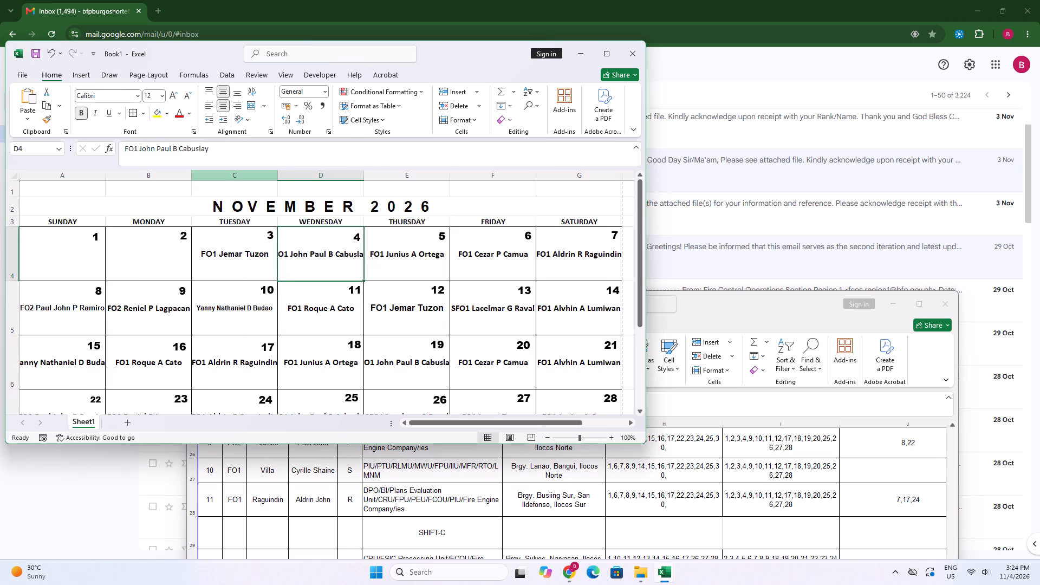
drag(318, 260, 631, 407)
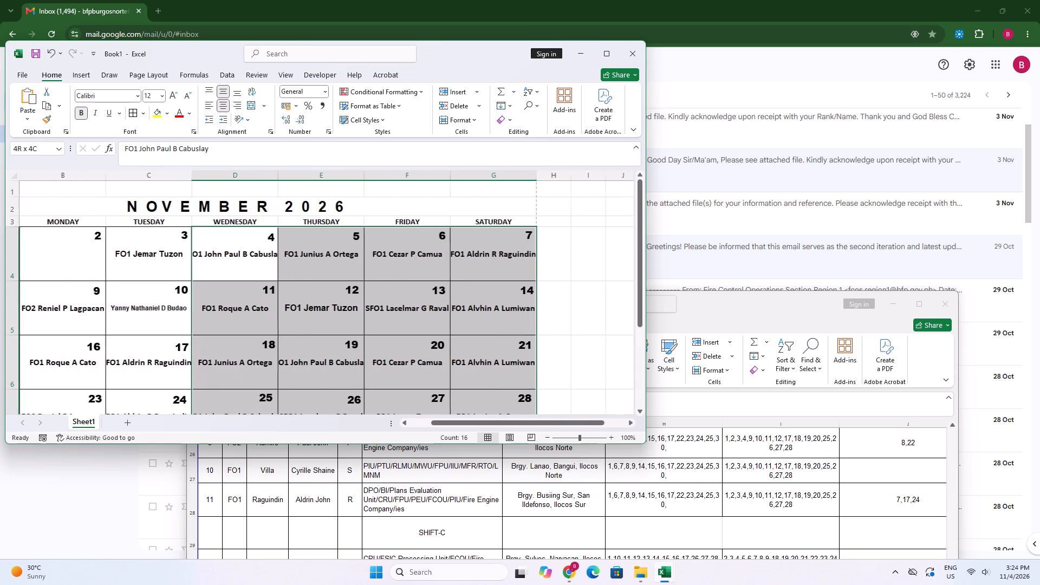
drag(631, 407, 503, 324)
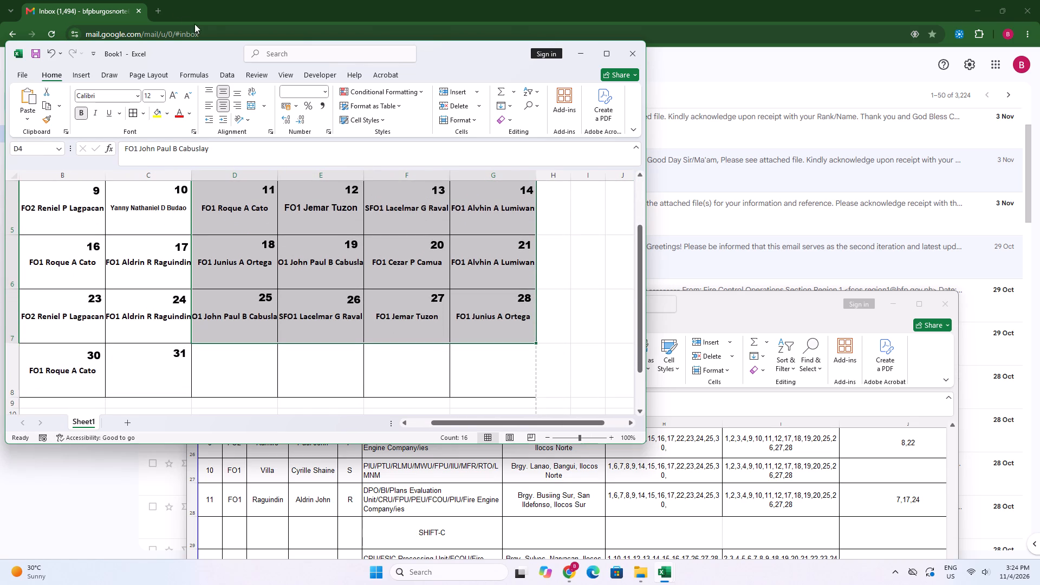
click(139, 96)
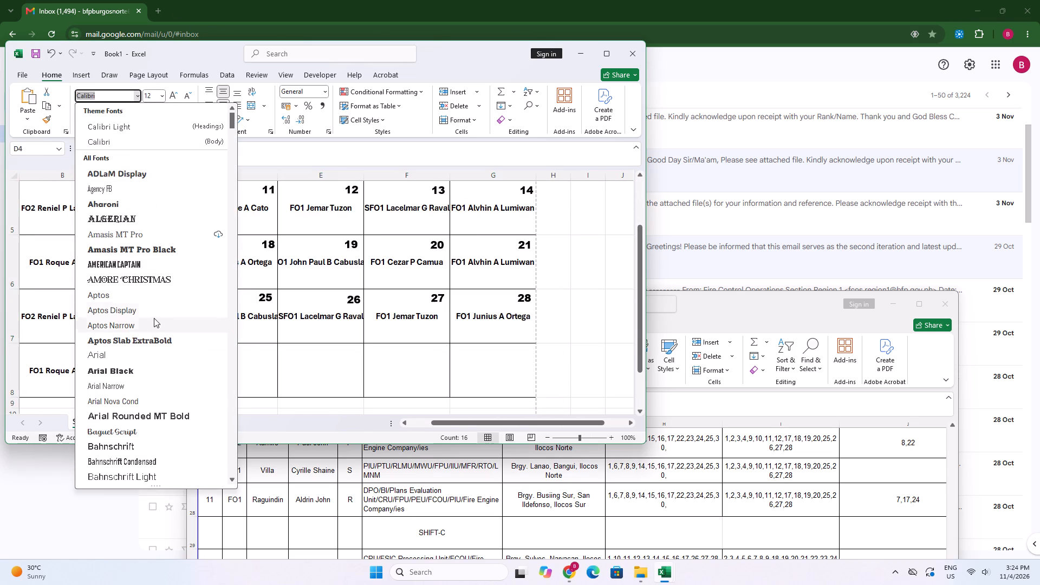
click(114, 352)
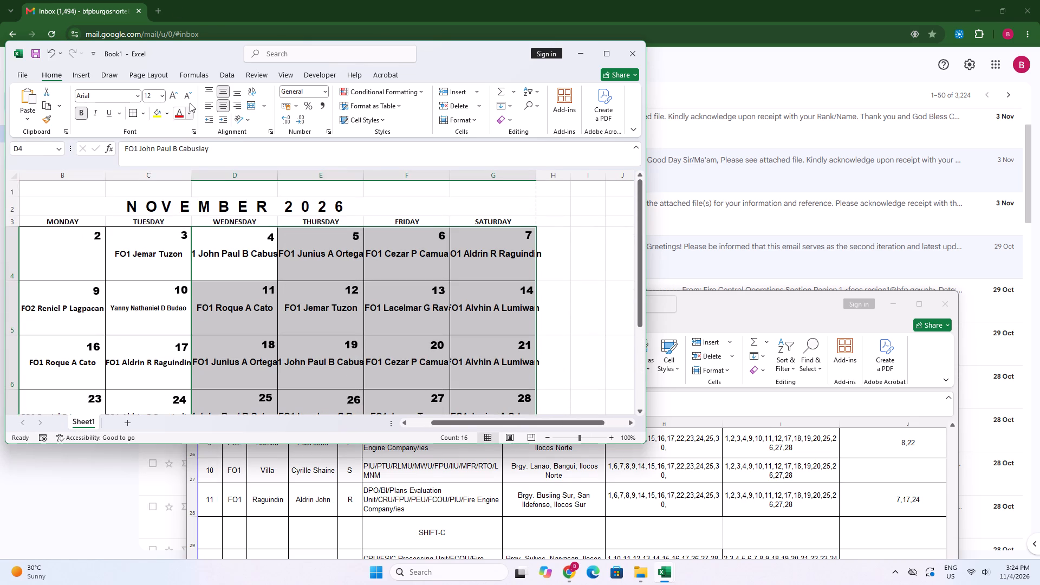
click(189, 97)
click(306, 341)
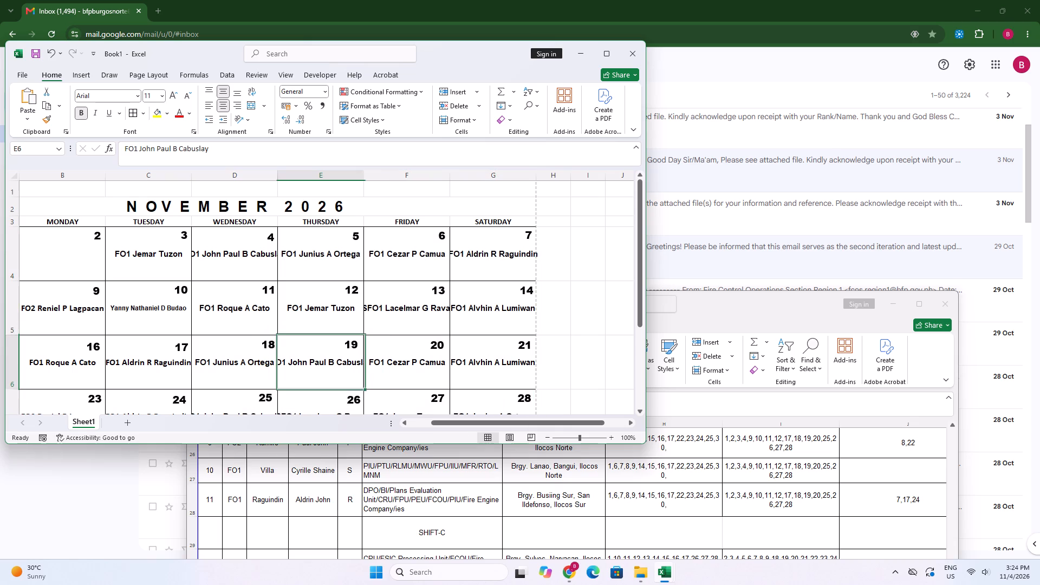
Set the font size of the officer entries for November 7 in G4 and November 13 in F5 to 10 pt.
click(476, 256)
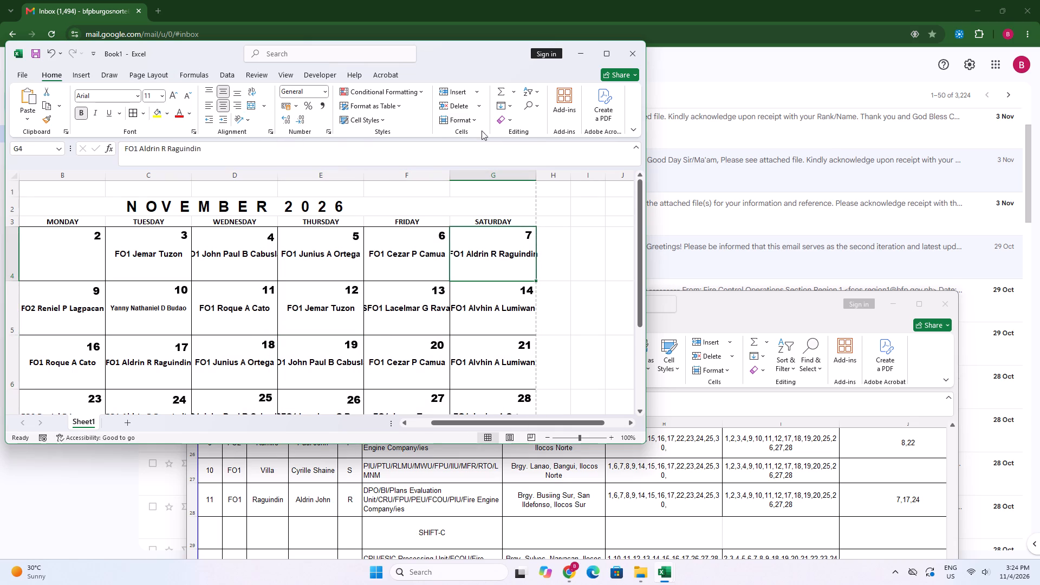
right_click(499, 251)
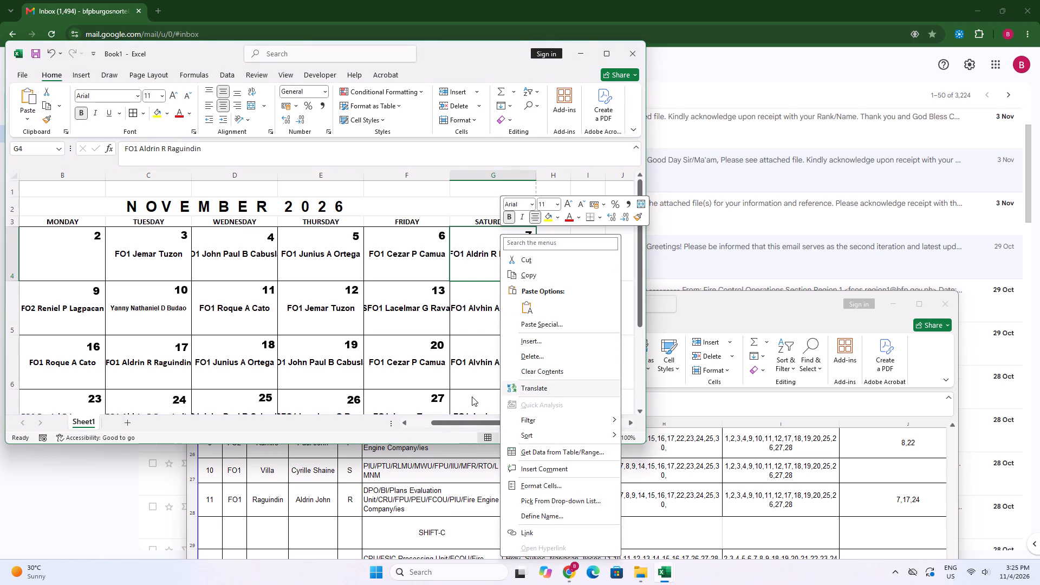
click(467, 308)
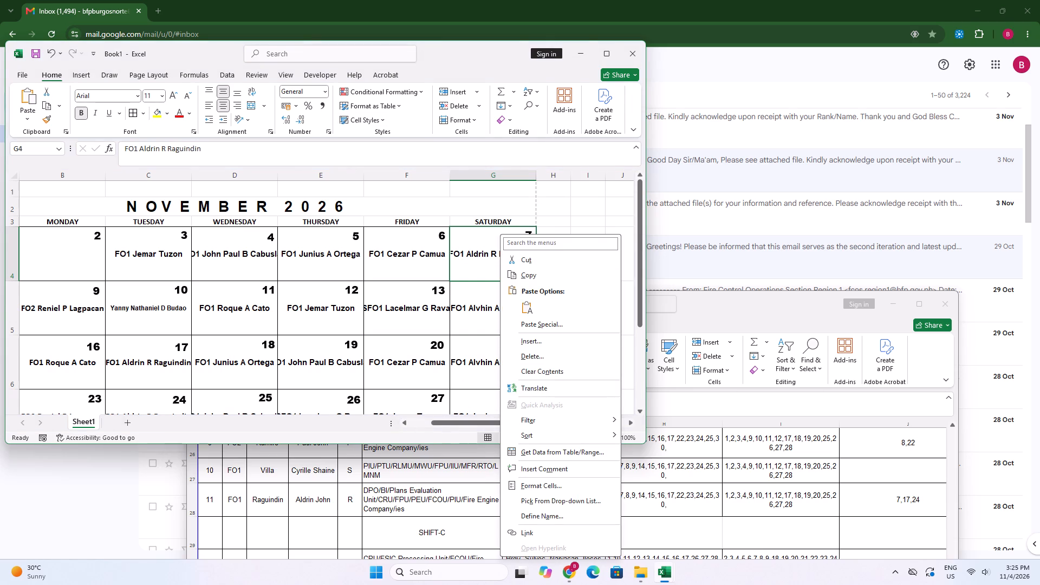
click(474, 252)
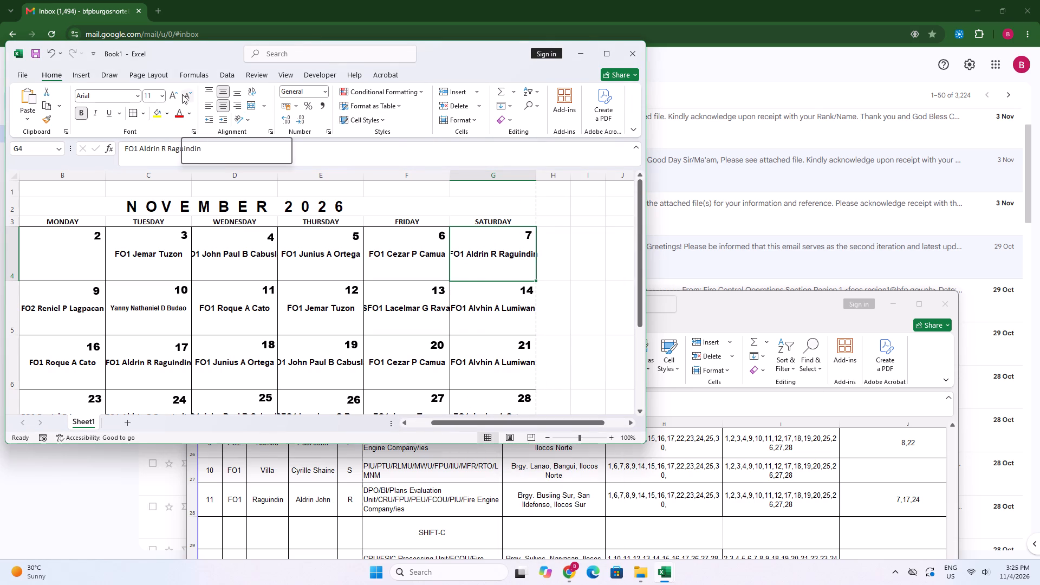
click(187, 95)
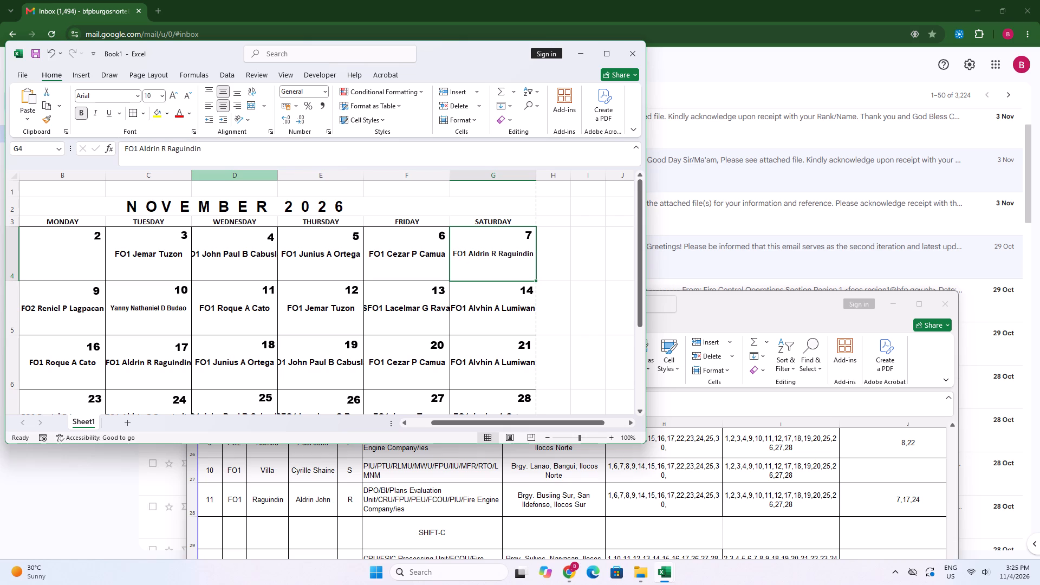
click(396, 309)
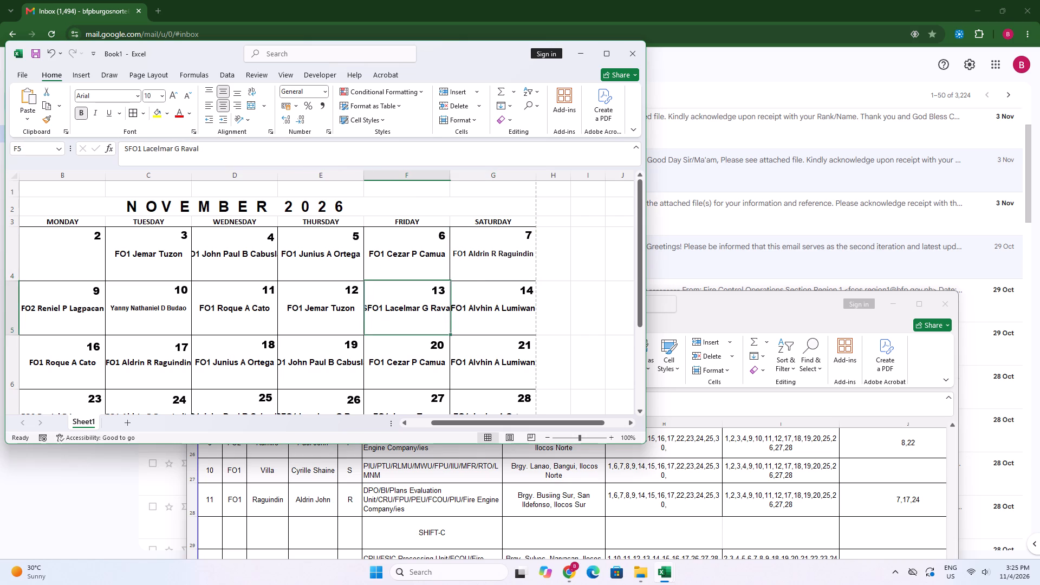
click(190, 96)
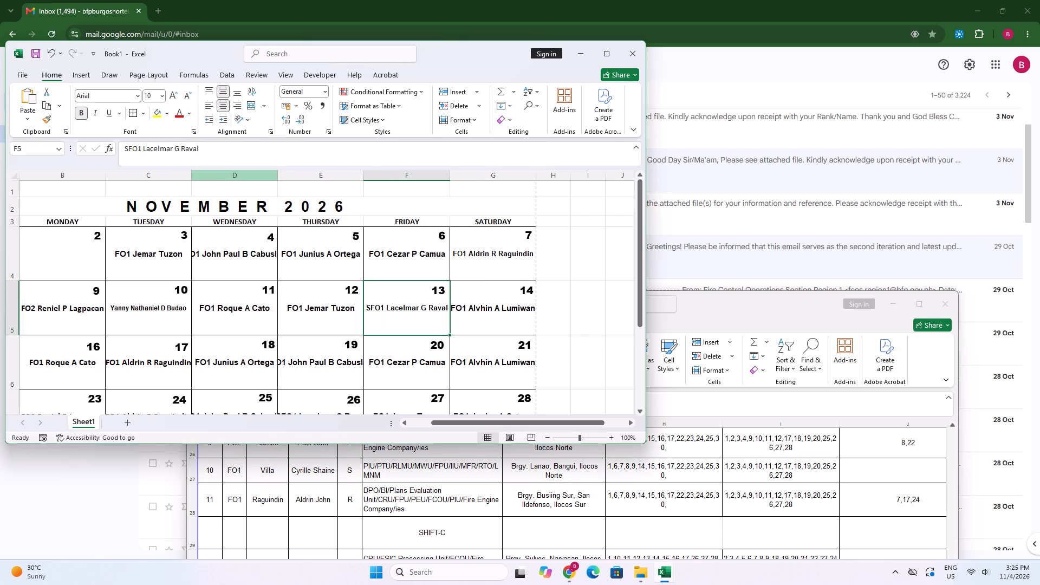
Set the font size of the officer entry for November 17 in C6 to 11 pt.
click(179, 361)
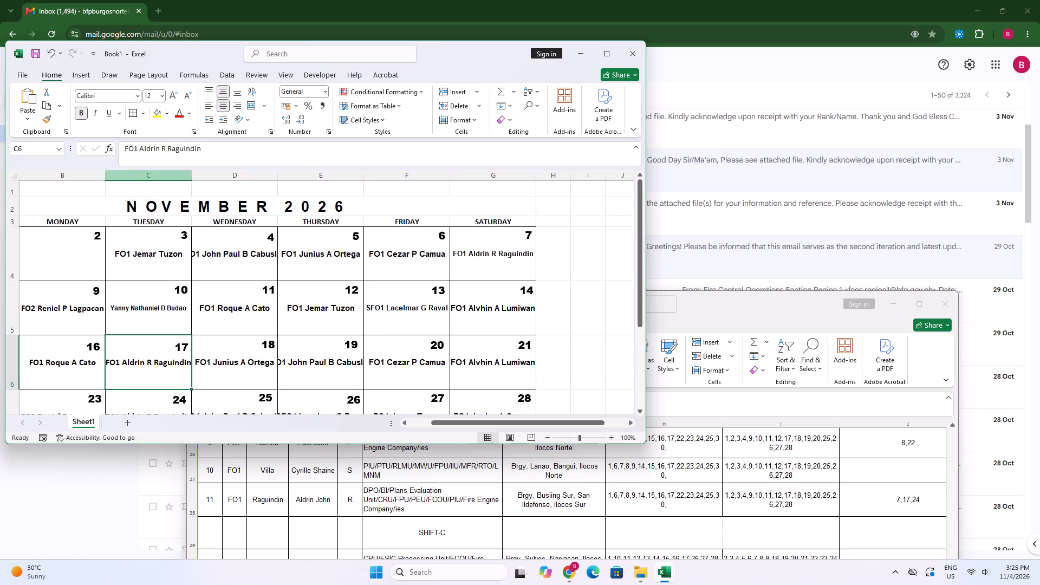
click(185, 95)
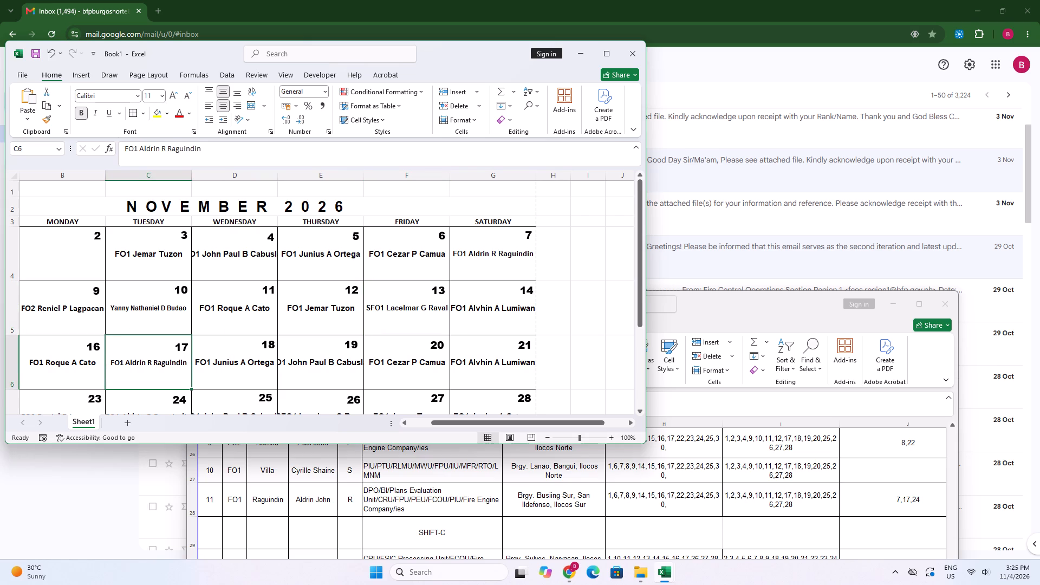
Set the font size of the officer entries for November 19 in E6 and November 26 in E7 to 10 pt.
click(327, 359)
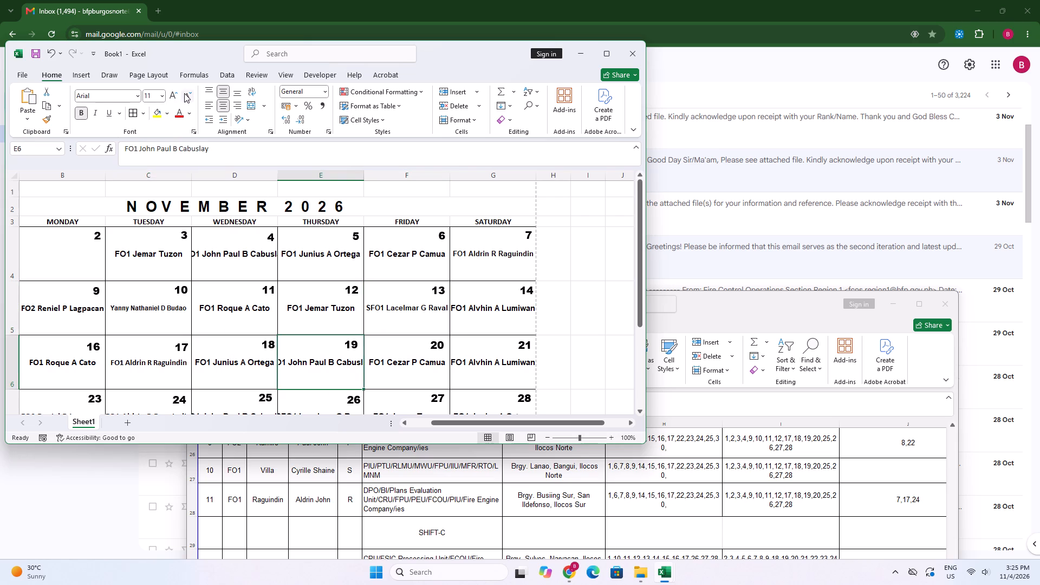
click(184, 93)
scroll(256, 270, down, 2)
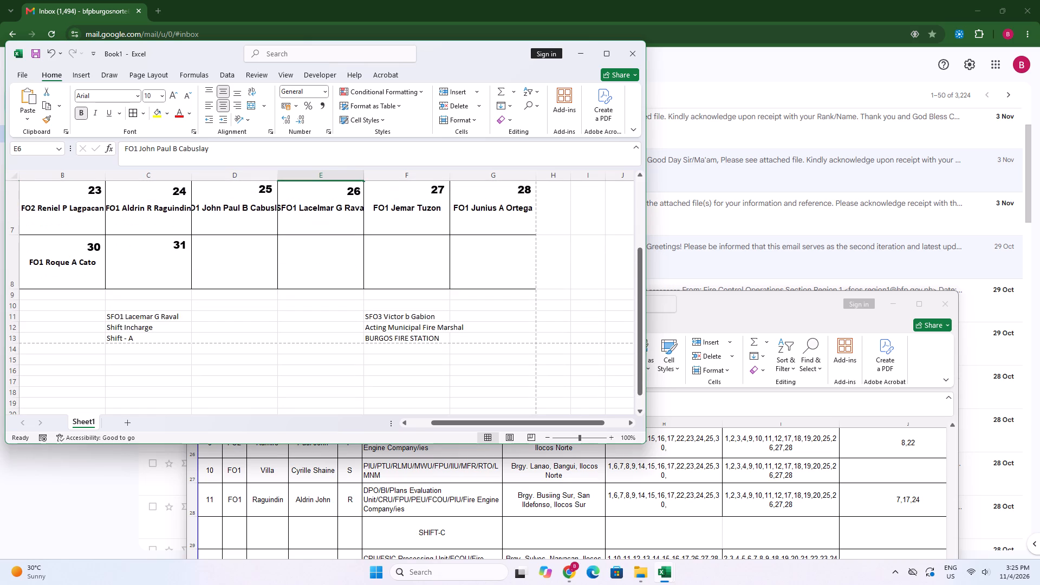
scroll(336, 295, up, 1)
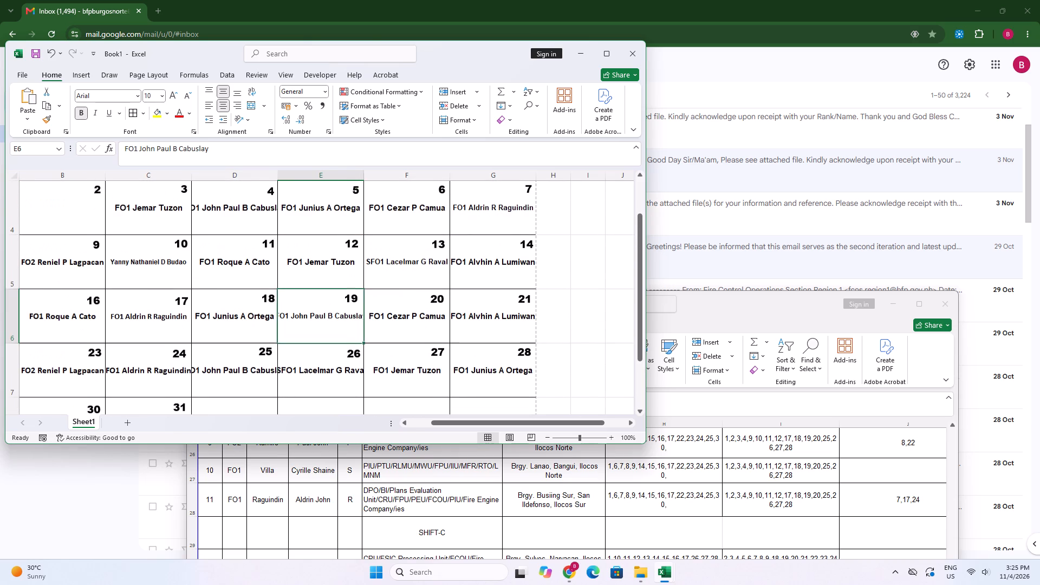
click(318, 373)
click(191, 94)
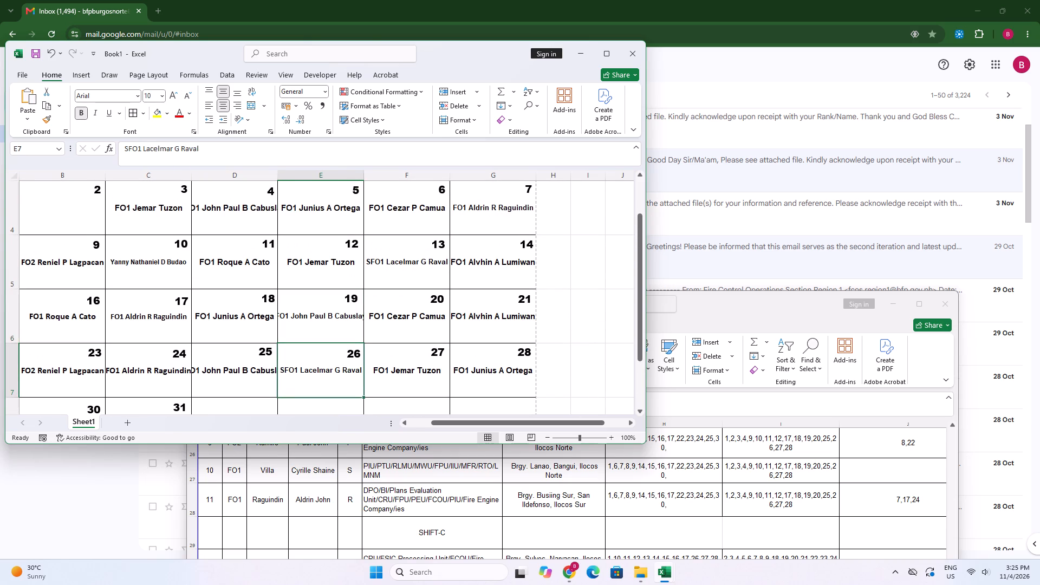
Reduce the font size of the officer entry for November 25 in D7 by one increment.
drag(218, 380, 219, 374)
click(183, 92)
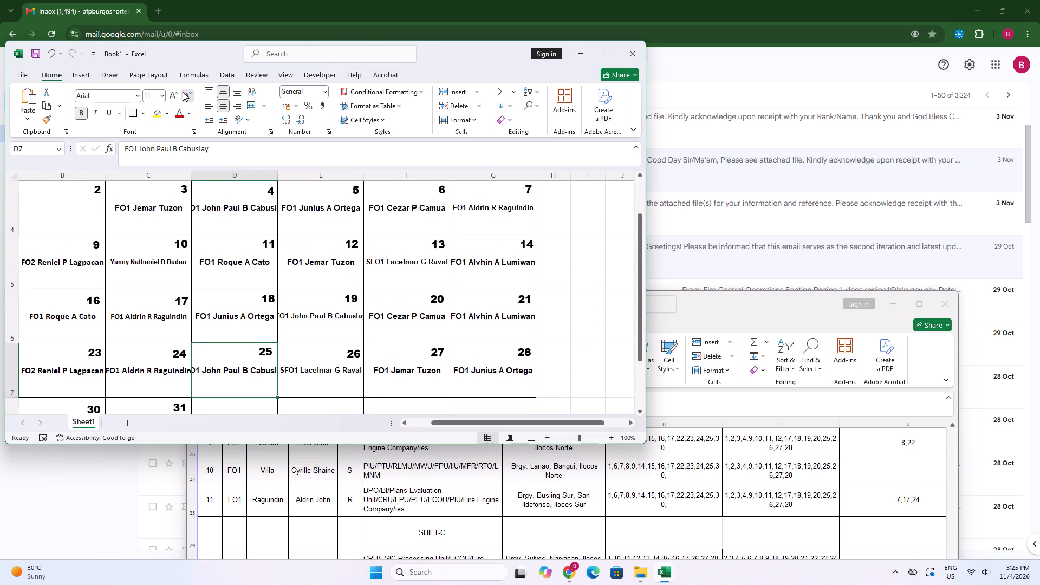
Set the font size of the officer entry for November 24 in C7 to 11 pt.
click(153, 355)
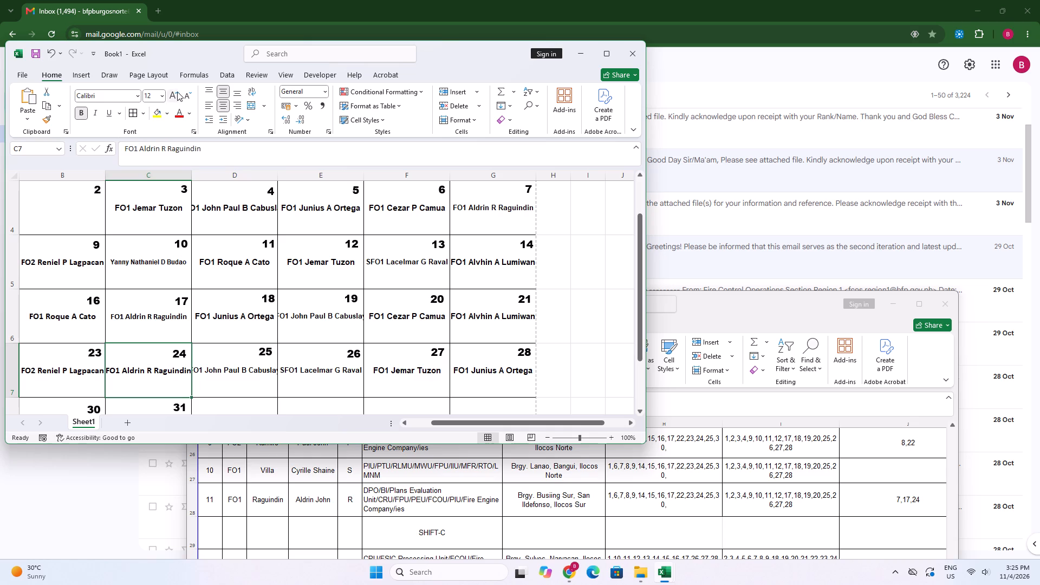
click(181, 95)
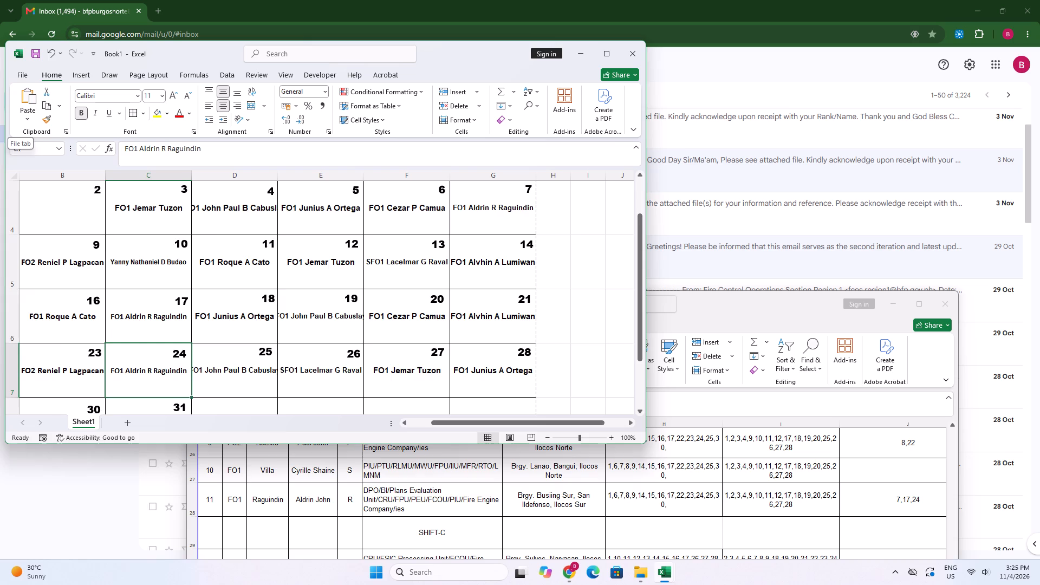
Open the print preview of the November 2026 duty calendar to check its page layout.
scroll(259, 300, up, 6)
scroll(255, 124, down, 5)
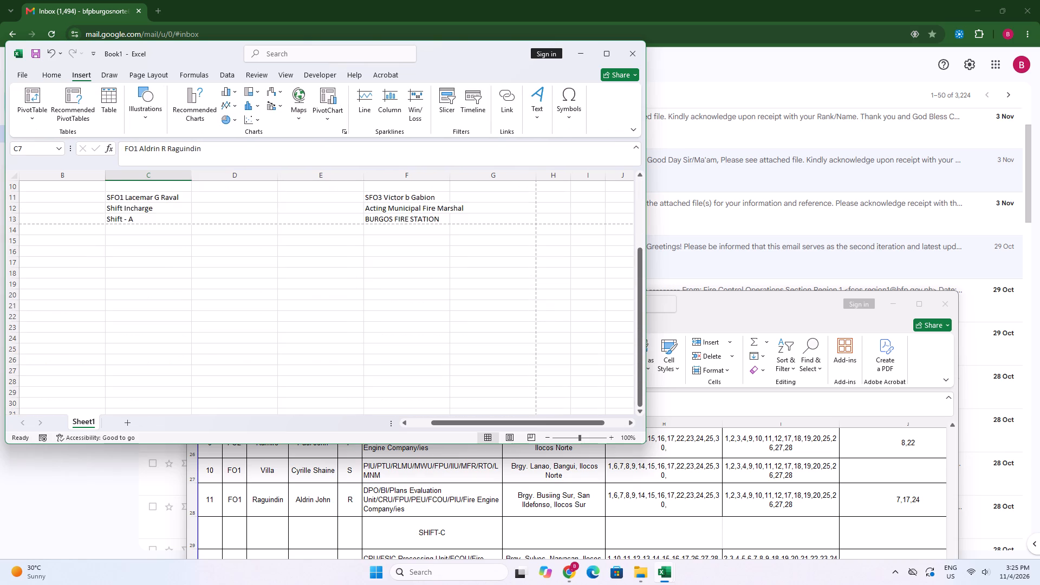
scroll(414, 378, up, 1)
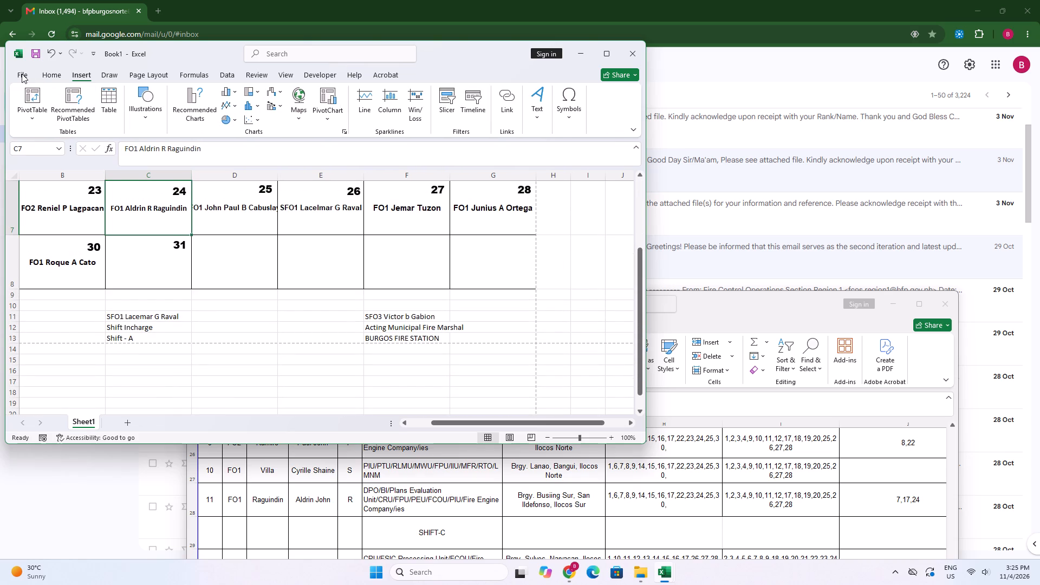
click(22, 74)
click(43, 292)
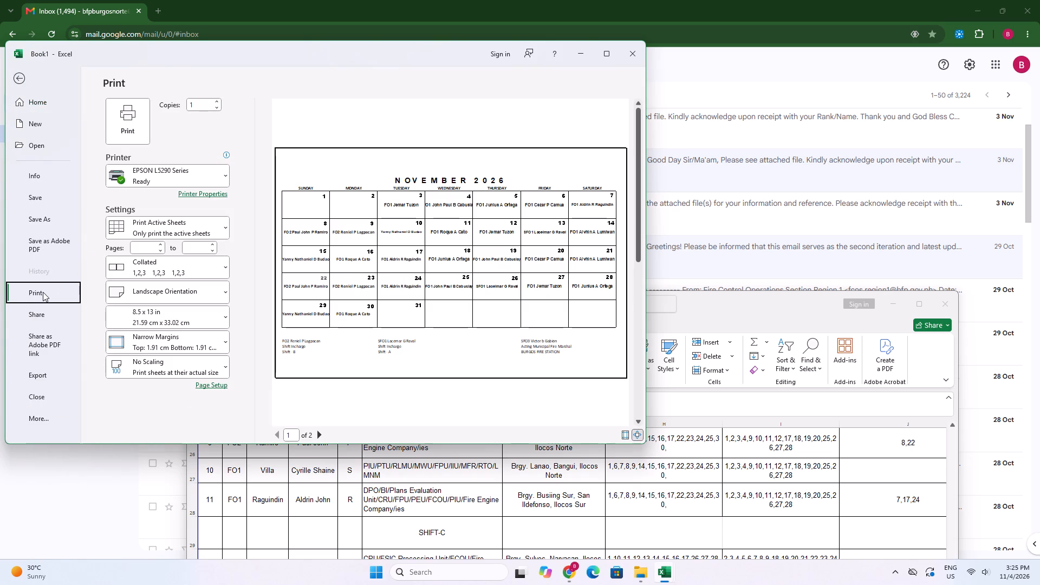
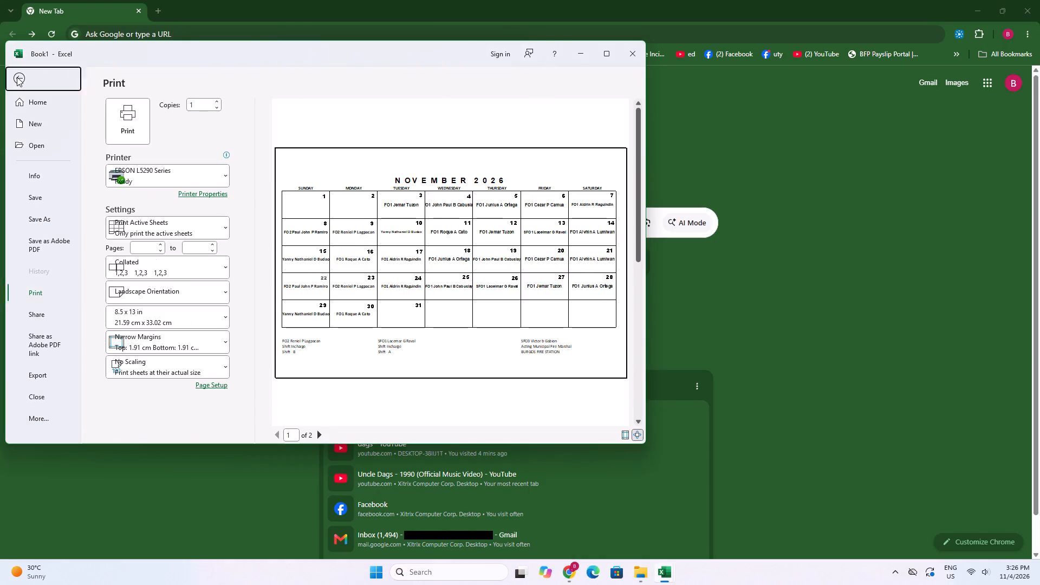
Indent the Shift A in-charge's name in cell C11 with 16 leading spaces.
scroll(281, 283, up, 8)
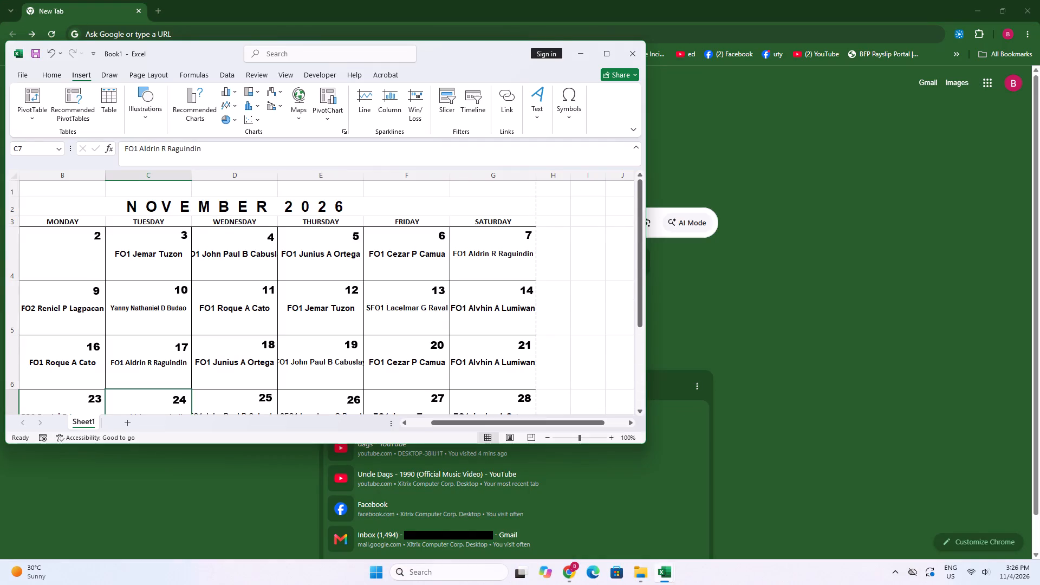
scroll(387, 332, down, 5)
scroll(382, 337, up, 3)
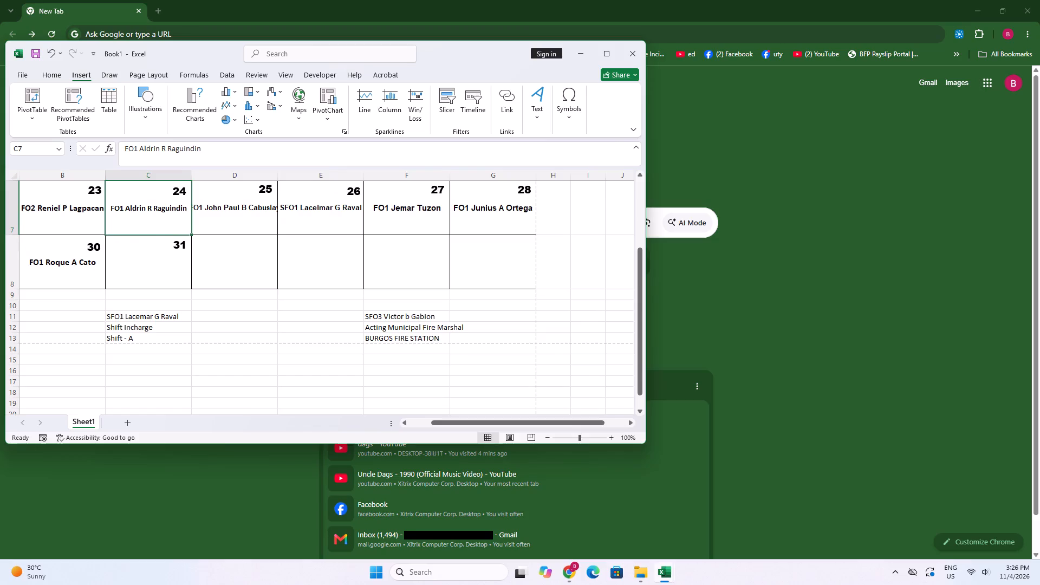
double_click(109, 316)
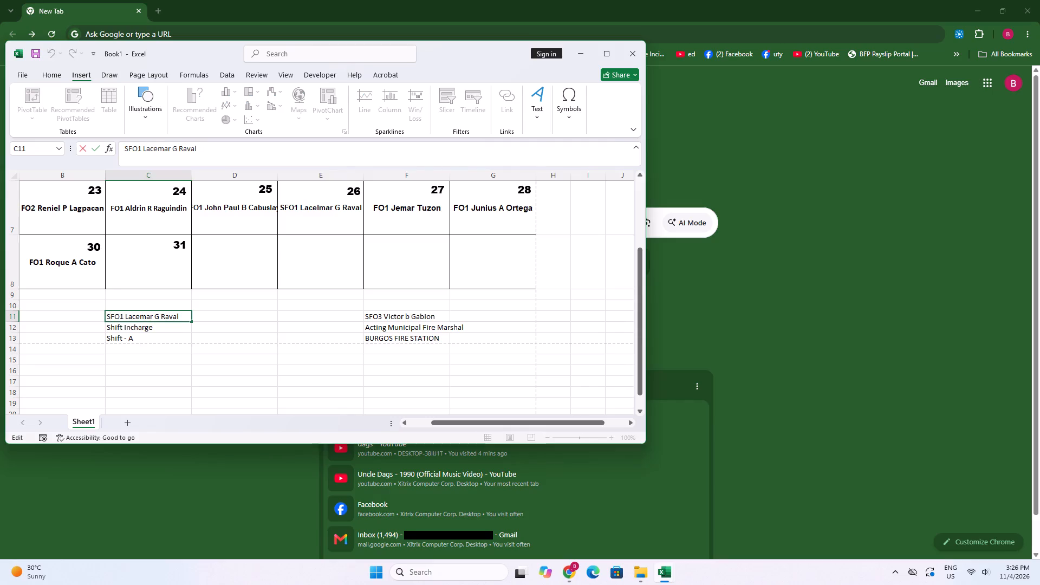
click(107, 316)
key(space)
key(space)
key(space)
key(space)
key(space)
key(space)
key(space)
key(space)
key(space)
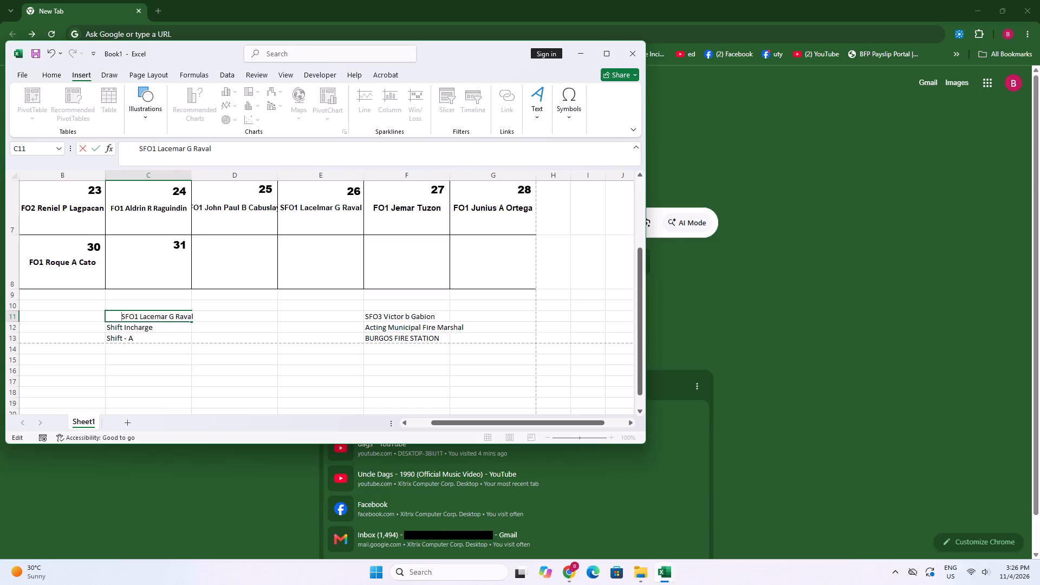
key(space)
key(space)
key(space)
key(space)
key(space)
key(space)
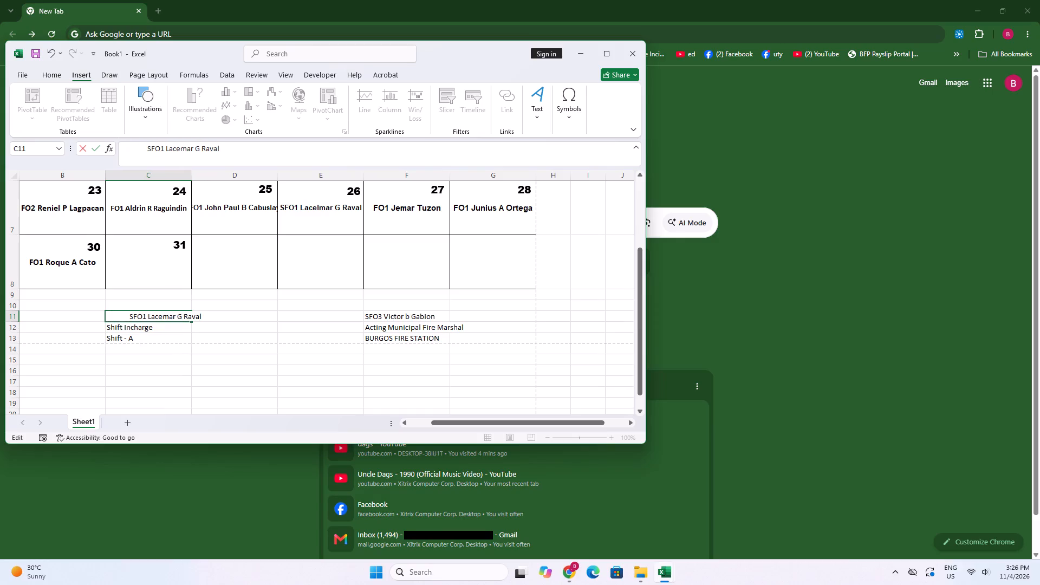
key(space)
key(Down)
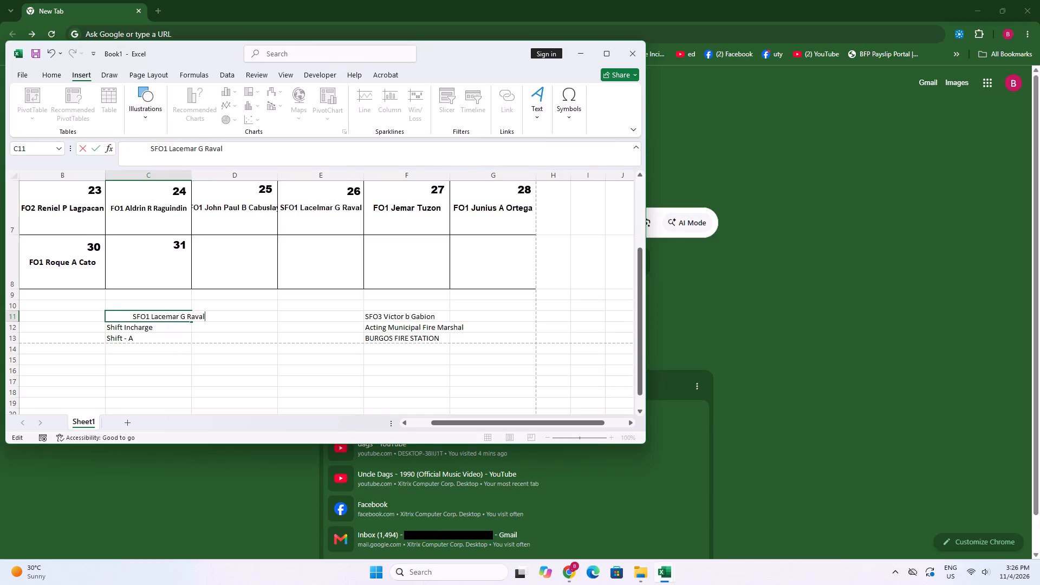
click(419, 424)
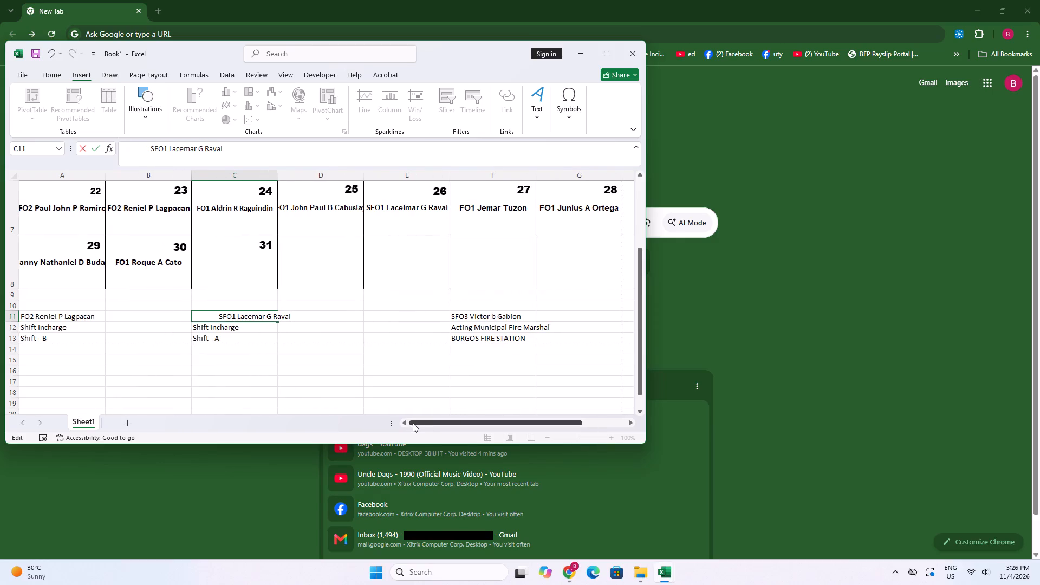
click(200, 333)
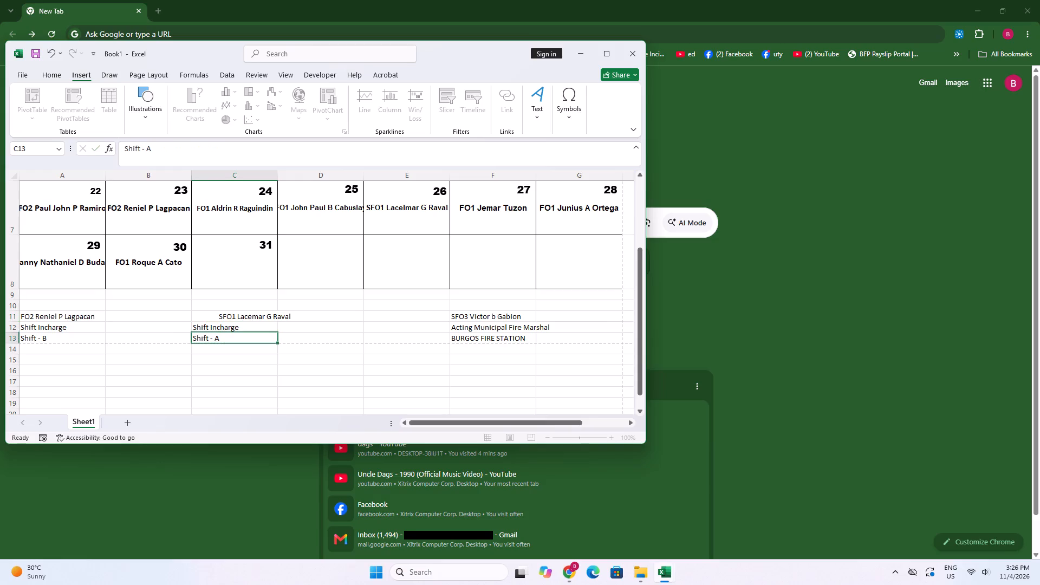
Merge and center each row of the Shift A signatory block across columns C and D, in rows 11, 12 and 13.
double_click(192, 327)
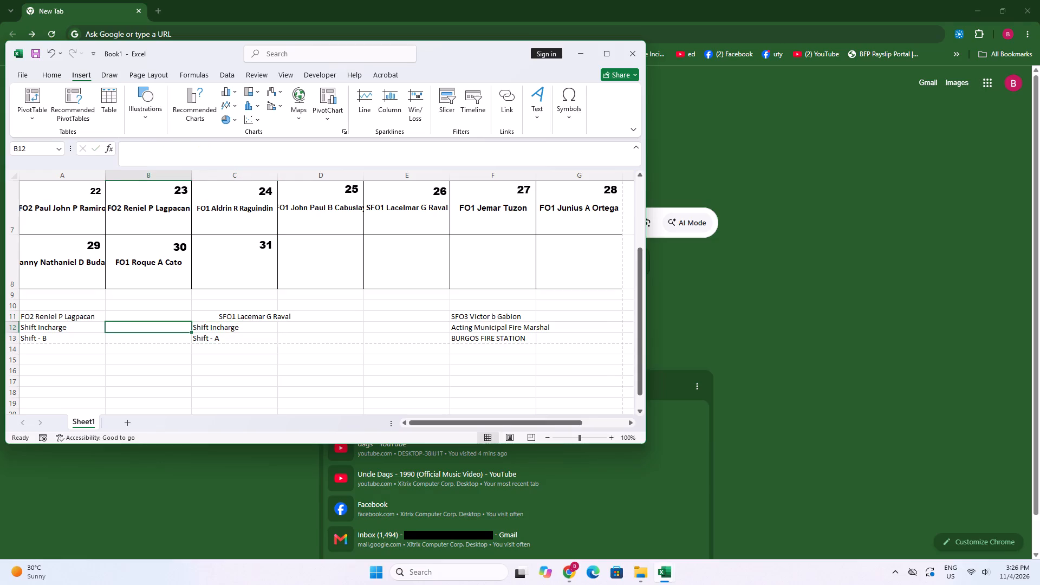
click(240, 334)
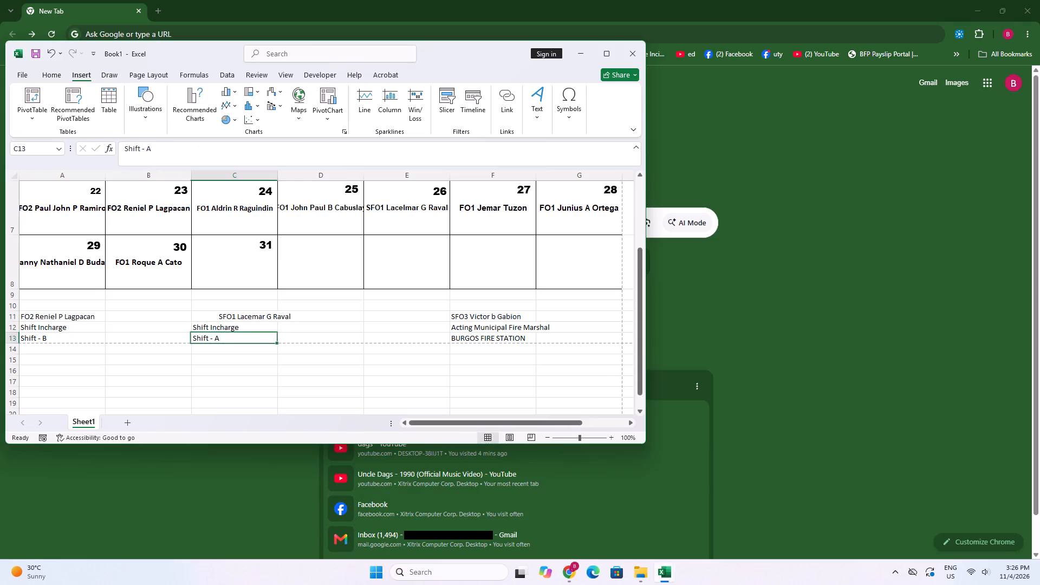
drag(224, 320, 329, 317)
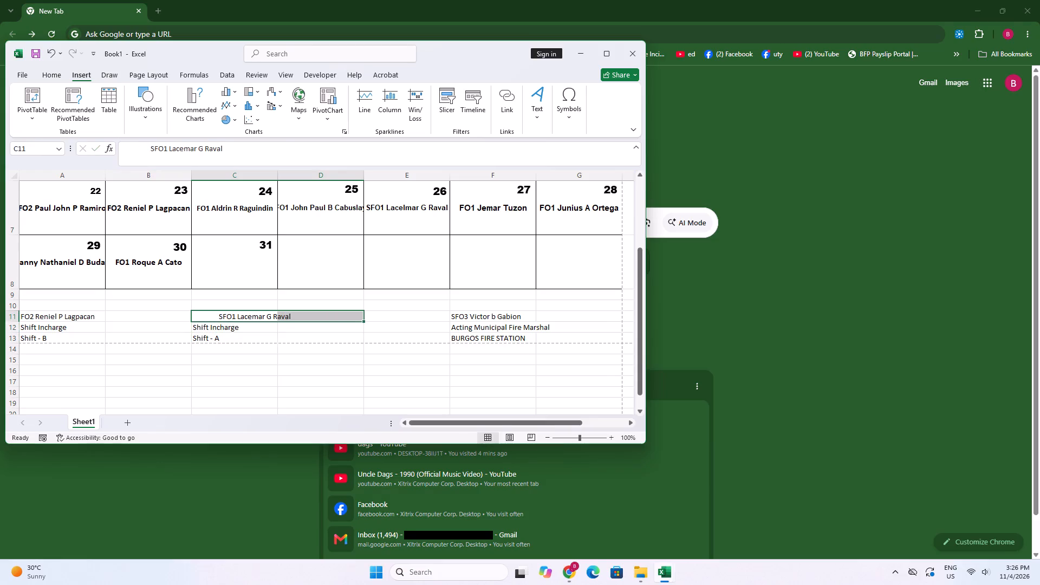
click(63, 69)
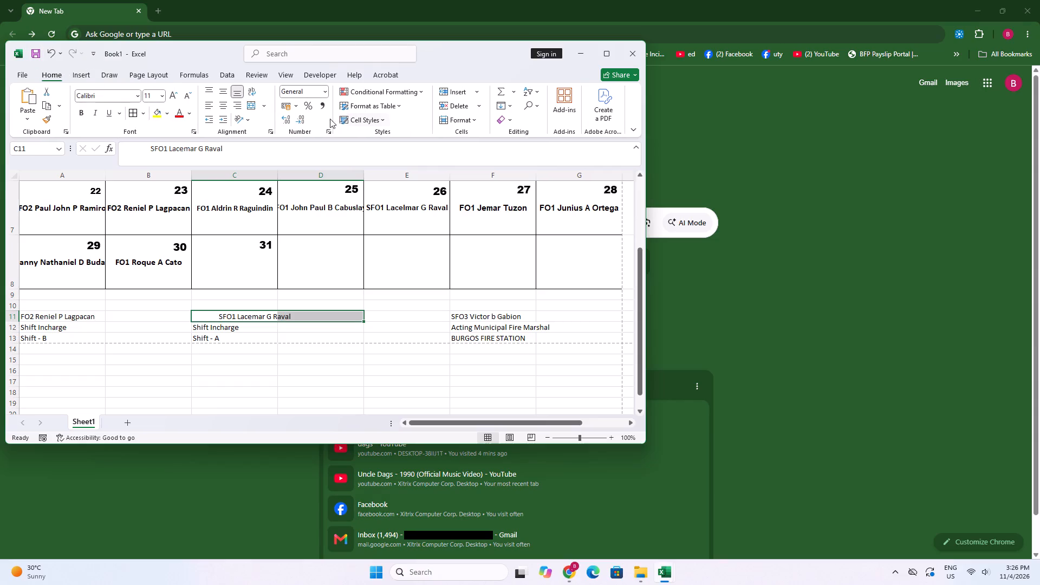
click(251, 101)
drag(240, 327, 298, 332)
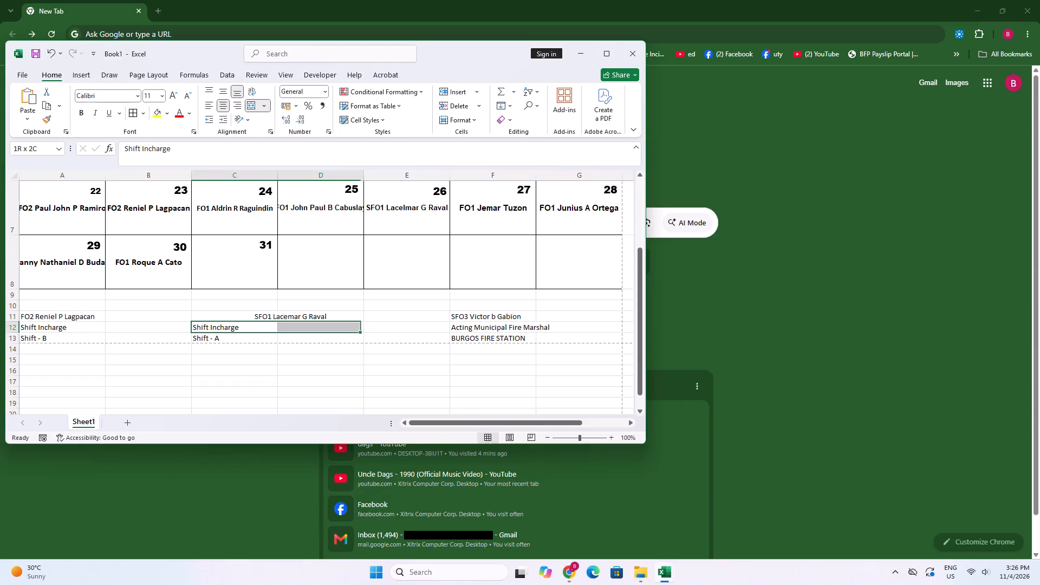
drag(298, 332, 313, 326)
click(252, 106)
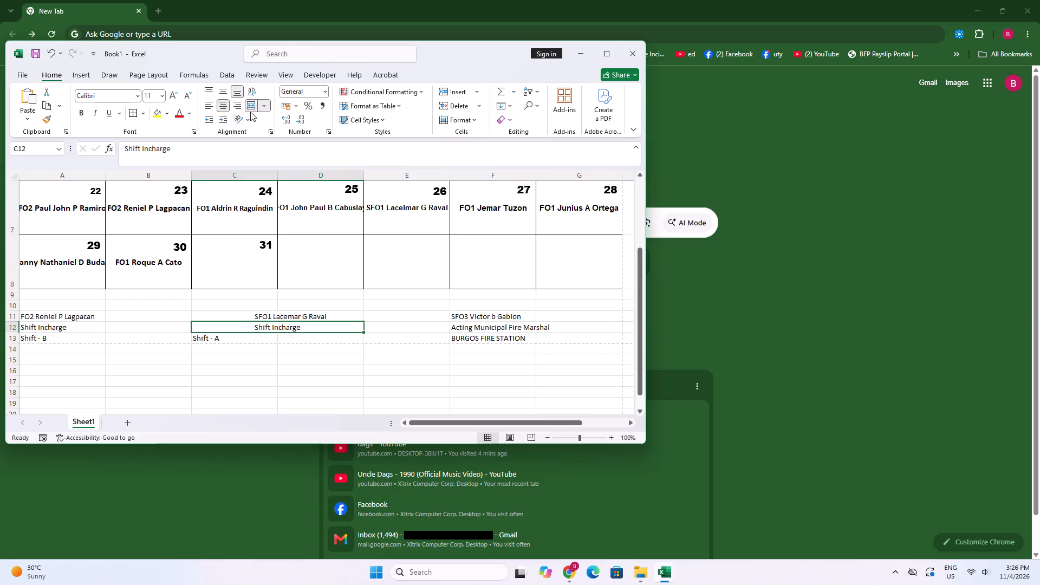
drag(220, 337, 287, 337)
click(250, 107)
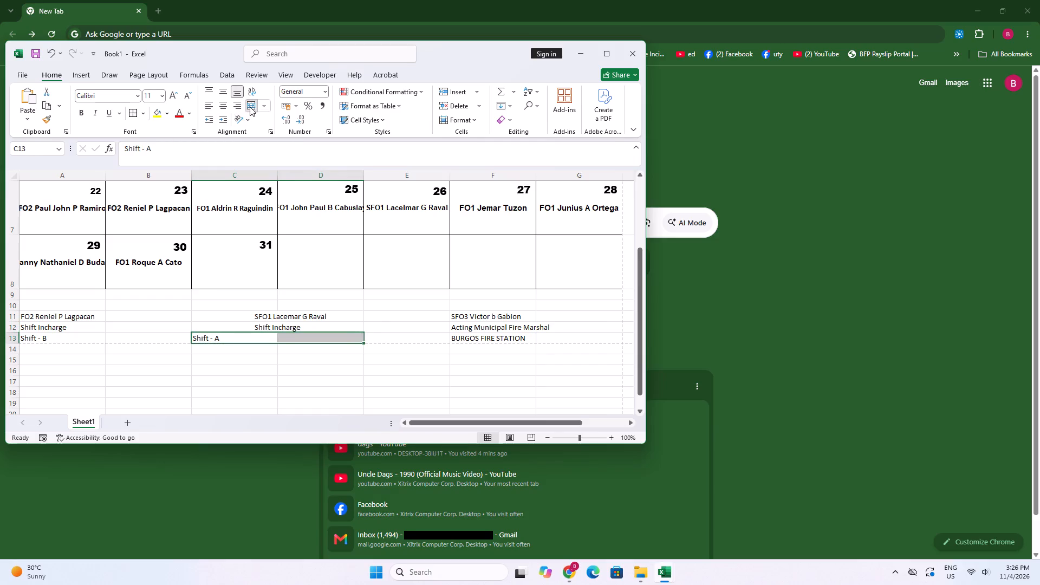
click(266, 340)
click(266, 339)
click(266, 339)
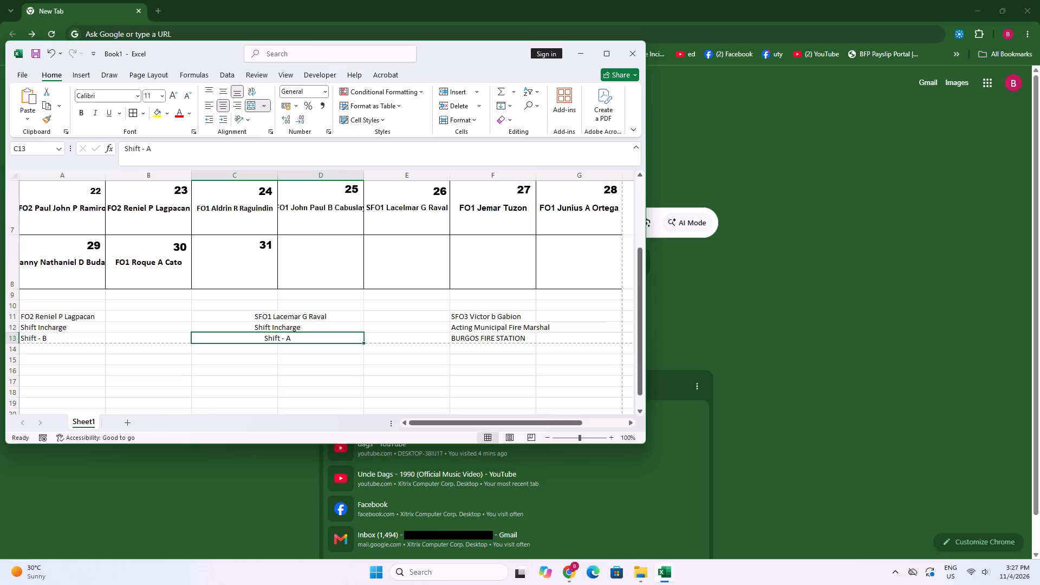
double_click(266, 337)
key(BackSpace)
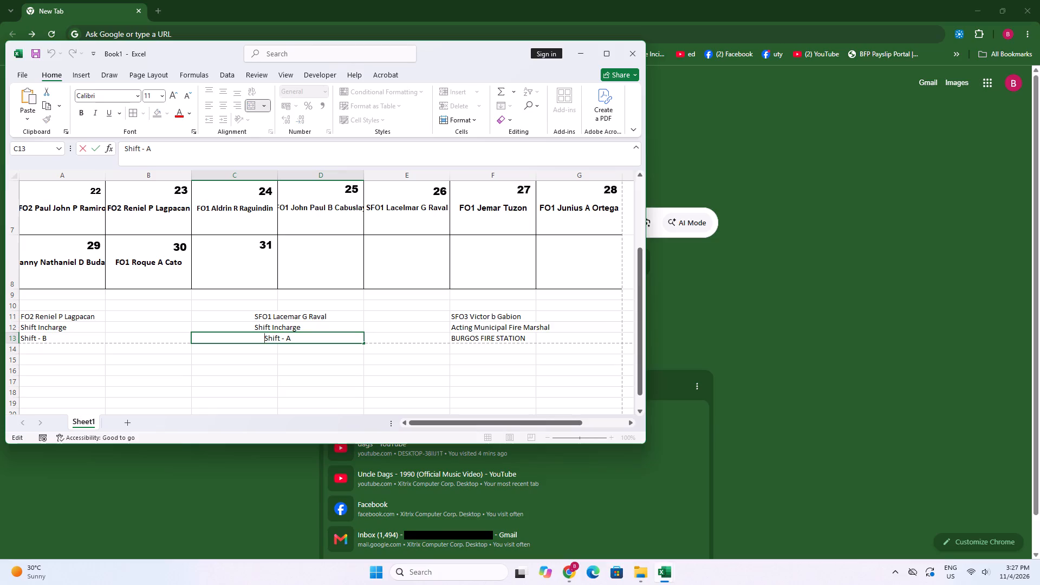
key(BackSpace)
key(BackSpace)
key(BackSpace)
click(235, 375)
Left-align "Shift - A" in the merged cell C13 and indent it with 25 leading spaces to line up beneath "Shift Incharge".
click(282, 341)
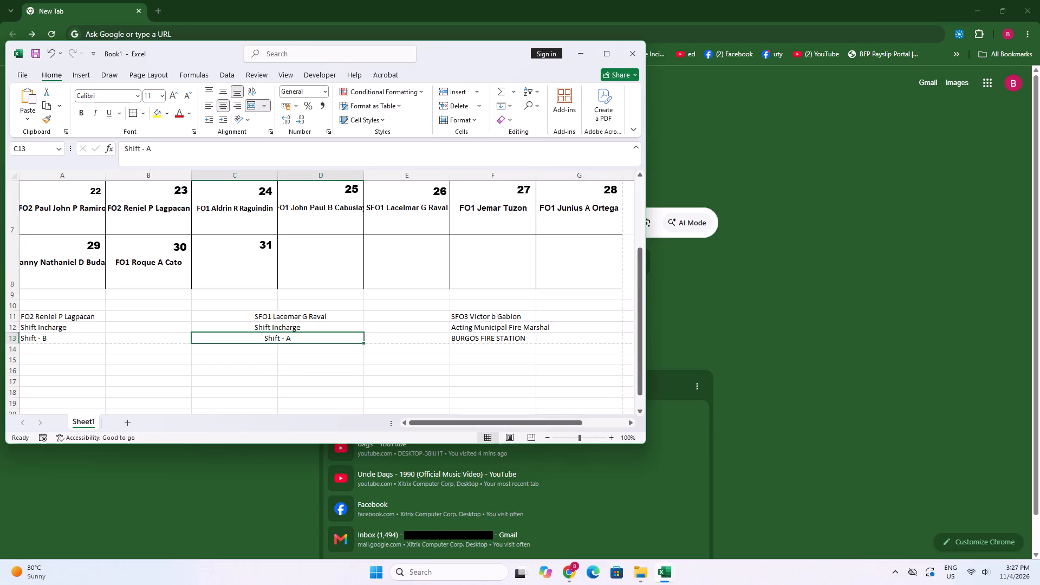
click(212, 106)
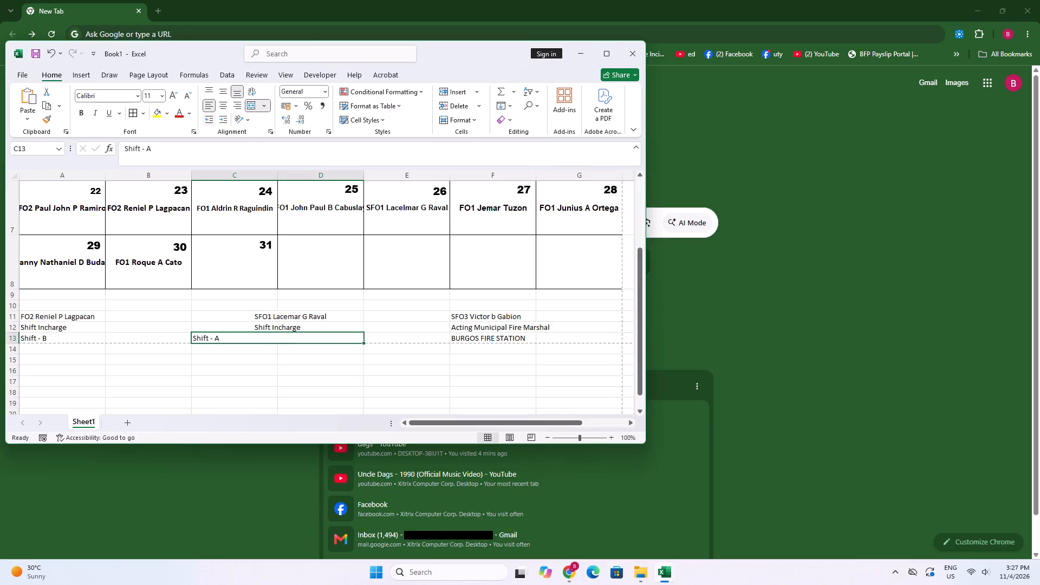
double_click(192, 336)
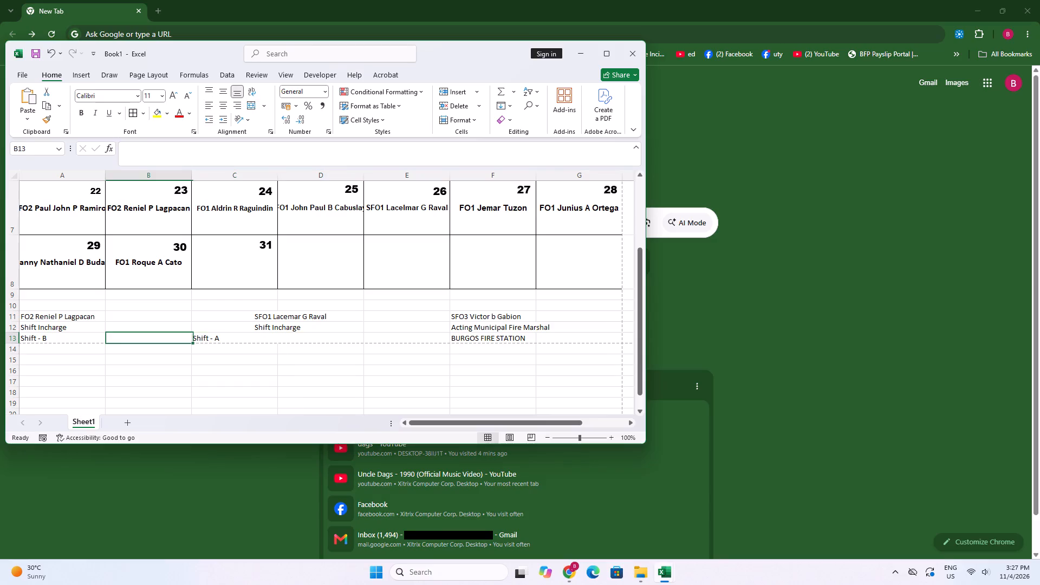
double_click(197, 337)
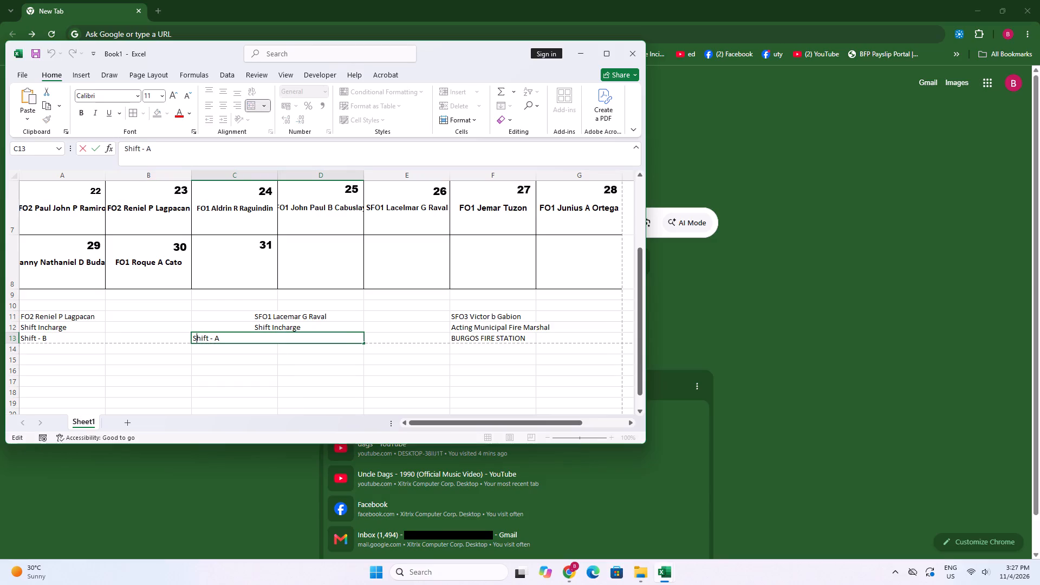
key(Left)
key(space)
key(space)
key(space)
key(space)
key(space)
key(space)
key(space)
key(space)
key(space)
key(space)
key(space)
key(space)
key(space)
key(space)
key(space)
key(space)
key(space)
key(space)
key(space)
key(space)
key(space)
key(space)
key(space)
key(space)
key(space)
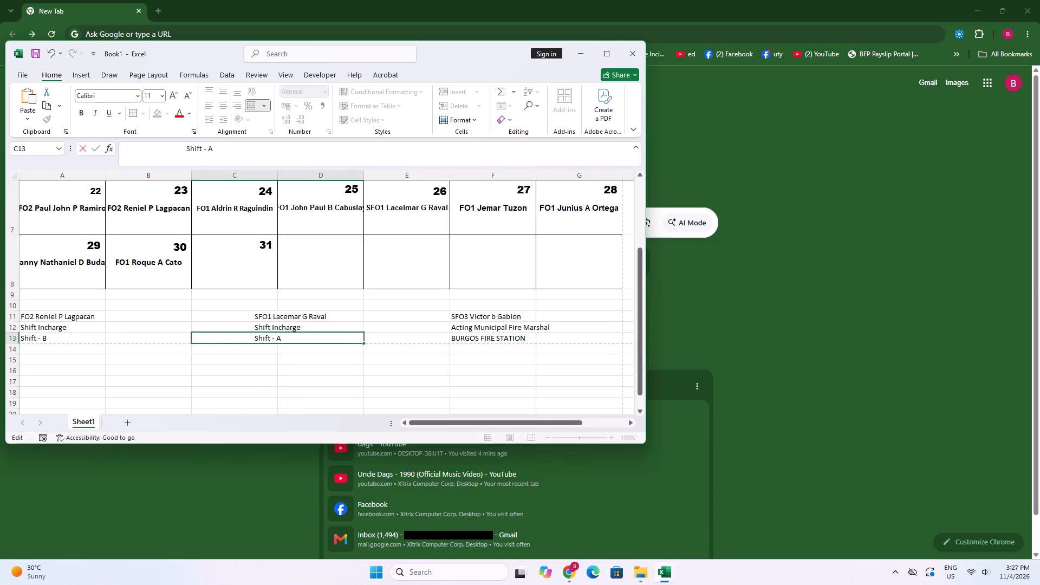
click(312, 382)
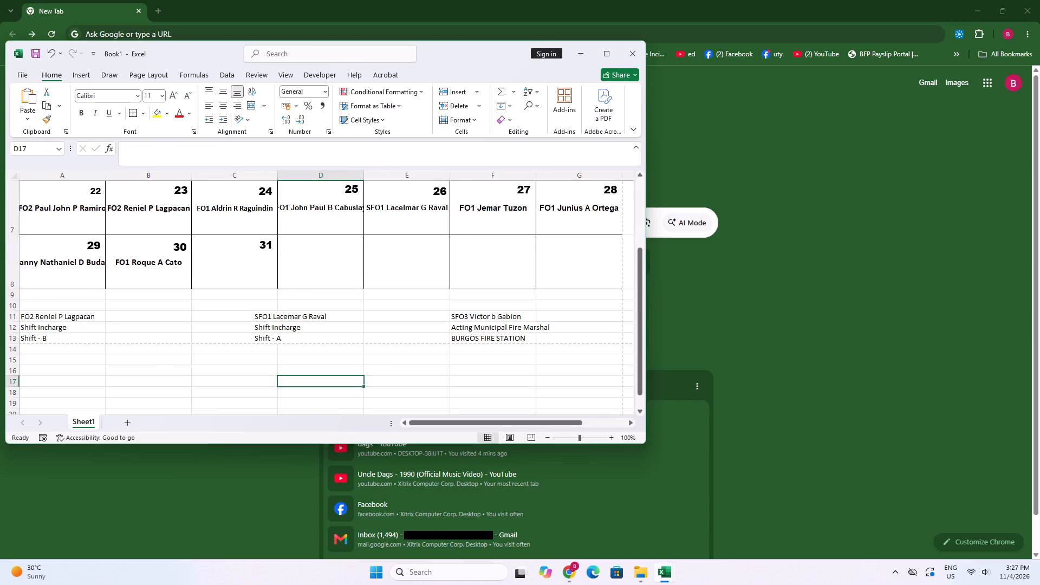
Merge and center A1:G1 above the month title and enter the heading "DUTY PACD".
scroll(352, 300, up, 3)
scroll(305, 250, up, 3)
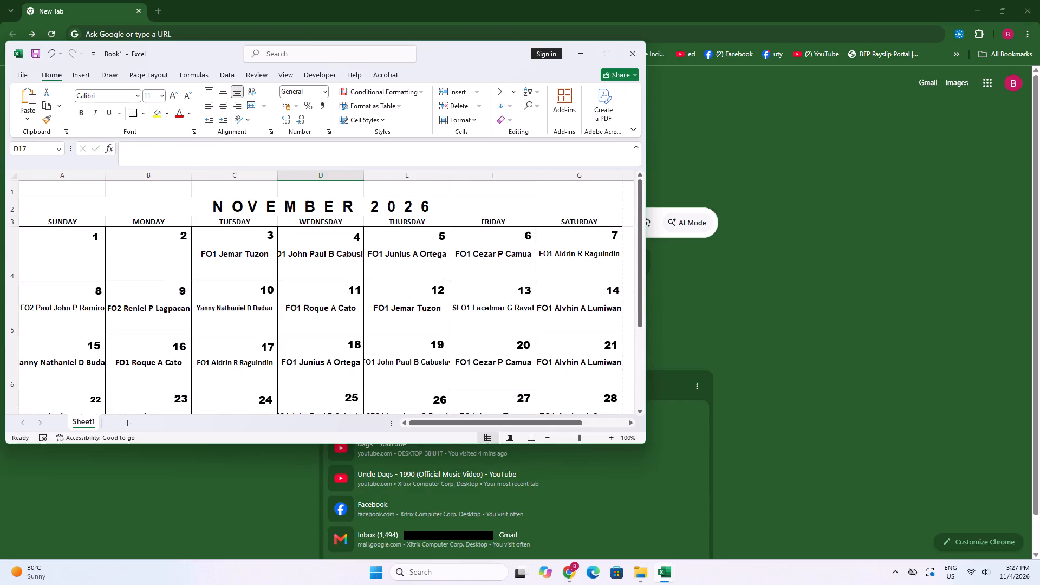
drag(76, 188, 198, 207)
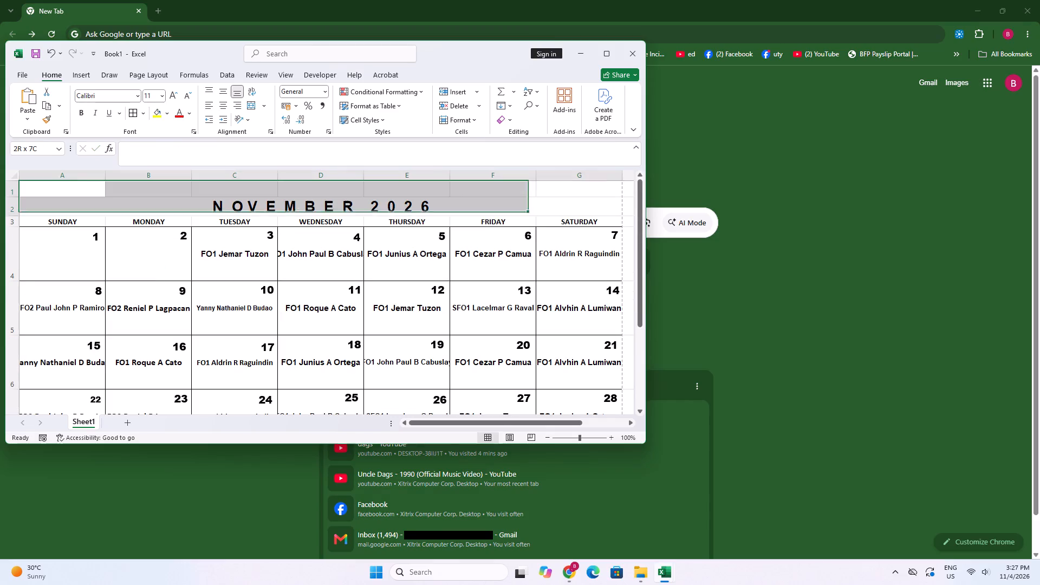
drag(198, 207, 574, 190)
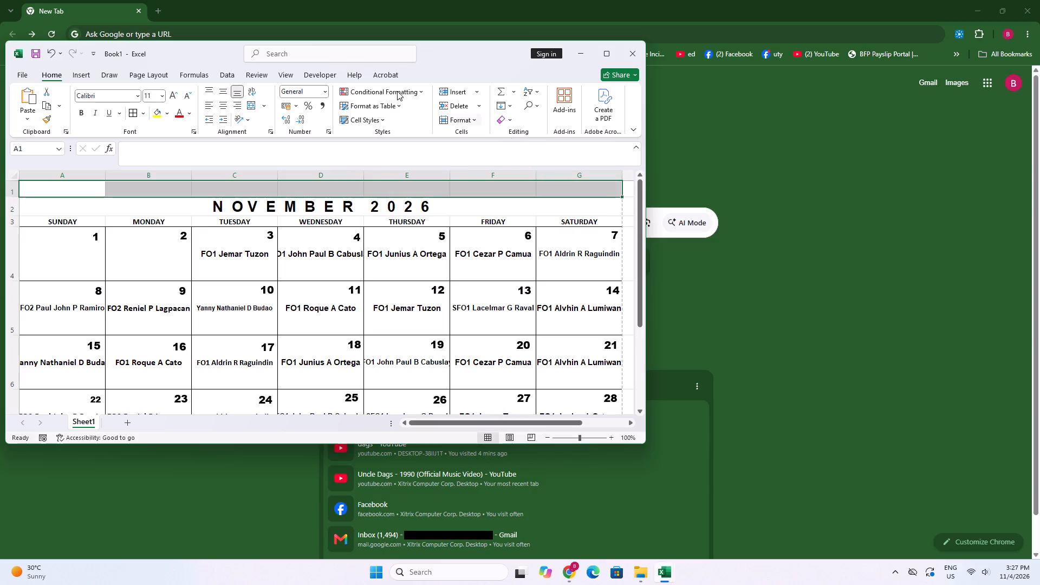
click(251, 106)
text(DUTY)
key(space)
text(PACD)
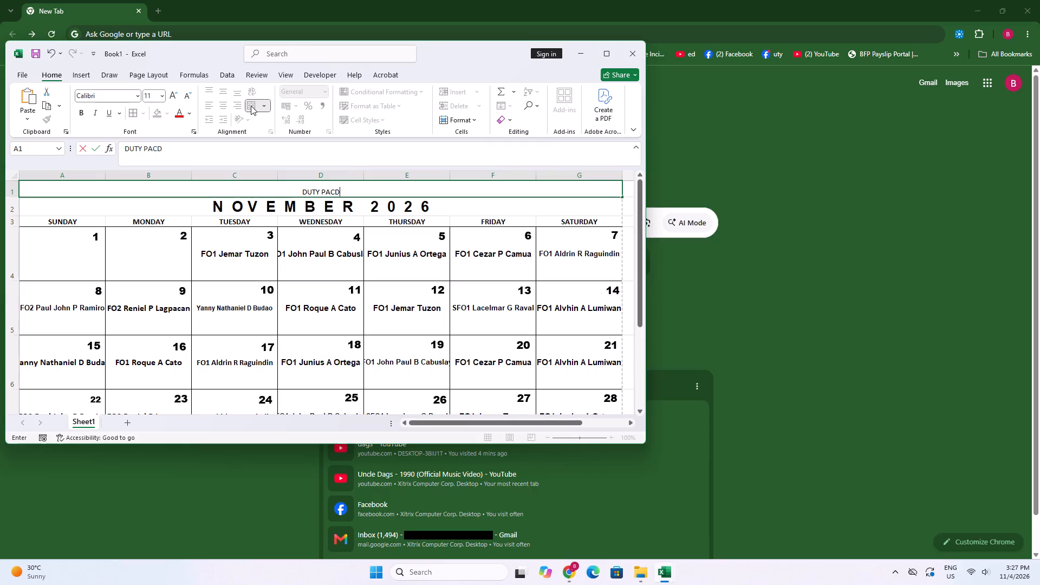
scroll(251, 106, up, 1)
click(424, 233)
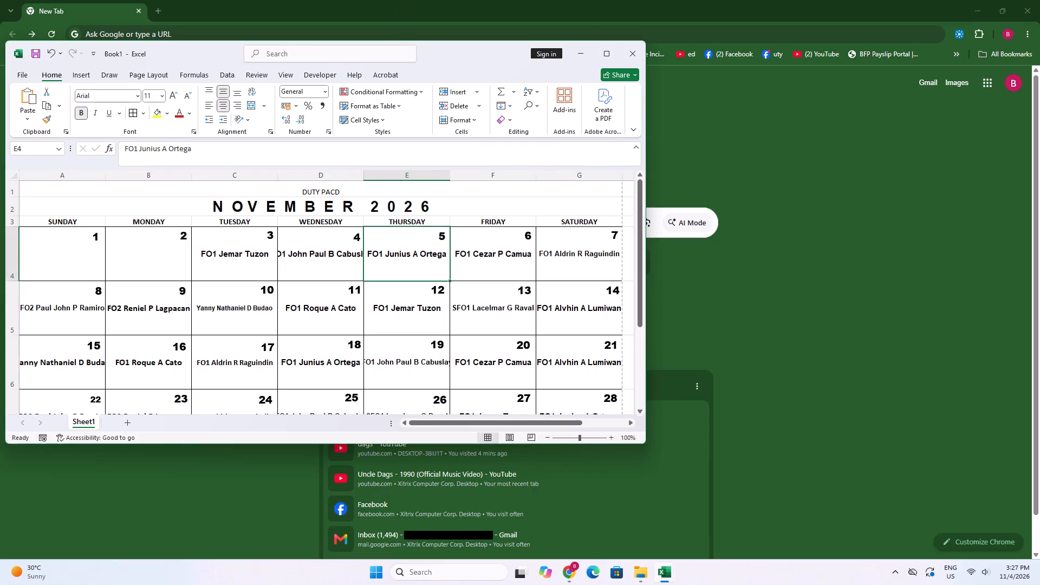
Set the font of the "DUTY PACD" heading in row 1 to Arial.
click(331, 194)
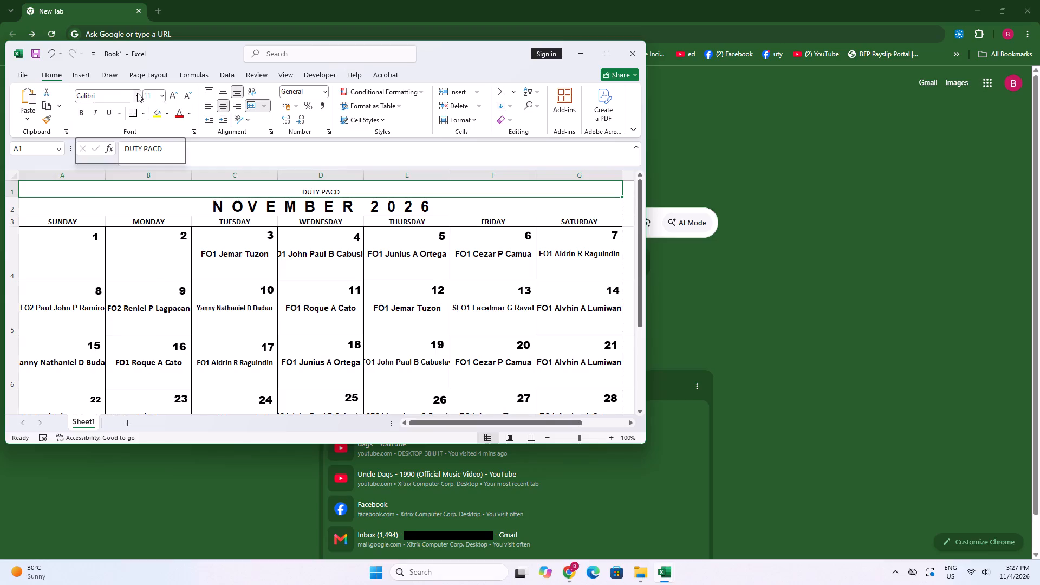
click(137, 93)
click(129, 356)
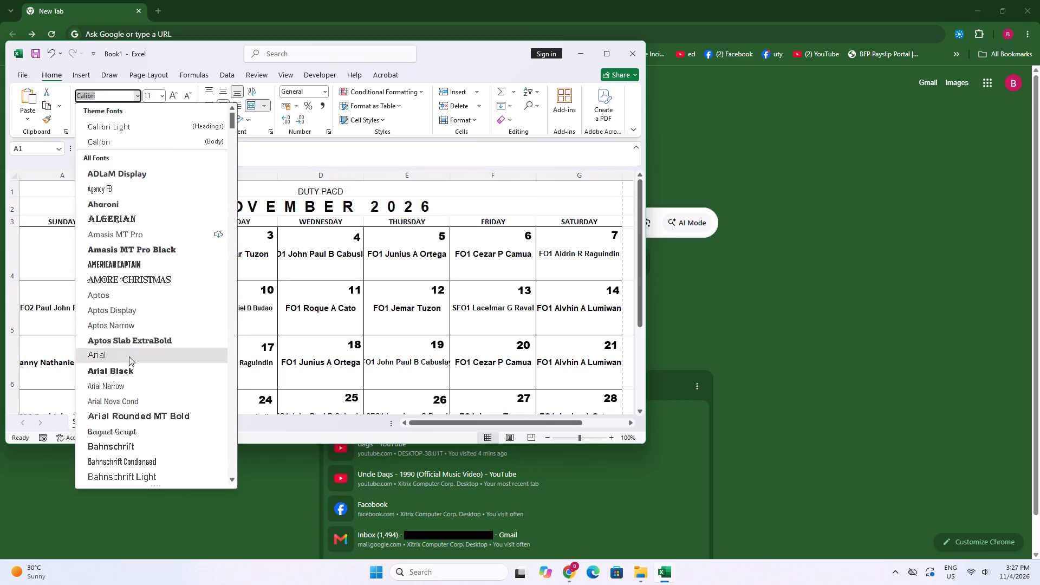
Make the "DUTY PACD" heading bold, center it vertically in its row and enlarge its font size to 18.
click(78, 112)
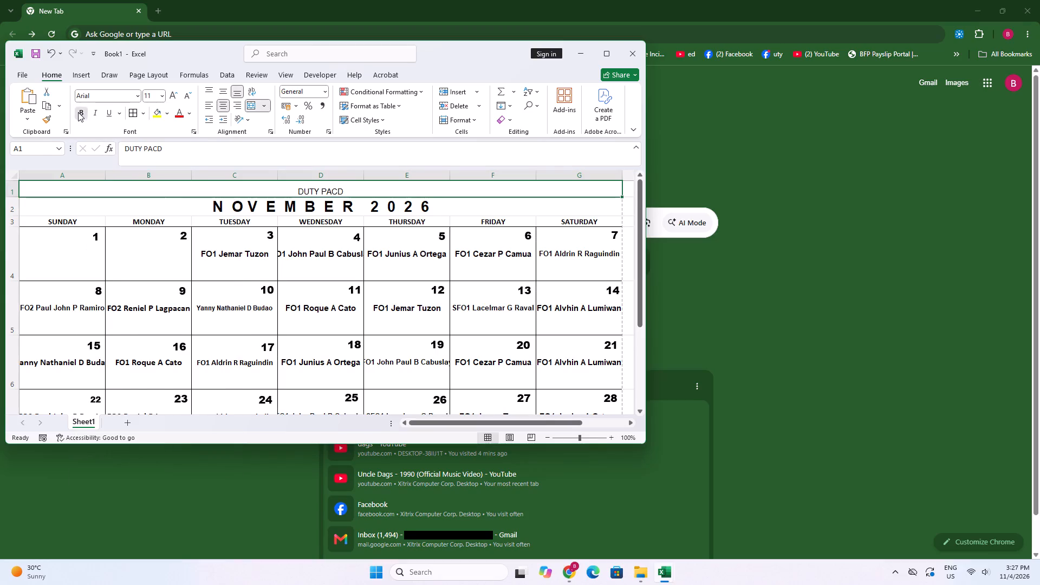
click(224, 92)
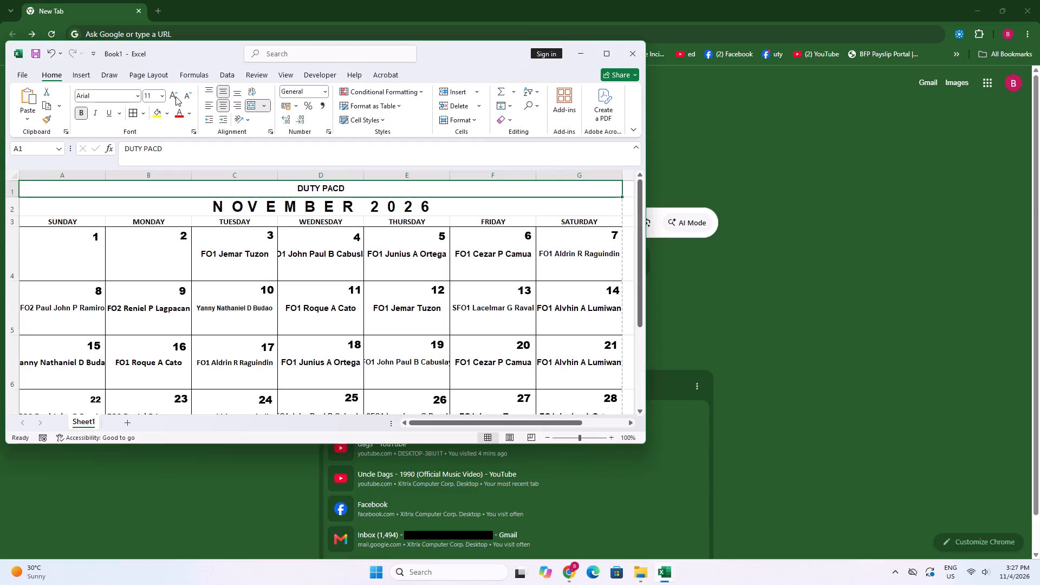
triple_click(174, 96)
click(174, 96)
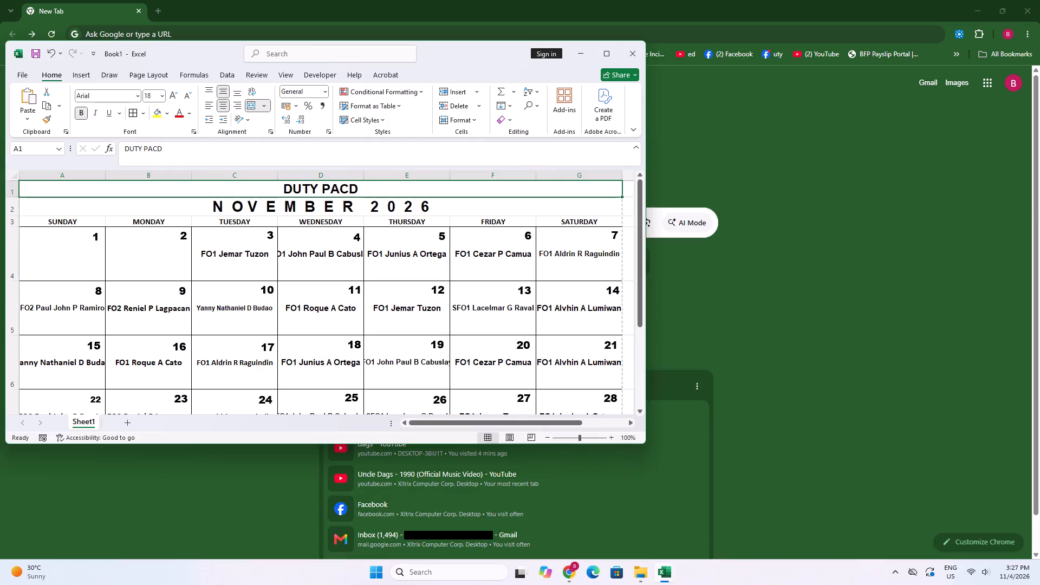
Increase the height of row 1, which holds the "DUTY PACD" heading, to about 33 points.
drag(15, 197, 12, 205)
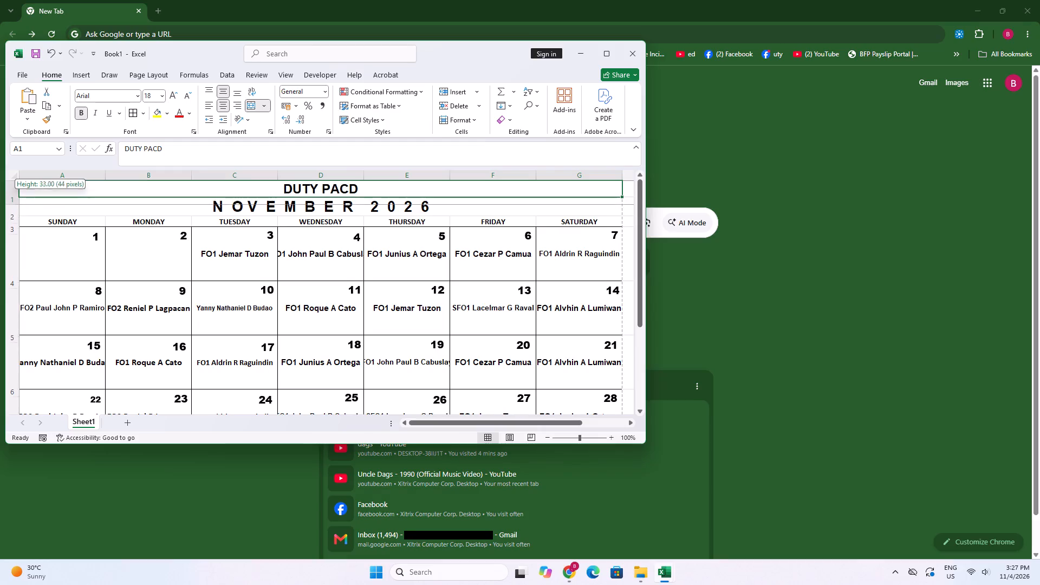
drag(12, 205, 12, 206)
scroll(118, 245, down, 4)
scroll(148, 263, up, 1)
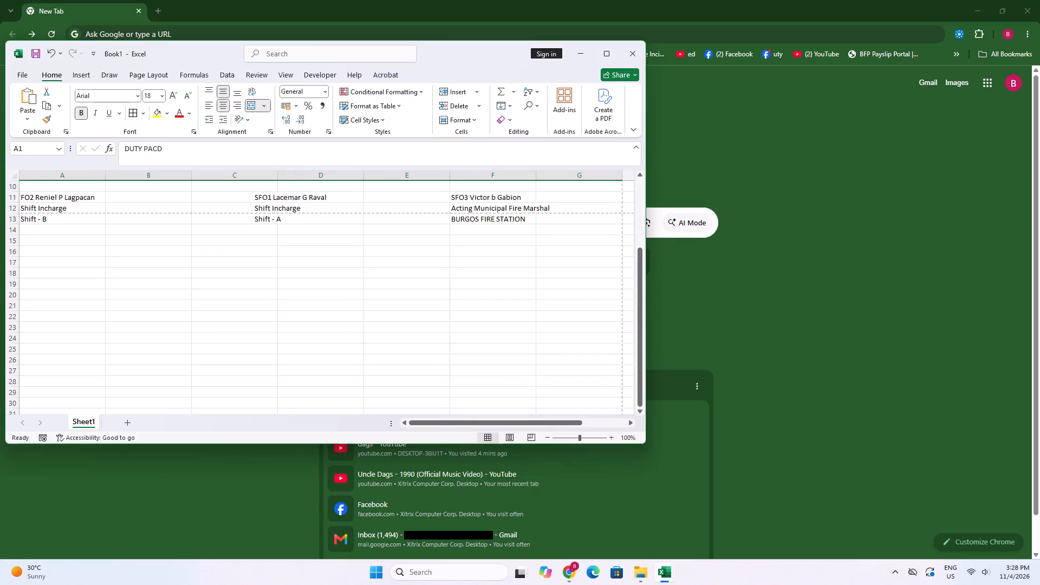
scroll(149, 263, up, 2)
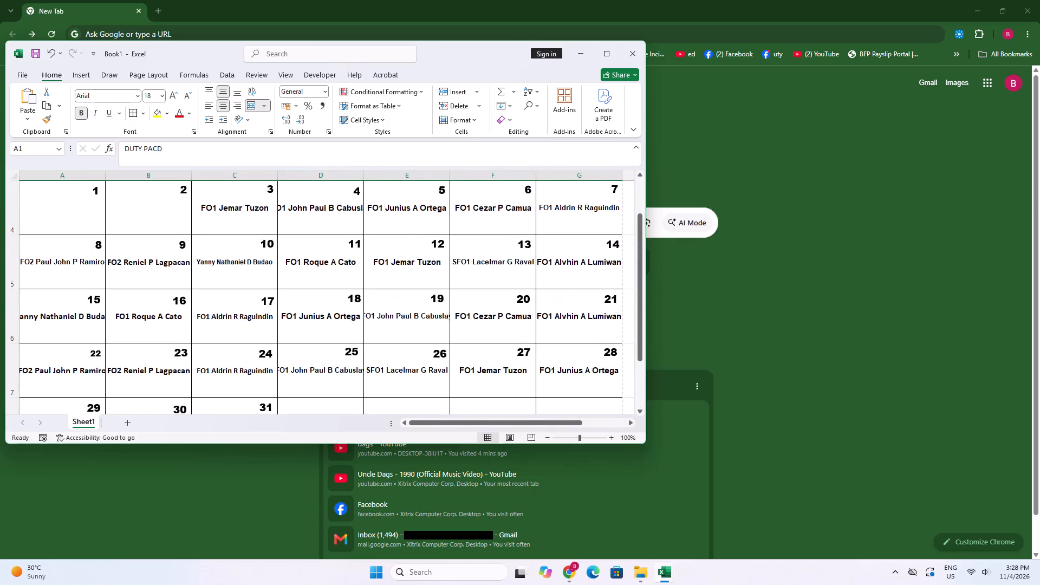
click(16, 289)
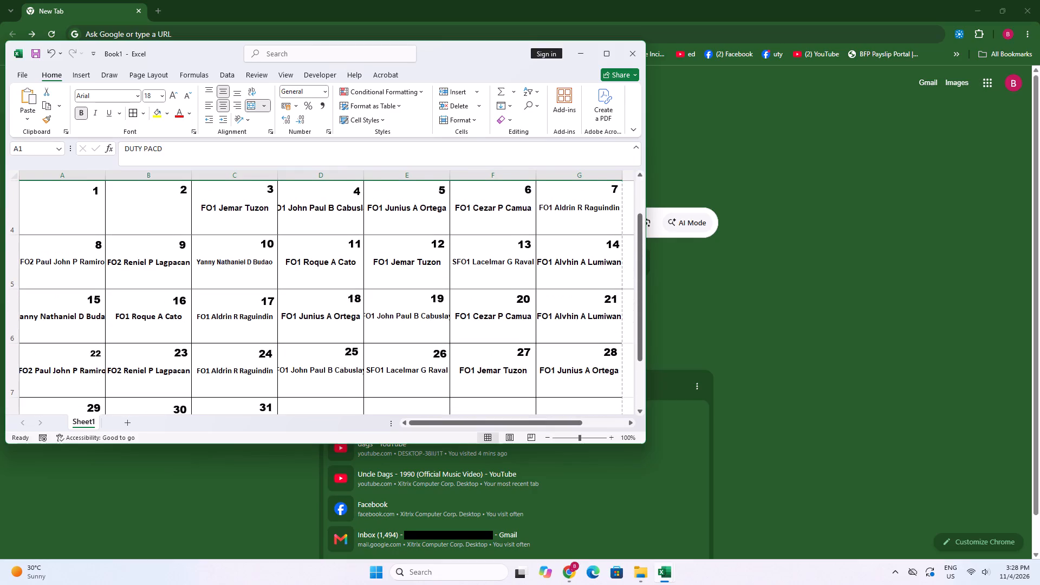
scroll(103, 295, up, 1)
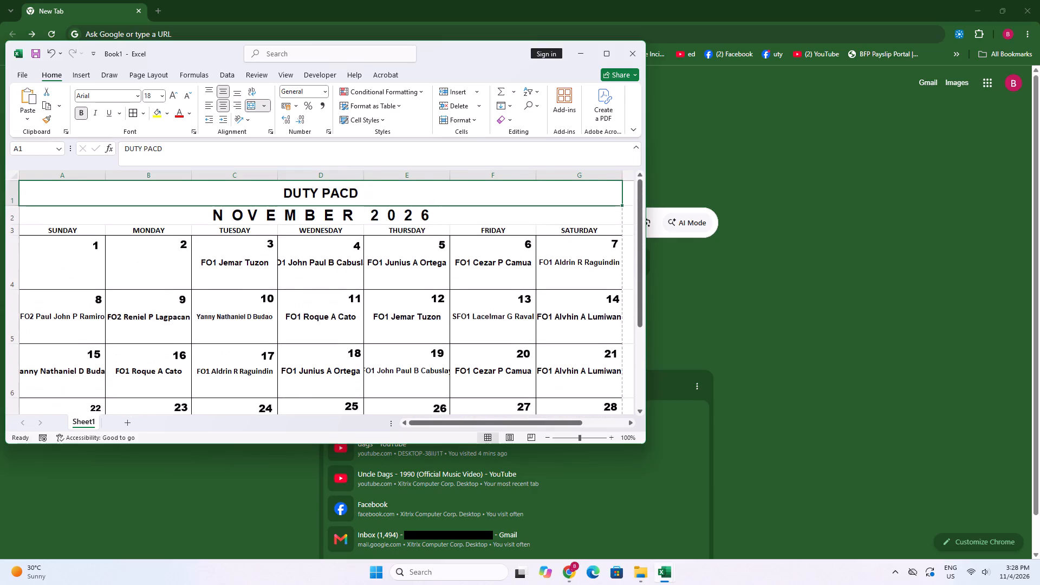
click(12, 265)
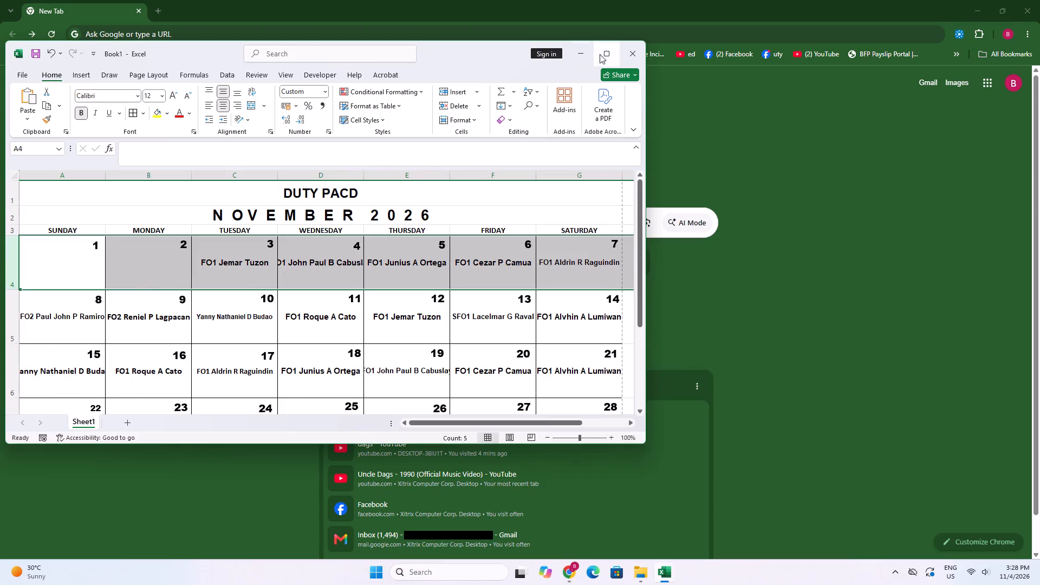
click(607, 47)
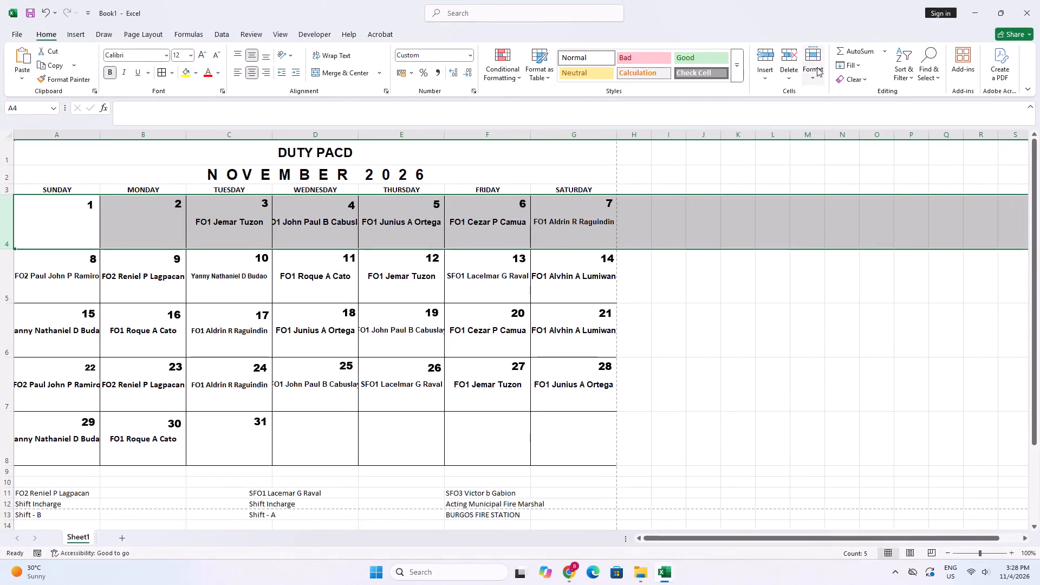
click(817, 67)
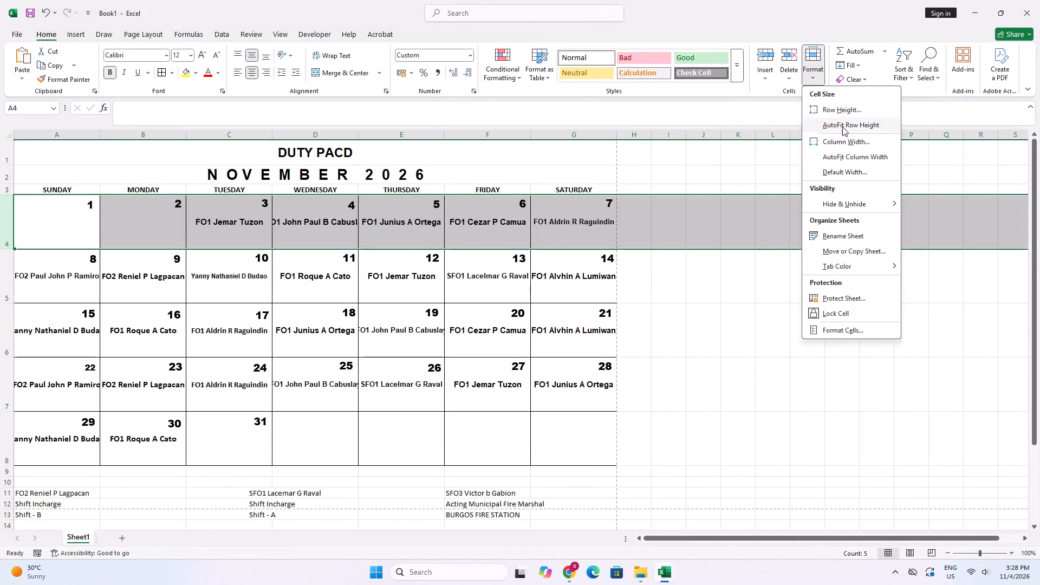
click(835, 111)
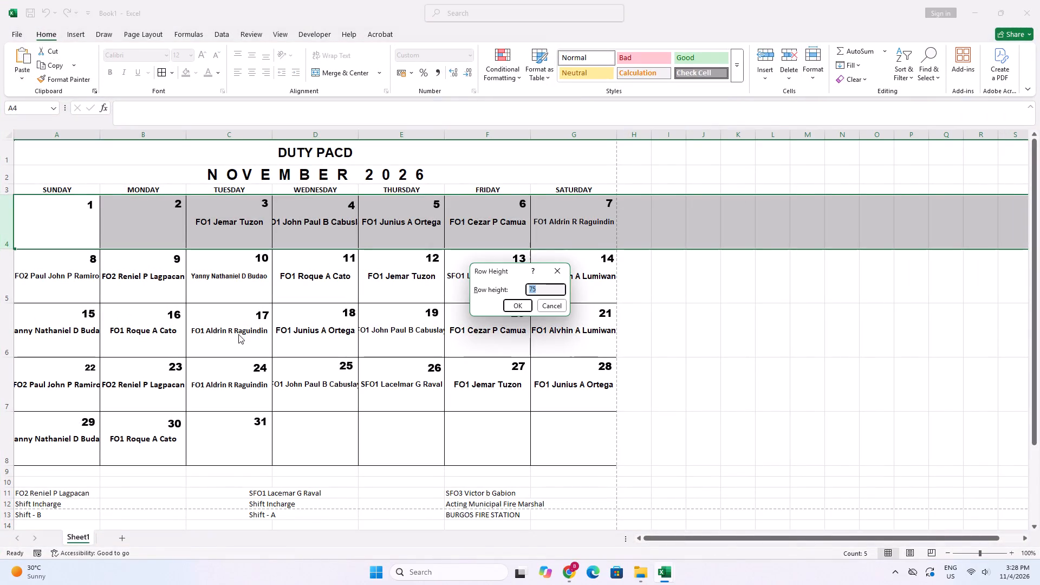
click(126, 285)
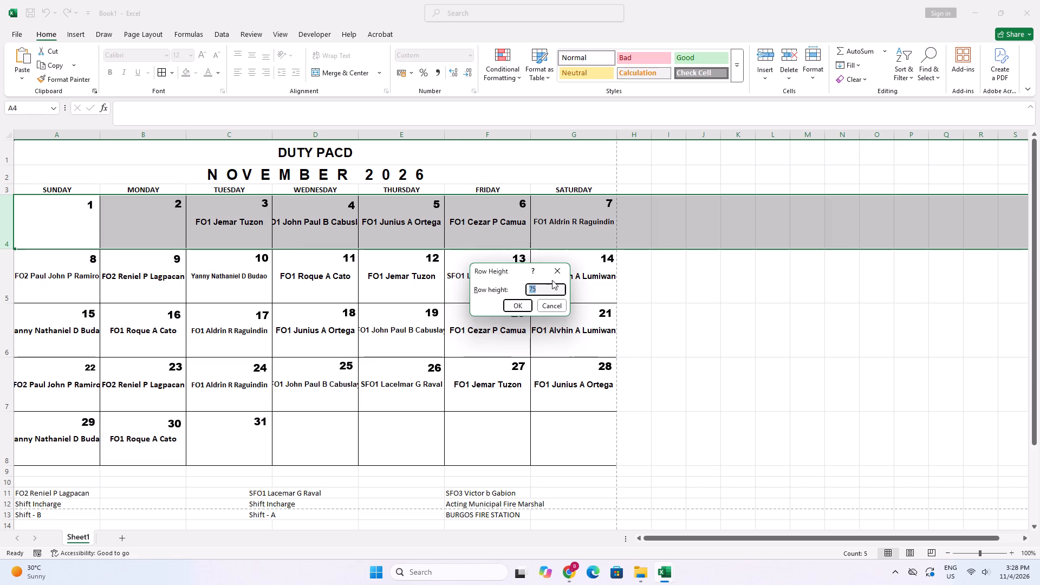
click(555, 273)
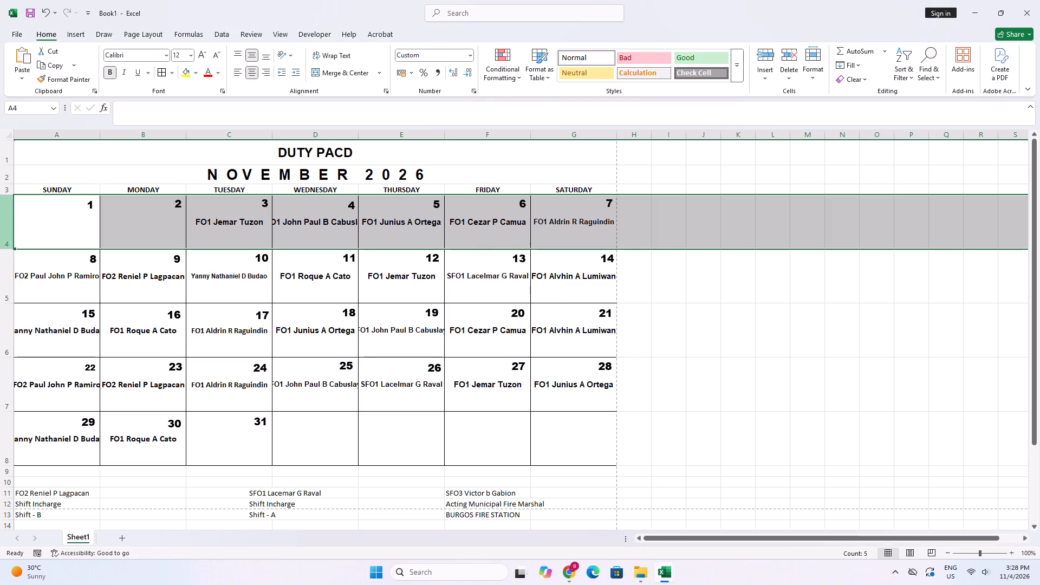
Set the row height of calendar week rows 4 to 8 to 70.
drag(10, 212, 14, 439)
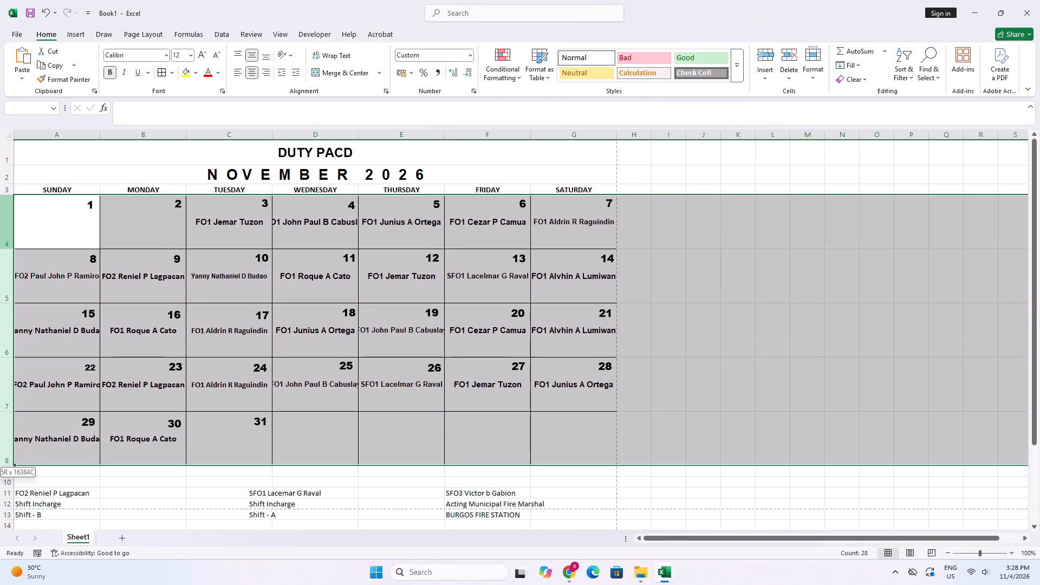
drag(14, 439, 14, 439)
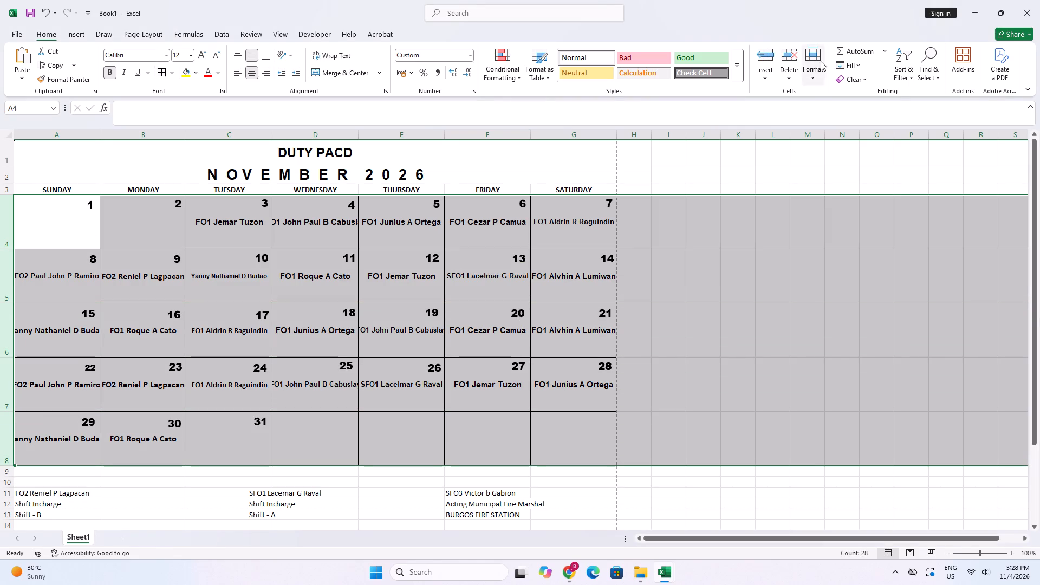
click(814, 56)
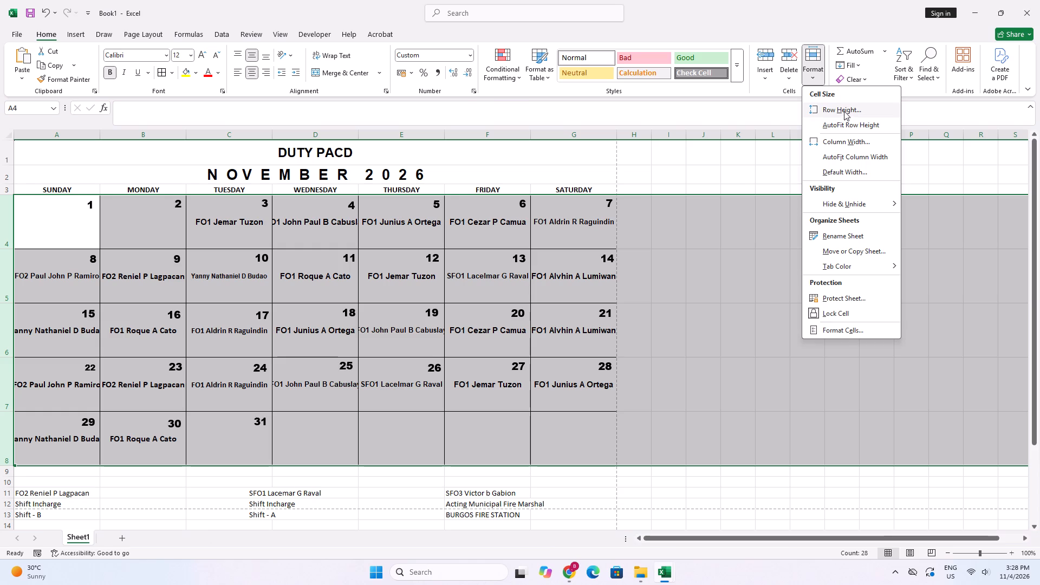
click(844, 111)
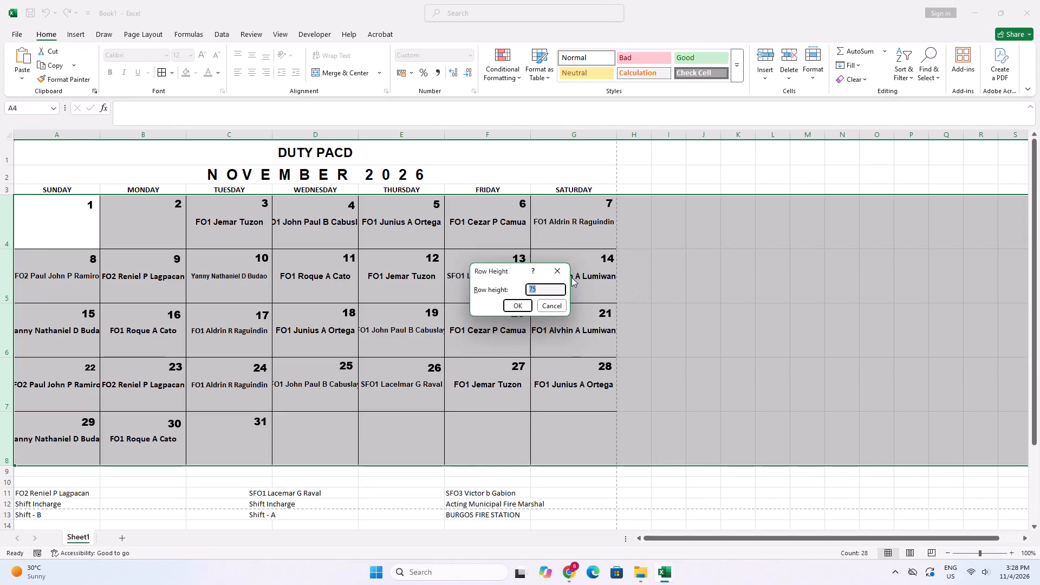
text(70)
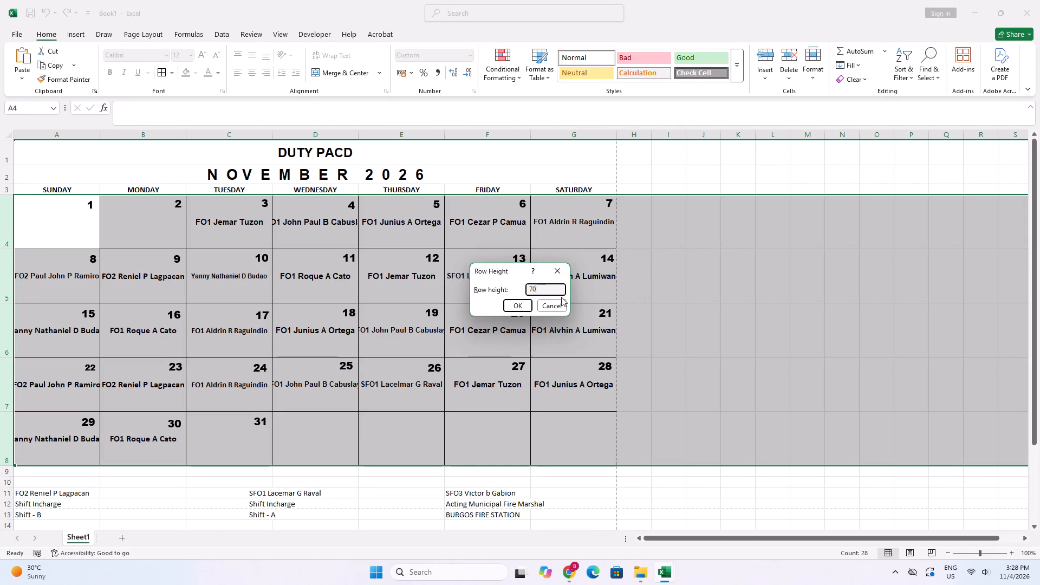
click(519, 305)
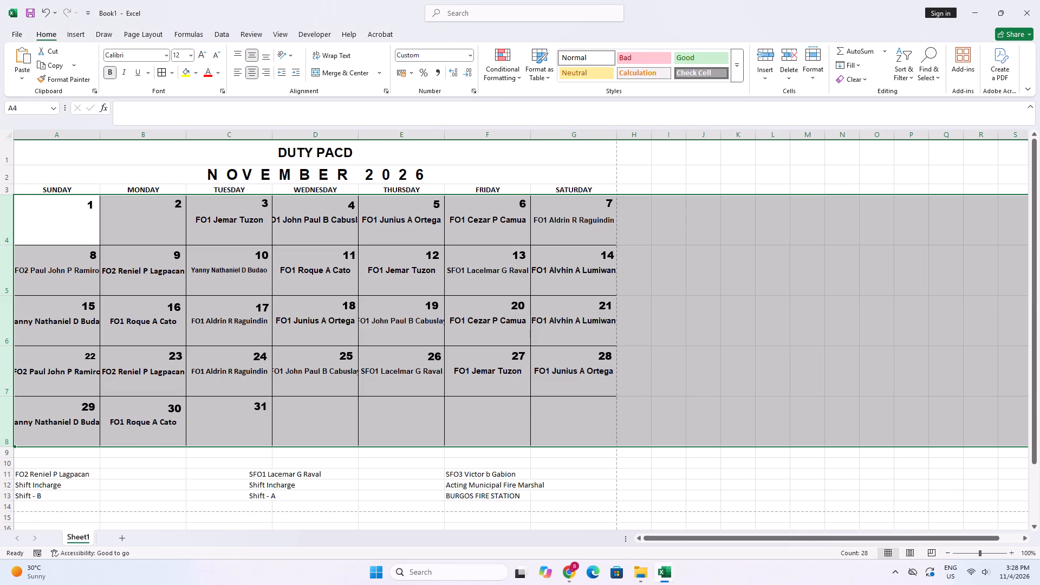
Enlarge the date number 22 in its text box to font size 14, the same as the date number 24.
click(152, 381)
click(94, 356)
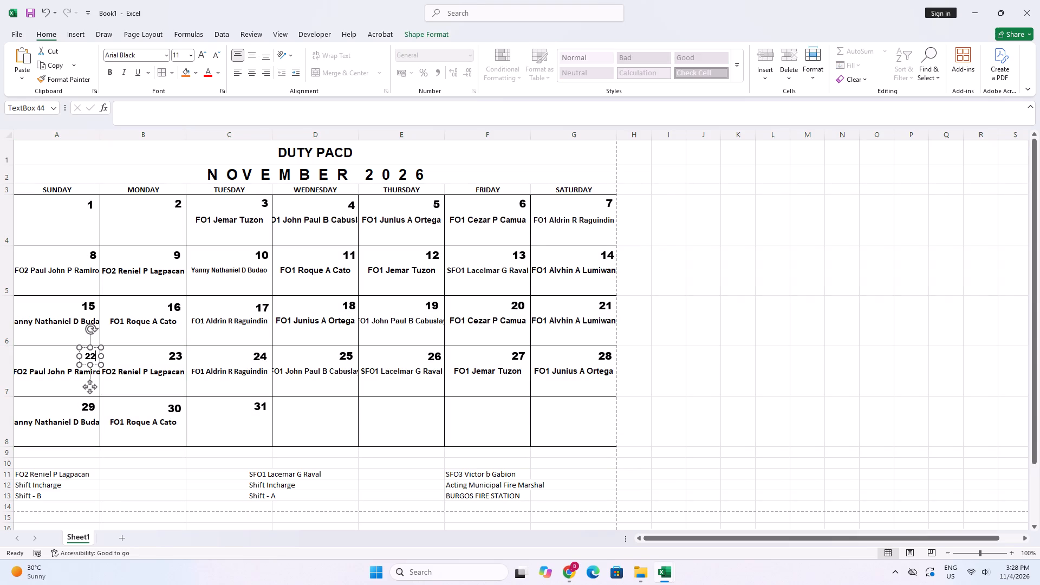
drag(83, 354, 112, 358)
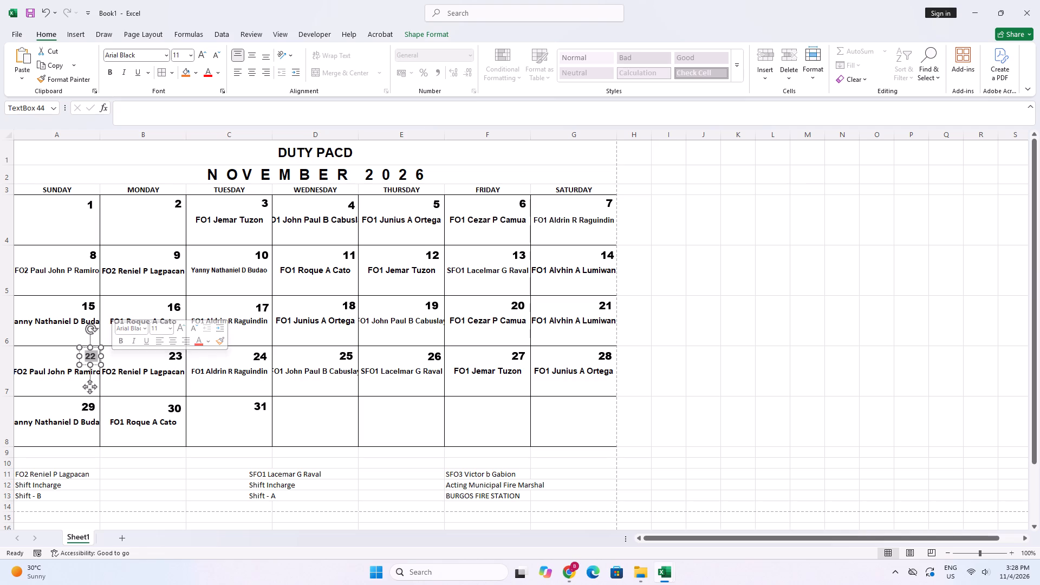
click(259, 360)
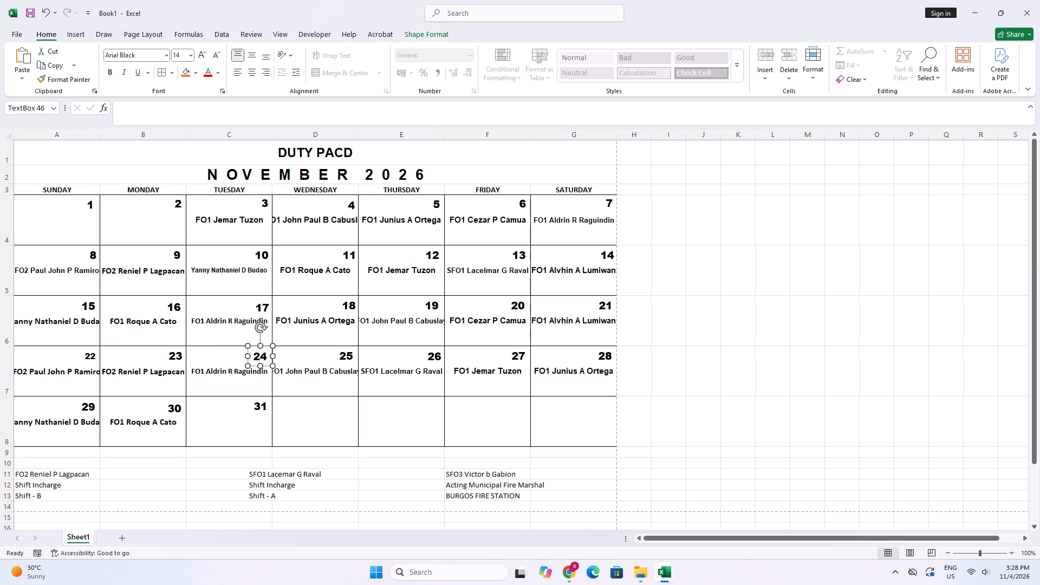
drag(86, 354, 90, 354)
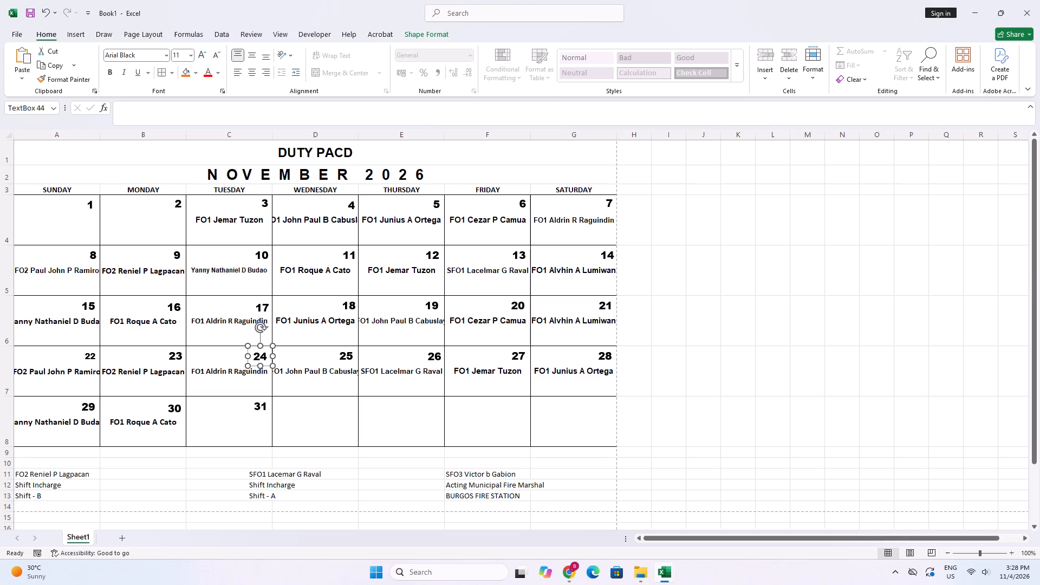
drag(90, 354, 98, 354)
click(205, 52)
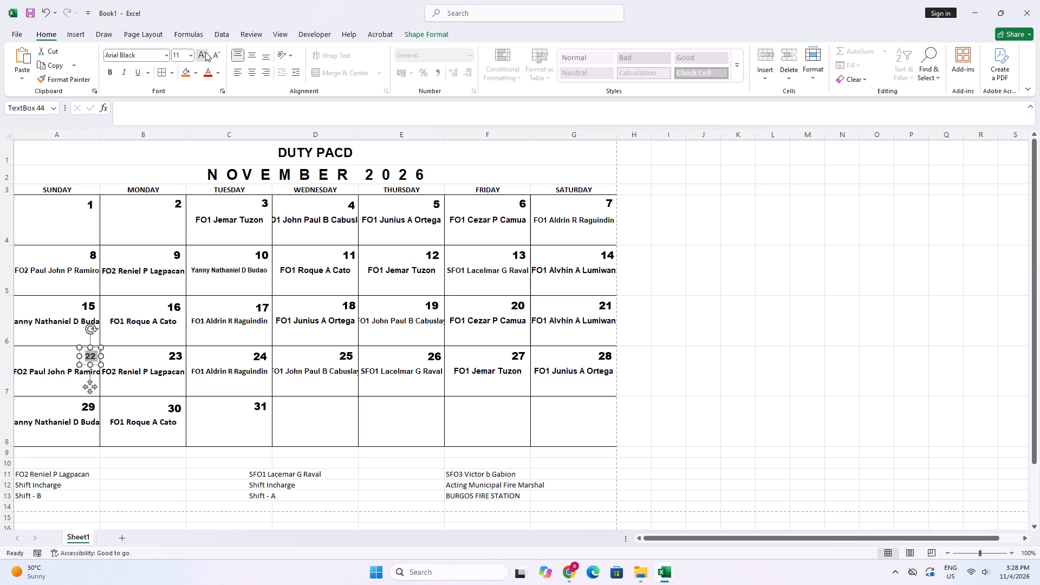
click(206, 53)
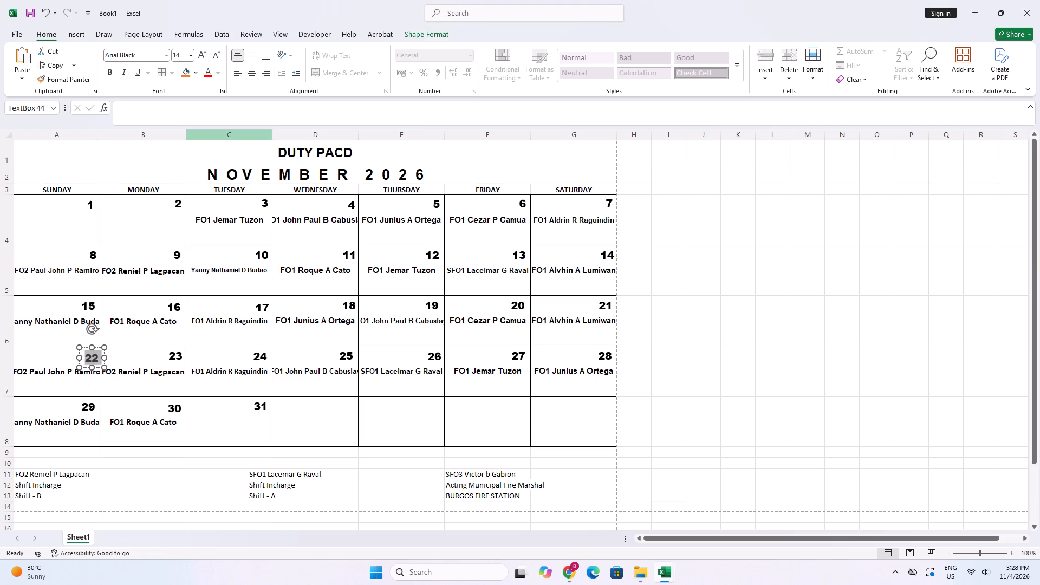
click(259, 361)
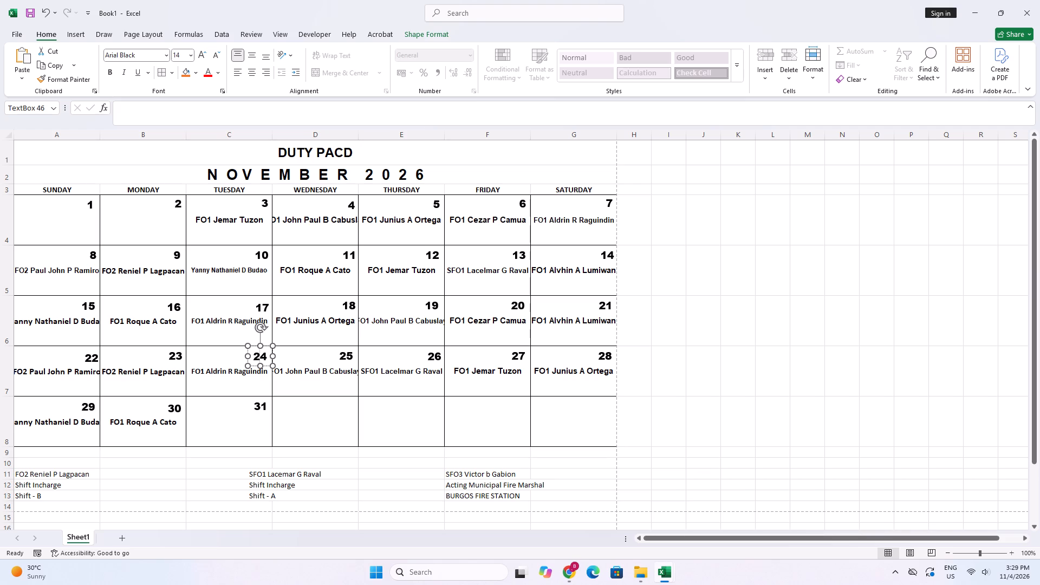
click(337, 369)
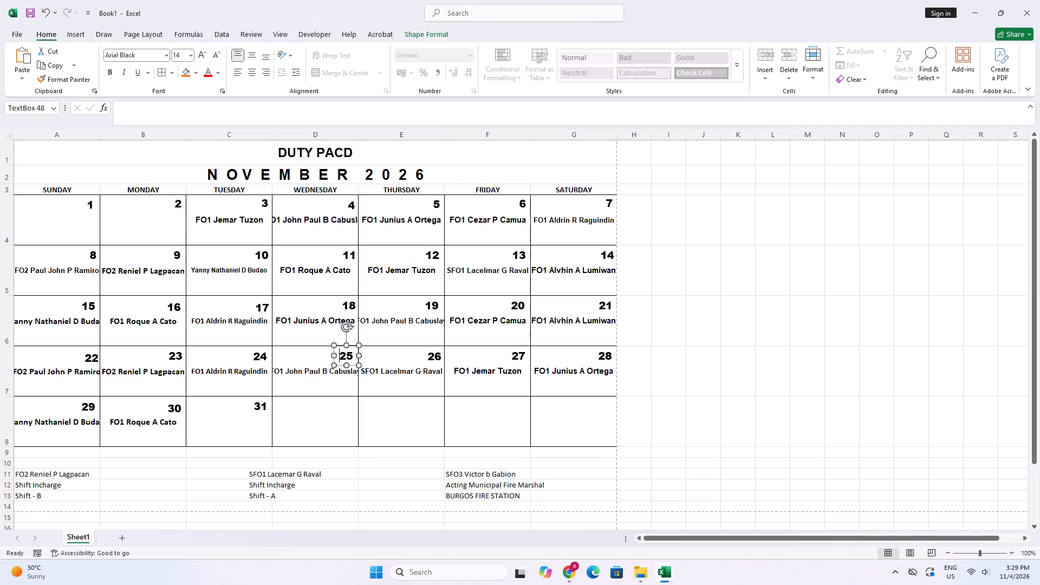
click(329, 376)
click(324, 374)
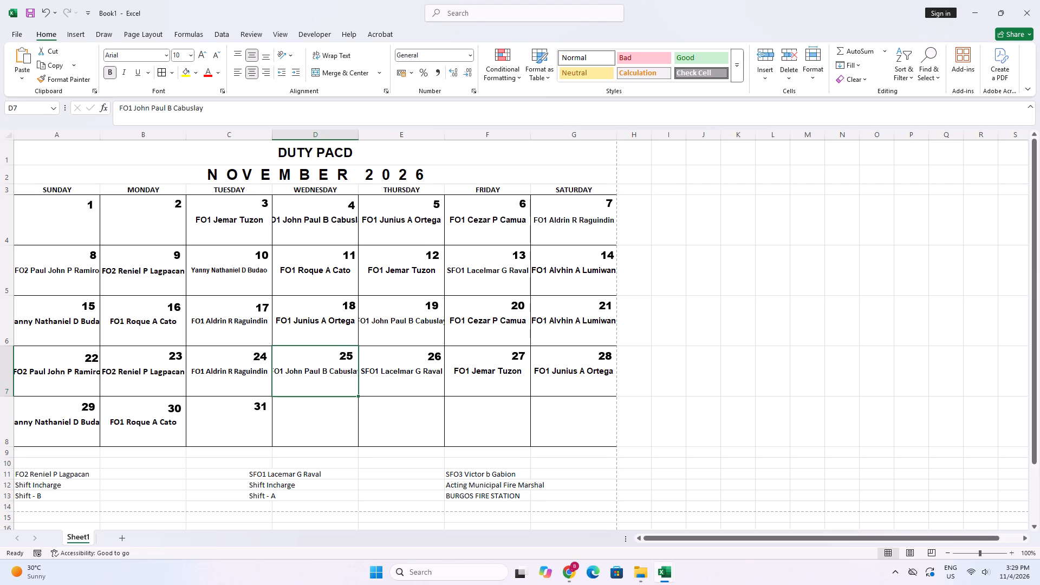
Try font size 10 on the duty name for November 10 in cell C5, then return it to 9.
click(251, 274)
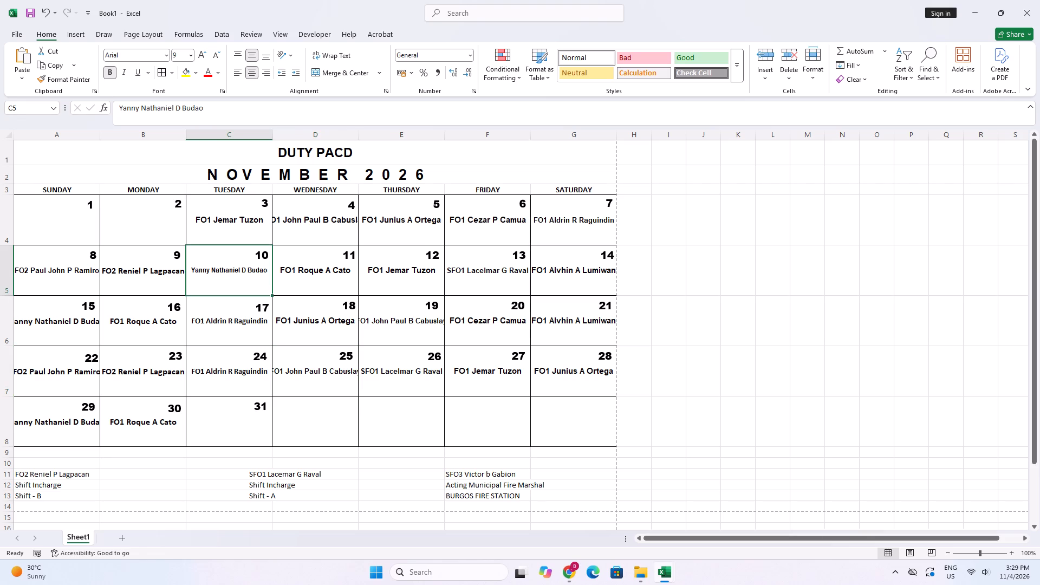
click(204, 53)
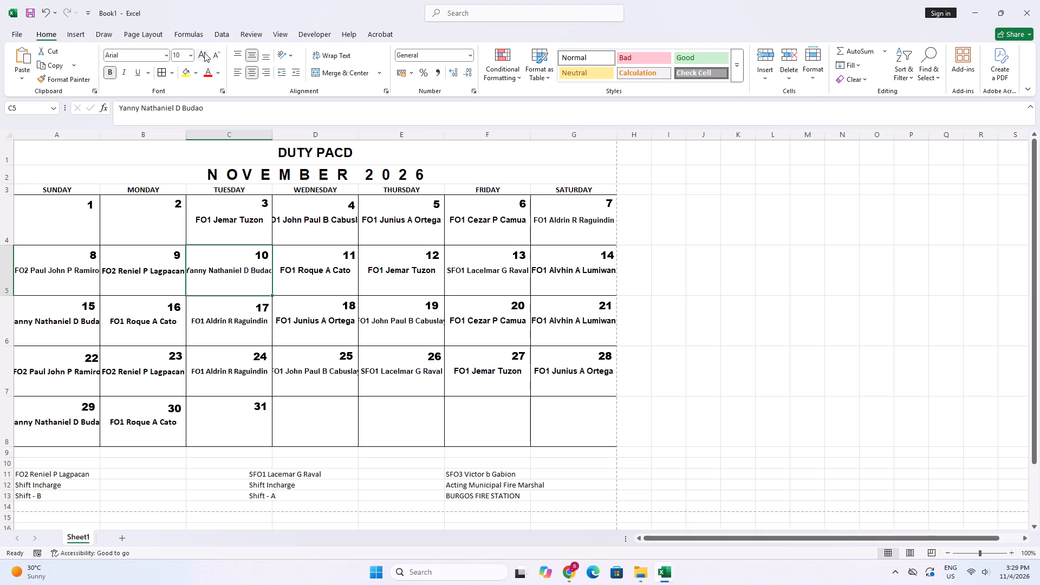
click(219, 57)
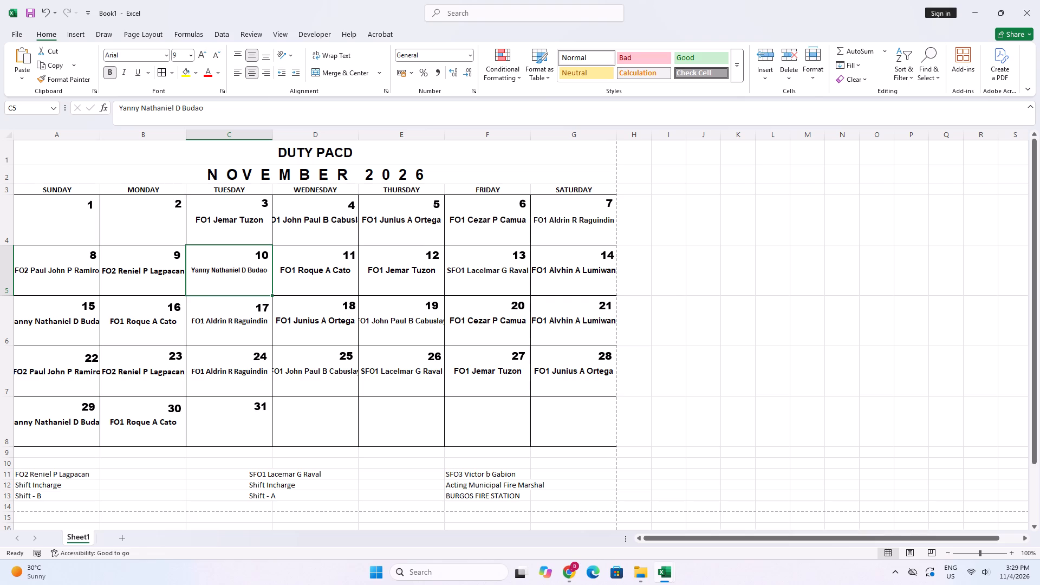
Reduce the duty name for November 19 in cell E6 to font size 9.
click(417, 324)
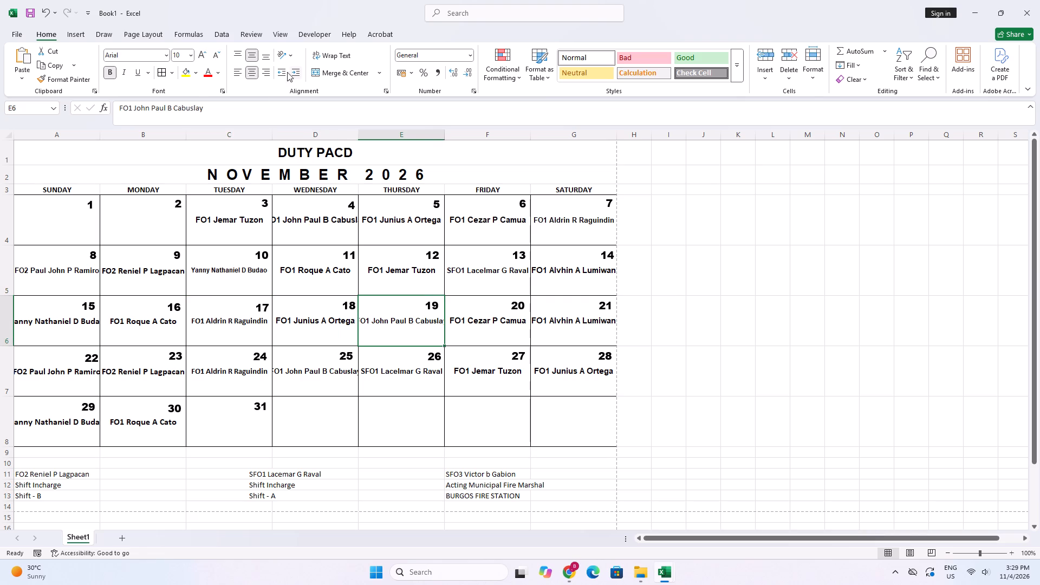
click(218, 56)
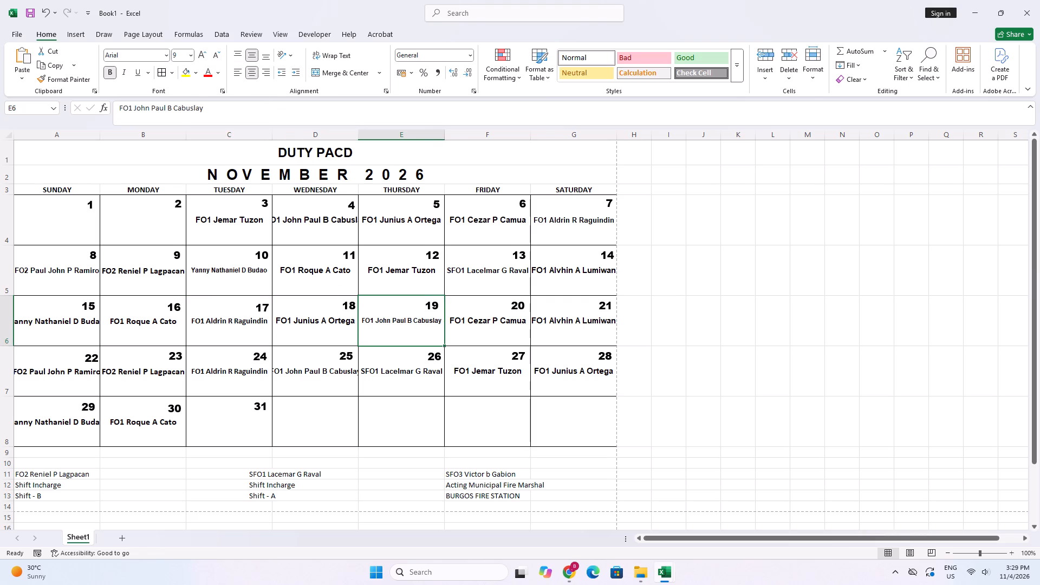
Reduce the duty name for November 25 in cell D7 to font size 9.
click(302, 378)
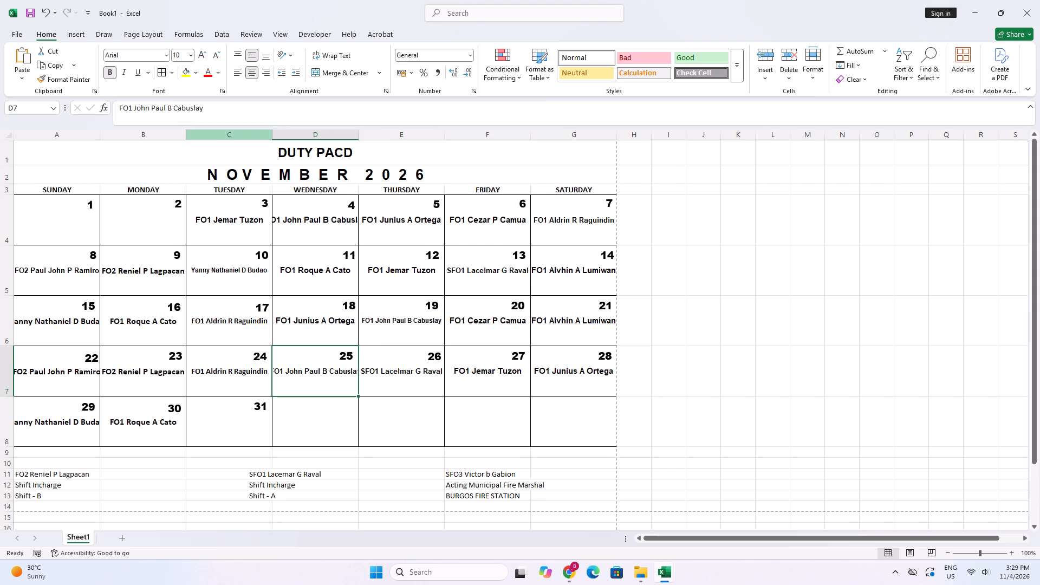
click(214, 54)
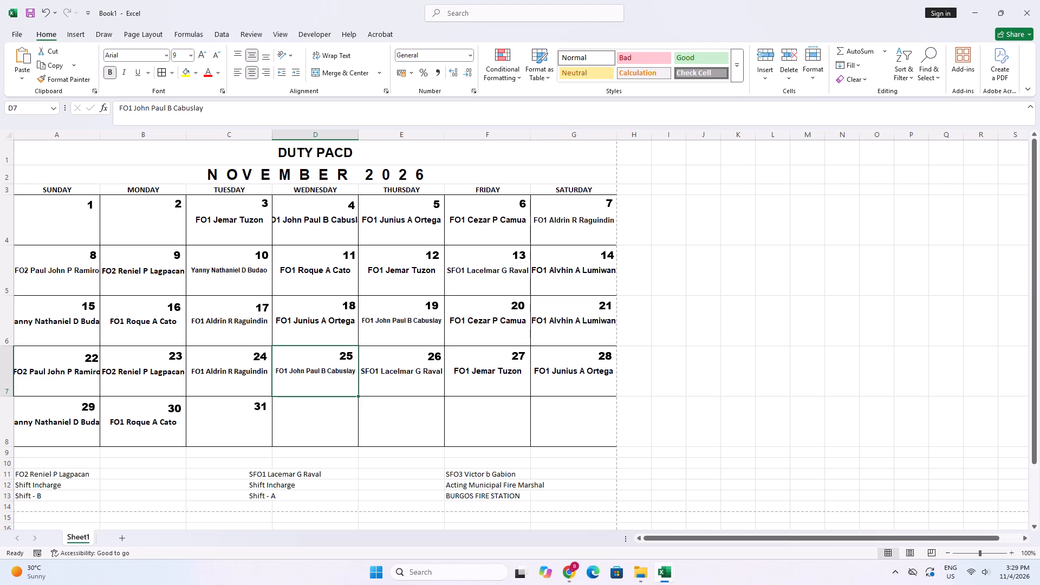
Reduce the duty names for November 29 in cell A8 and November 15 in cell A6 to font size 11.
click(82, 424)
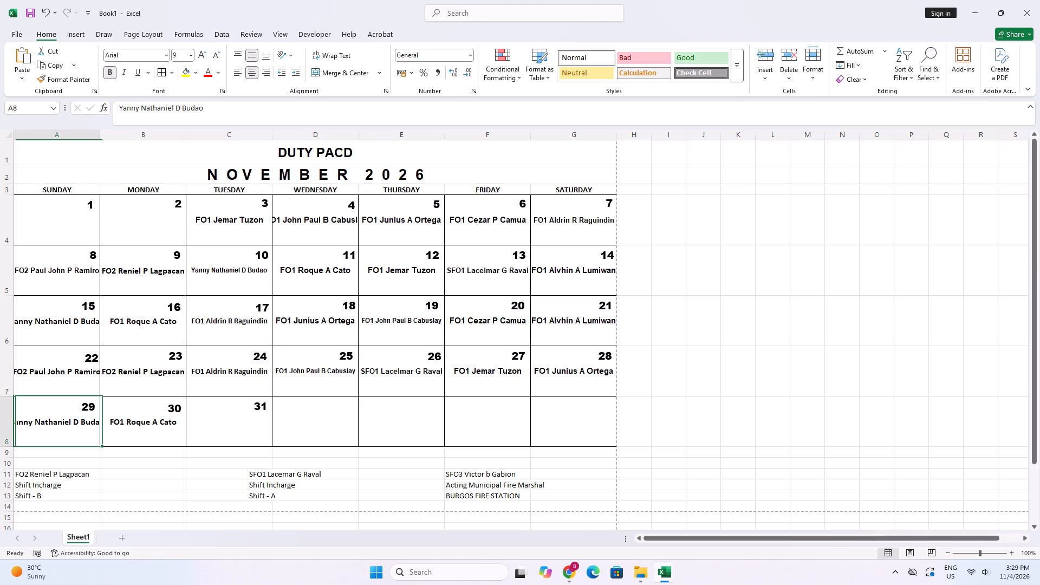
drag(661, 538, 645, 542)
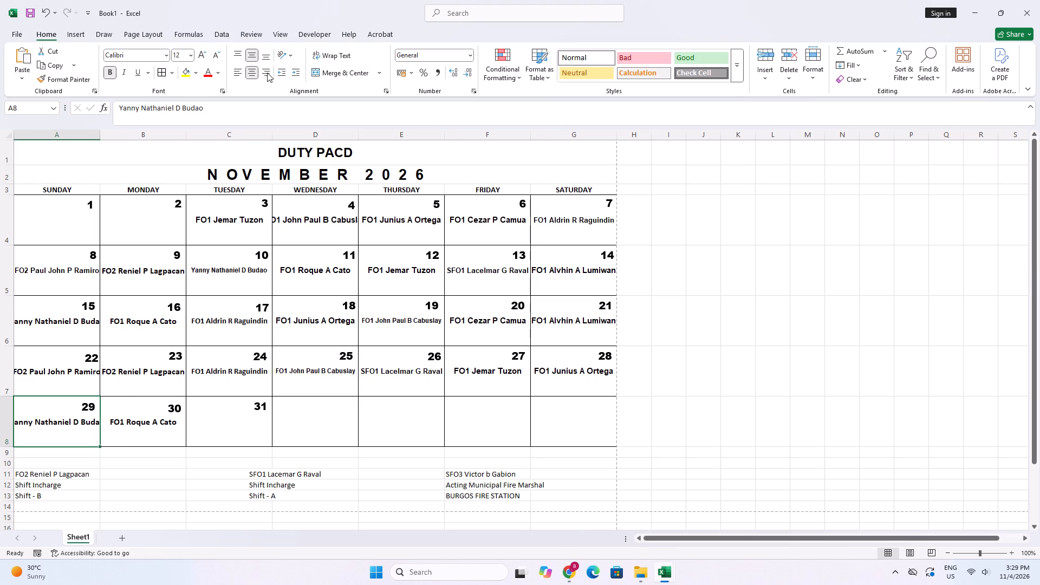
click(218, 56)
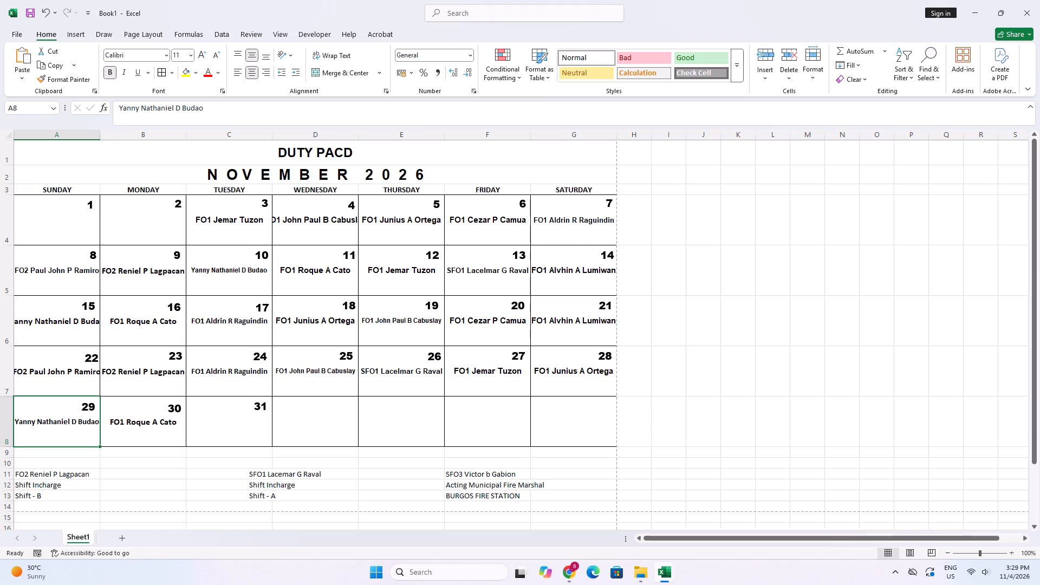
click(55, 322)
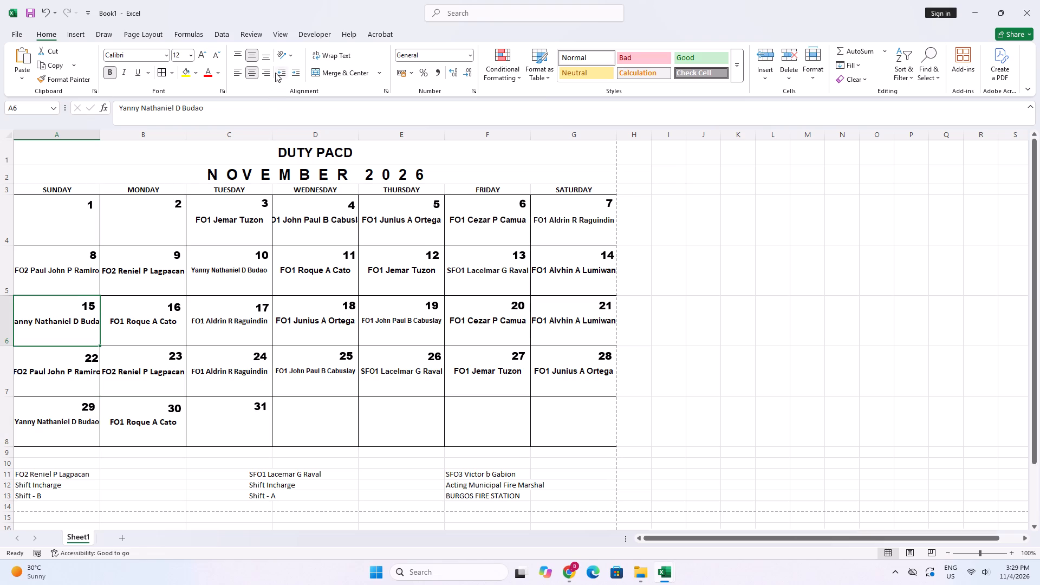
click(217, 55)
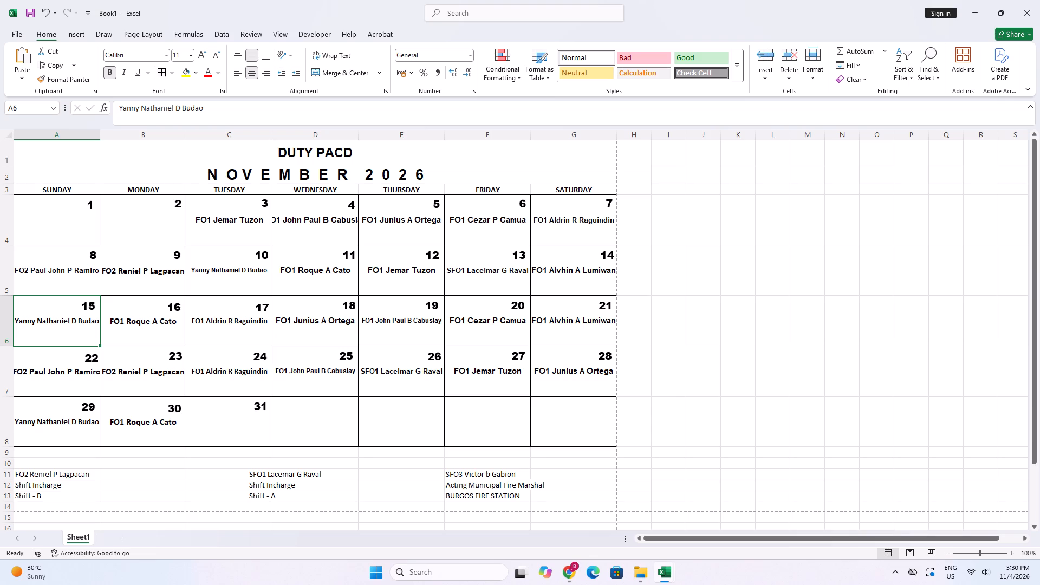
Check the calendar's print preview and apply the Narrow page margins to the sheet.
click(22, 37)
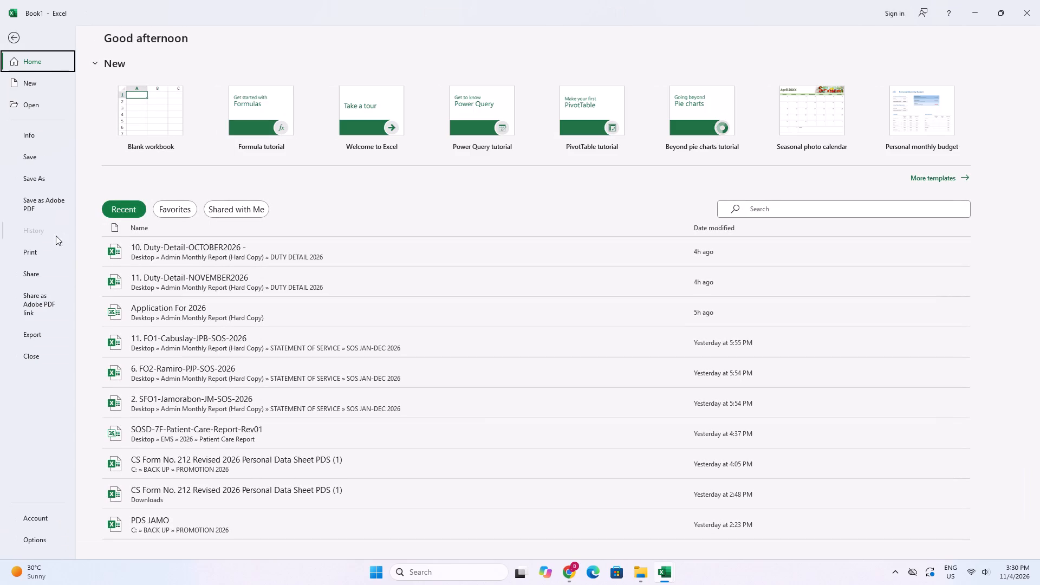
click(29, 251)
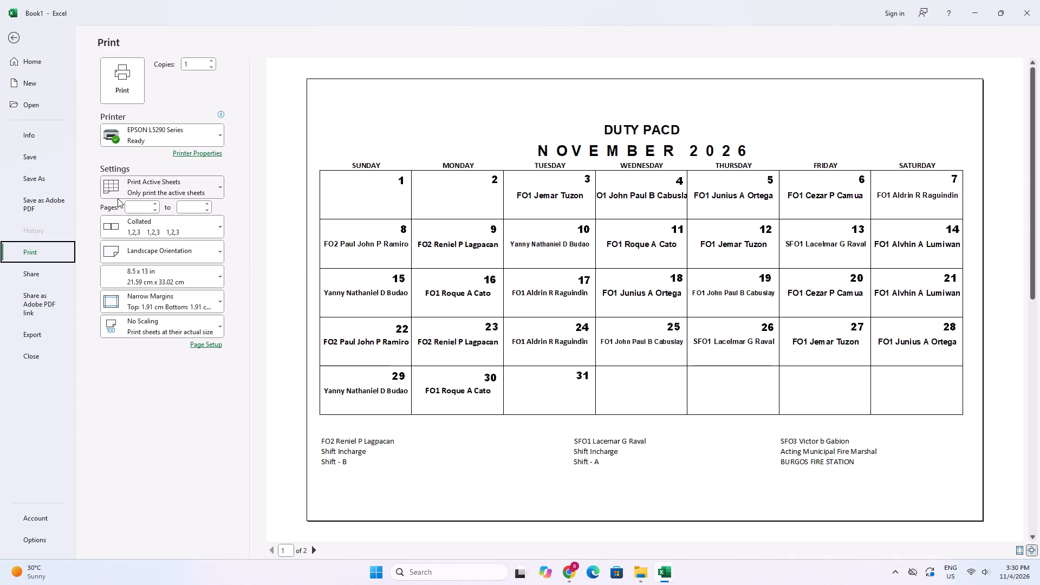
click(16, 37)
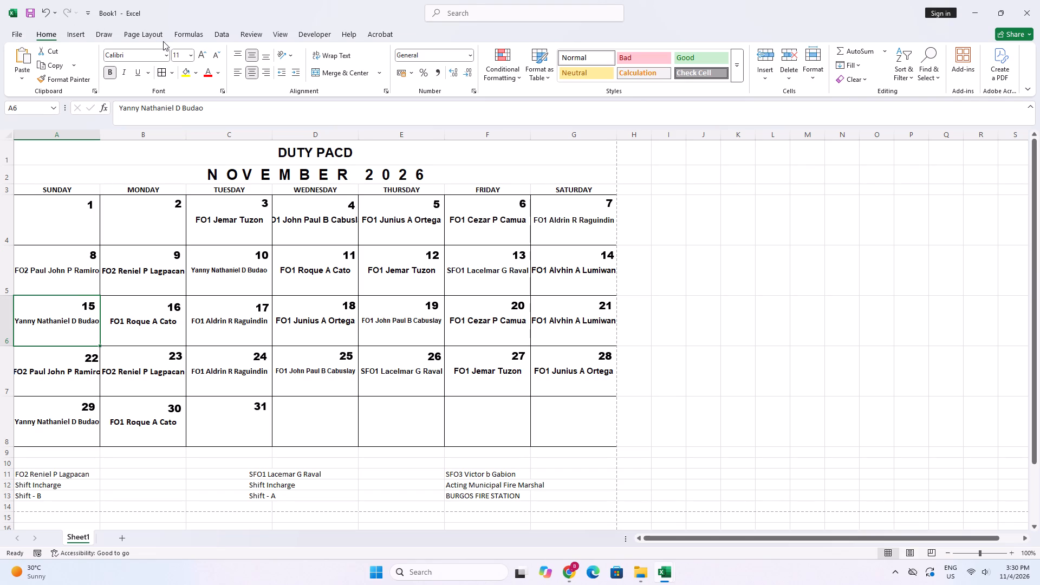
click(141, 35)
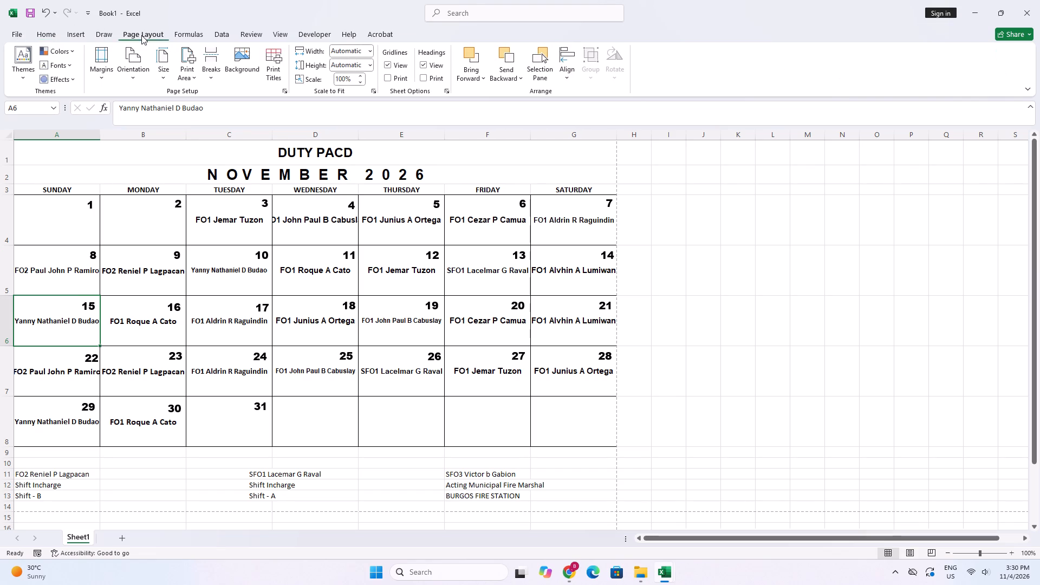
click(103, 75)
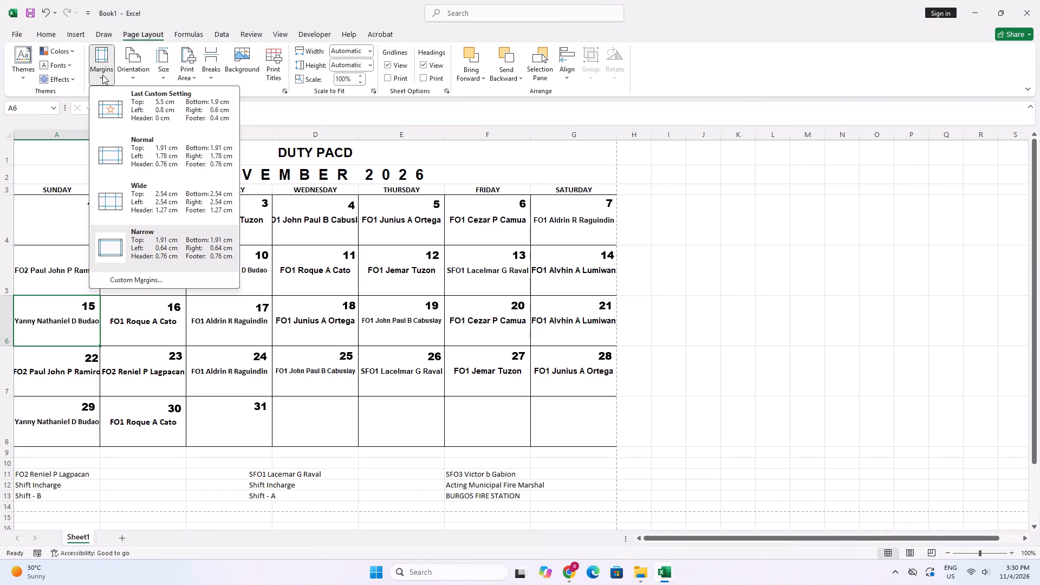
click(173, 249)
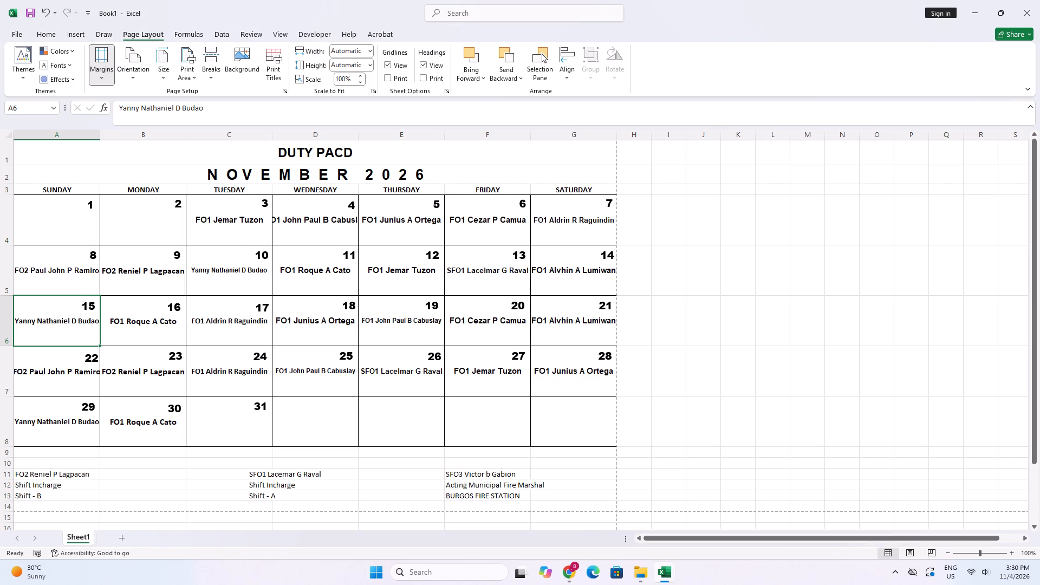
Reduce the duty name for November 4 in cell D4 to font size 9.
click(272, 157)
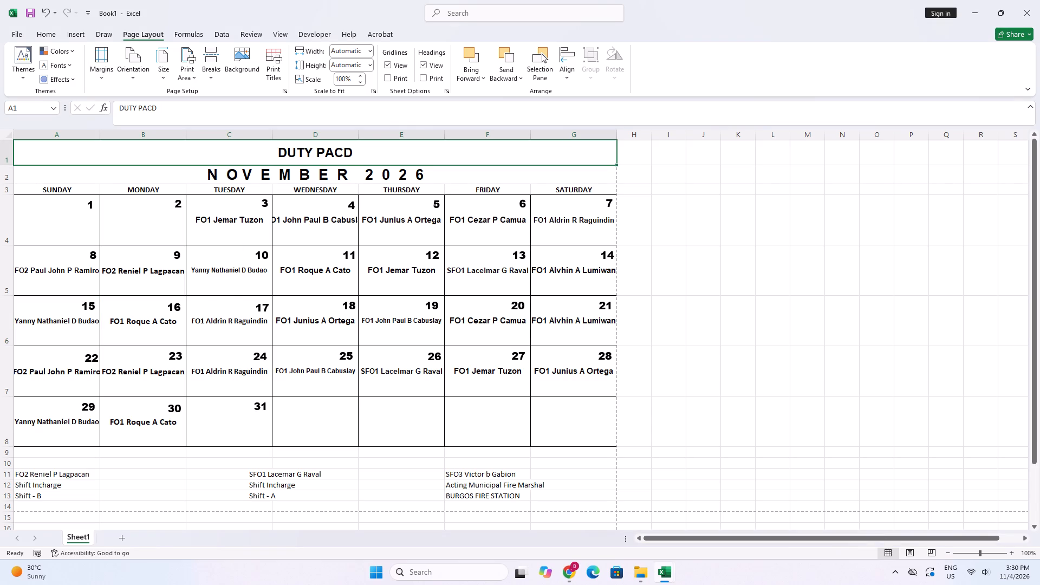
click(283, 229)
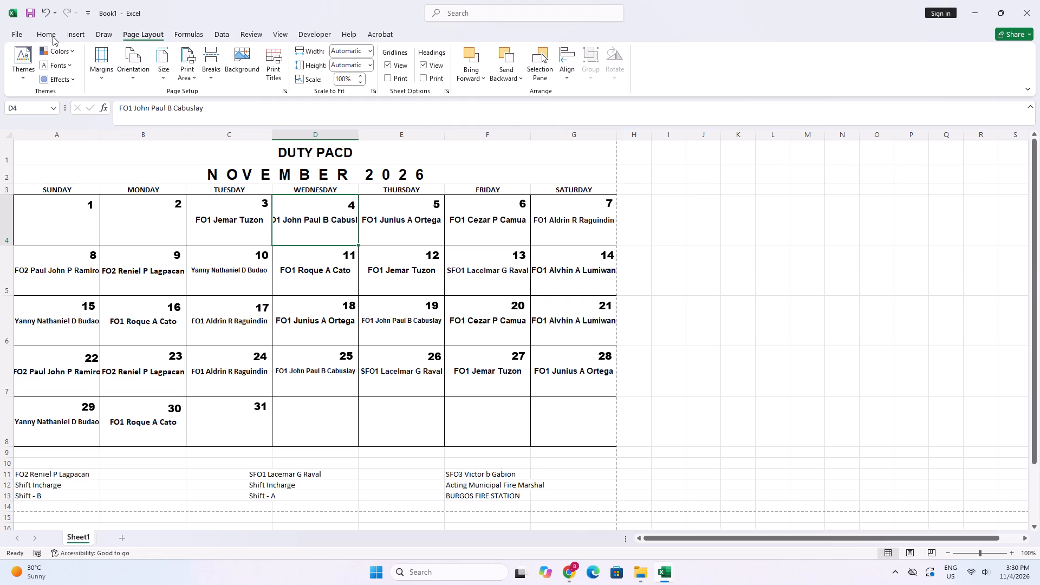
click(51, 36)
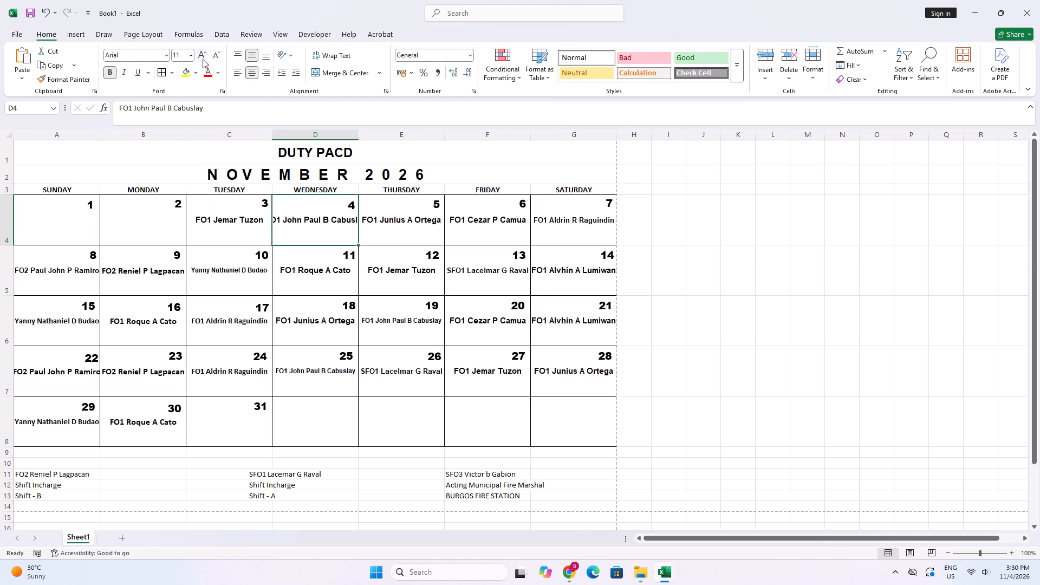
click(214, 58)
click(214, 58)
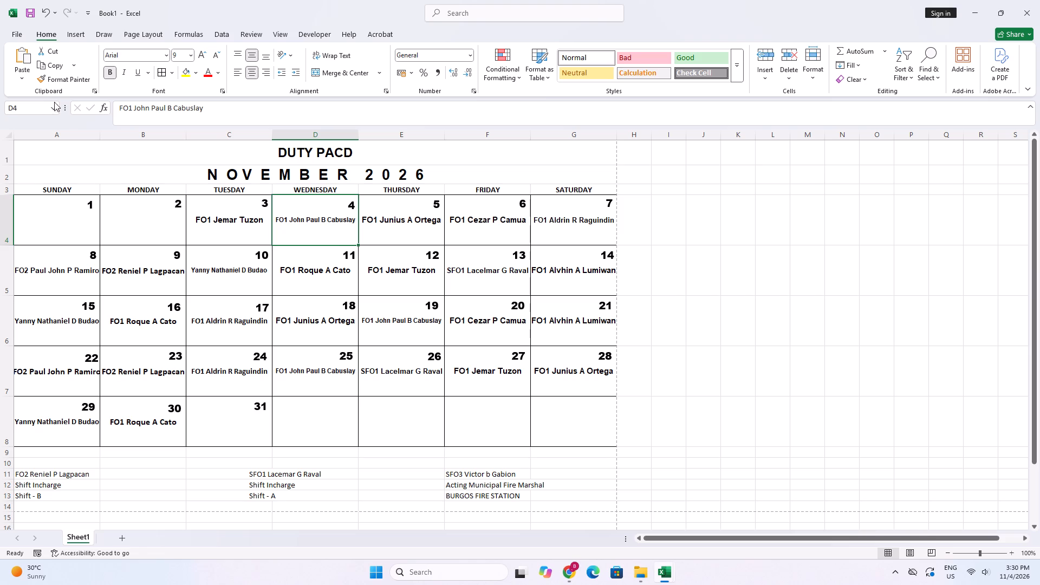
Enlarge the "DUTY PACD" heading in merged cell A1 to font size 22.
click(257, 160)
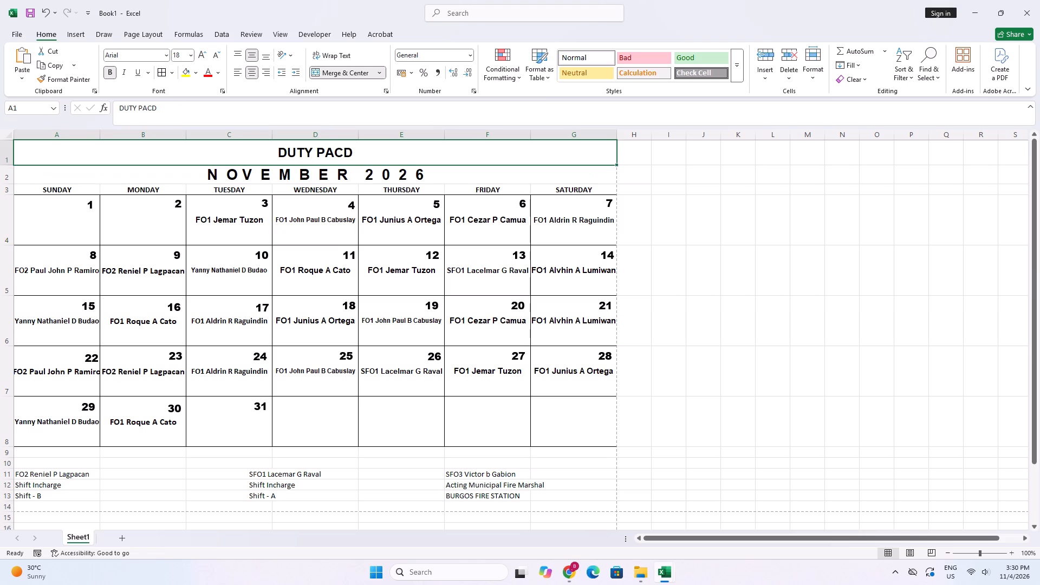
click(203, 55)
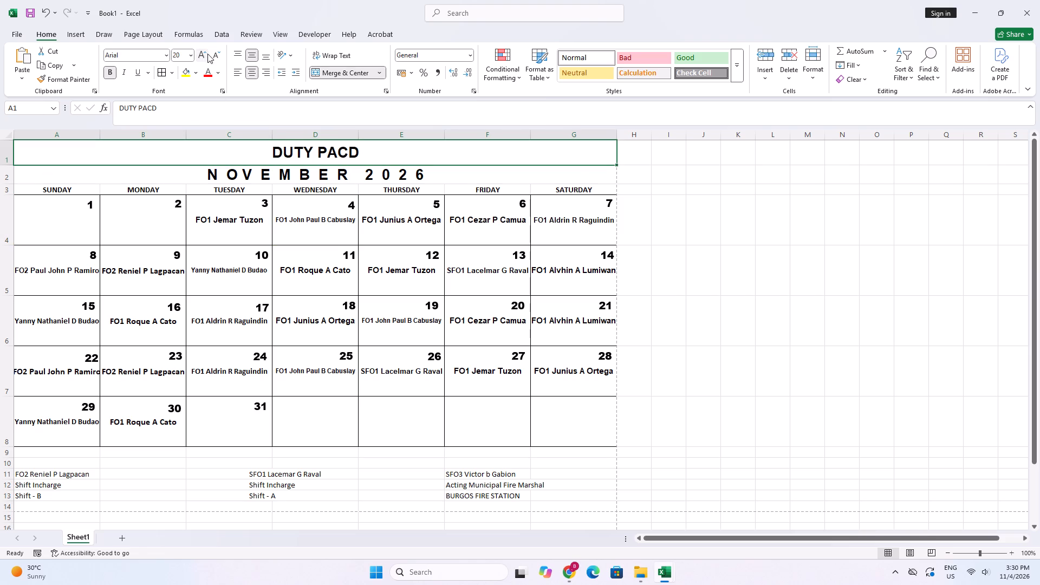
click(205, 54)
Print one copy of the active sheet on the EPSON L5290 Series printer in landscape orientation.
click(17, 34)
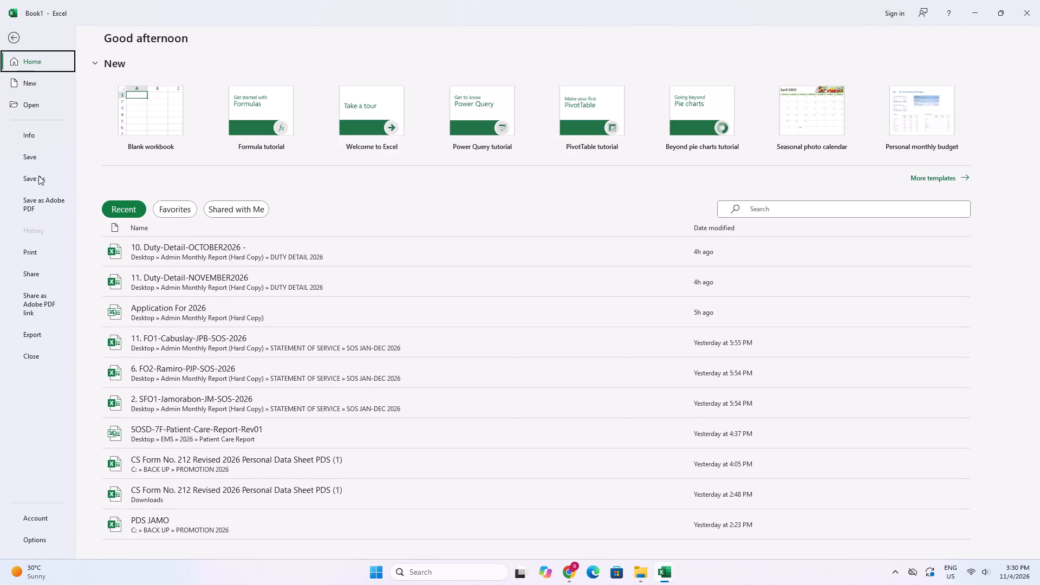
click(25, 249)
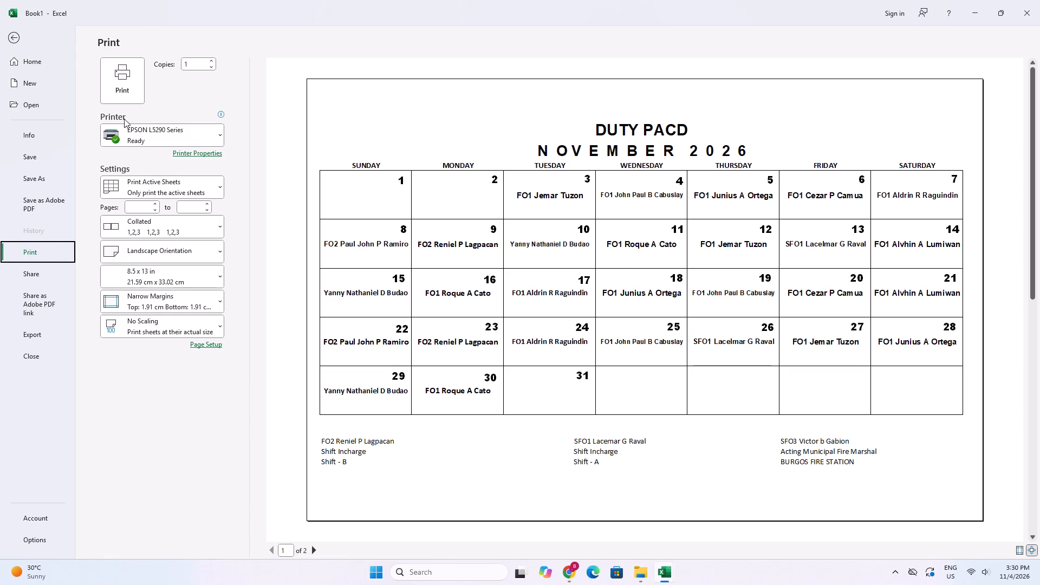
click(119, 94)
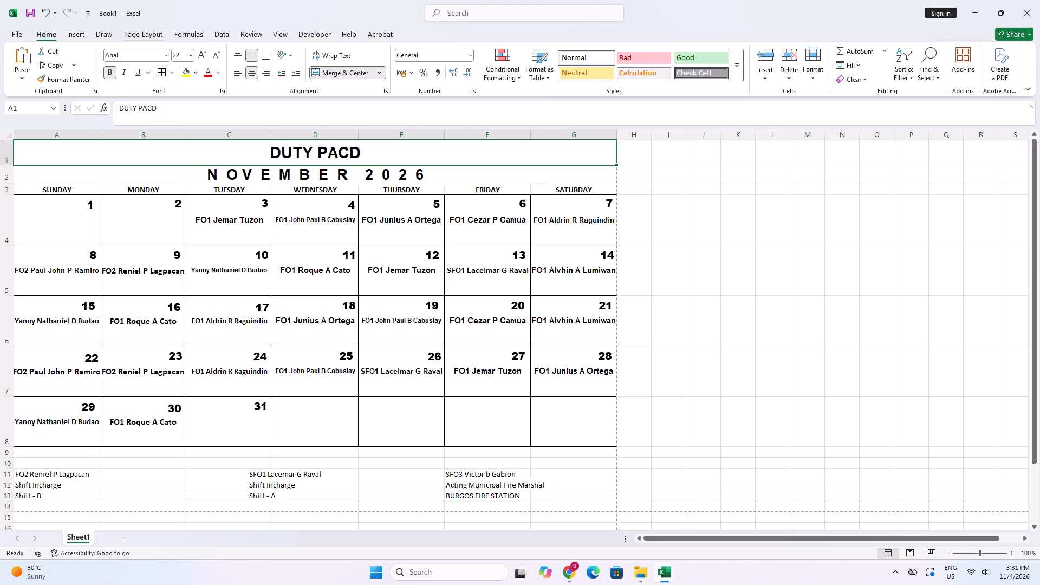
Merge and center each fire marshal signature line across columns F and G in rows 11, 12 and 13.
drag(466, 472, 537, 472)
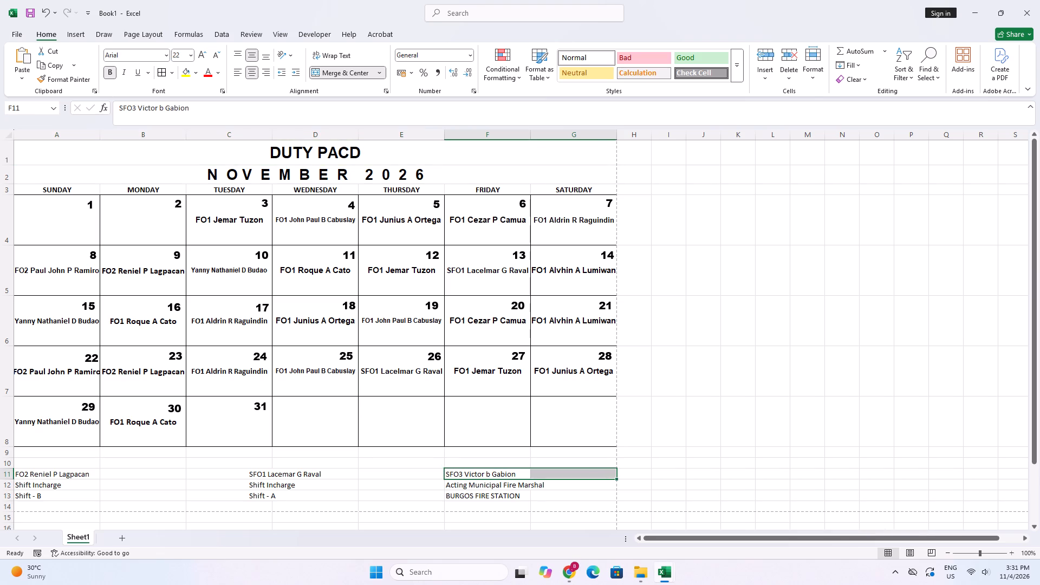
click(330, 73)
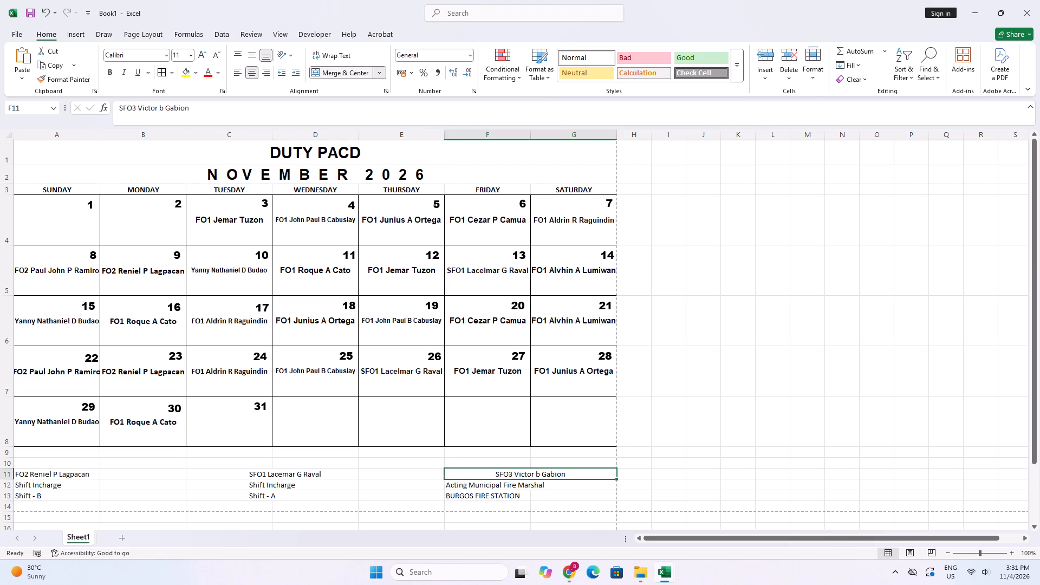
drag(487, 487, 540, 485)
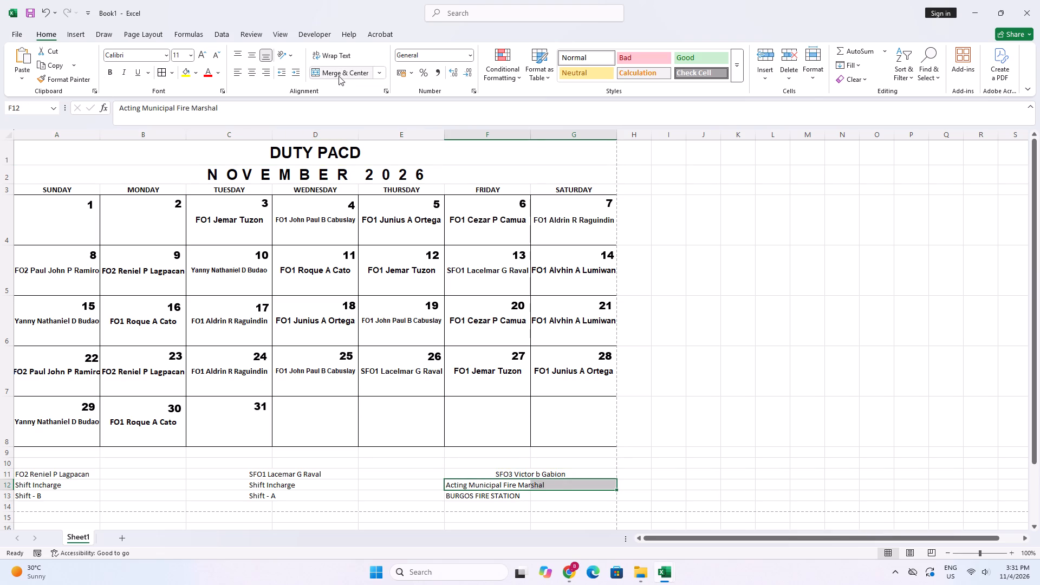
click(339, 75)
drag(486, 497, 525, 497)
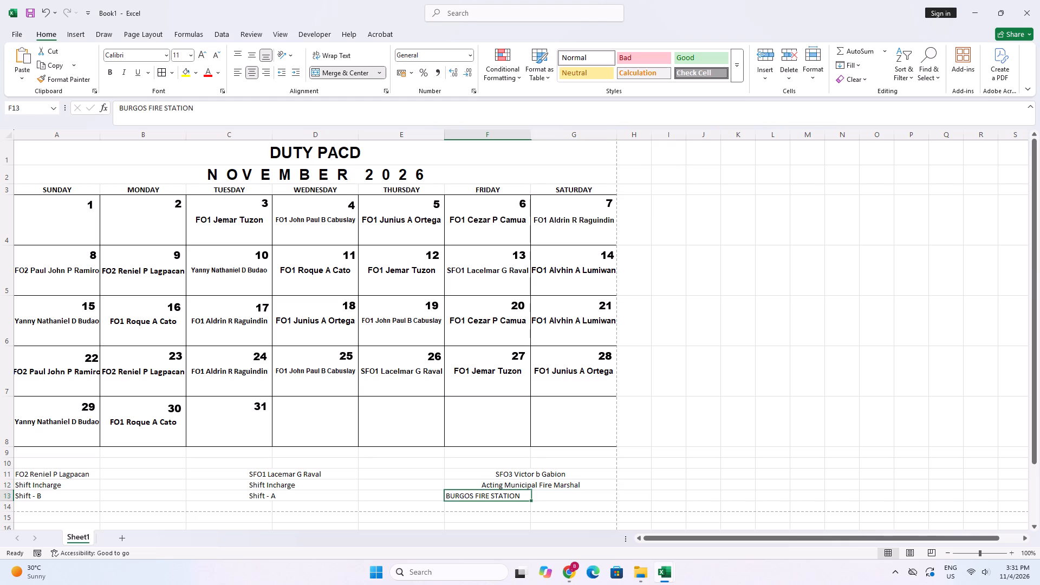
drag(525, 497, 541, 497)
click(326, 70)
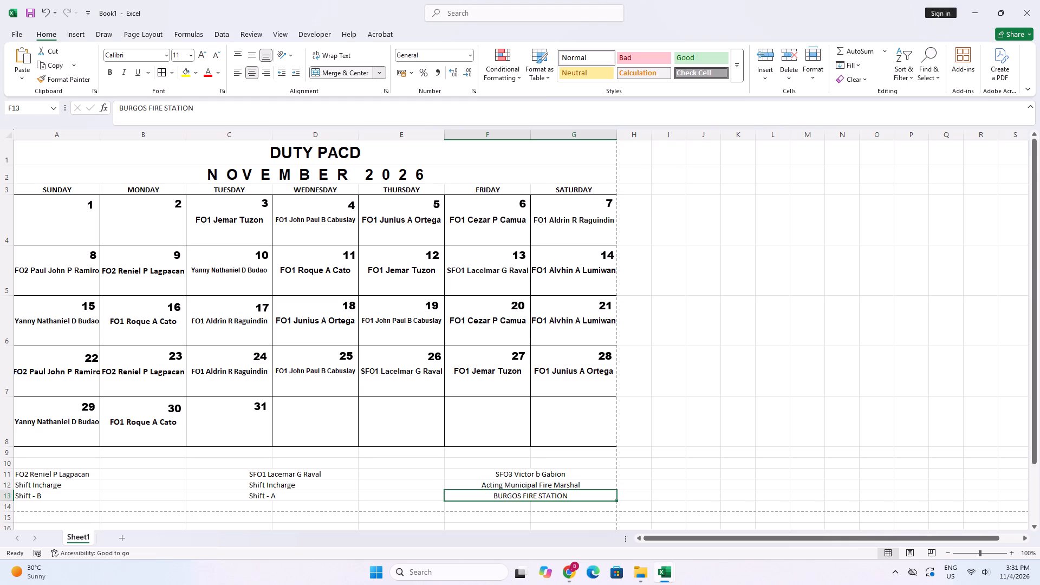
Left-align the three merged fire marshal signature lines in F11:G13.
drag(532, 472, 547, 490)
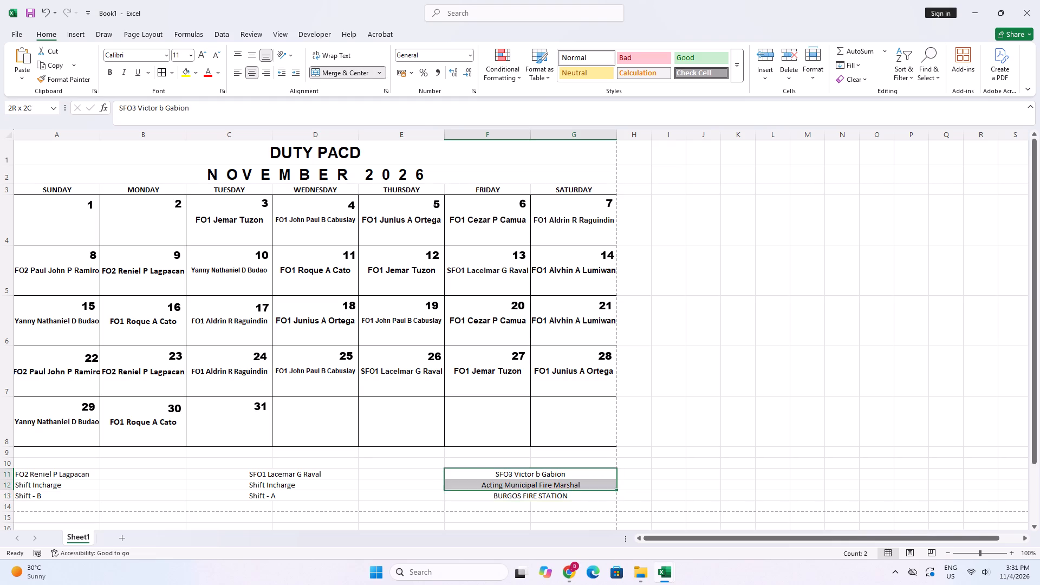
drag(547, 490, 550, 498)
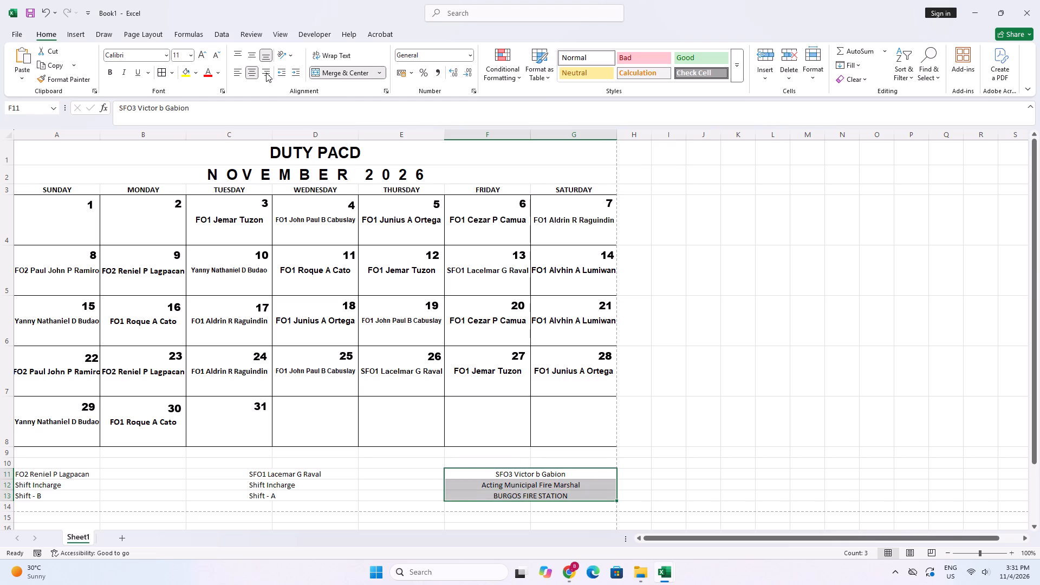
click(241, 72)
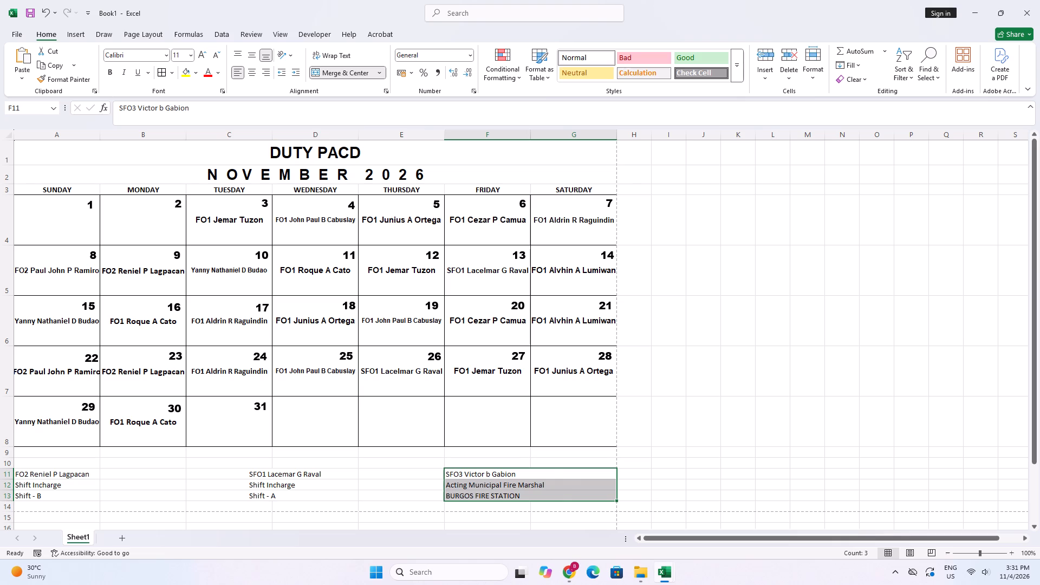
Indent the fire marshal's name in merged cell F11 by inserting 20 spaces before it.
double_click(450, 474)
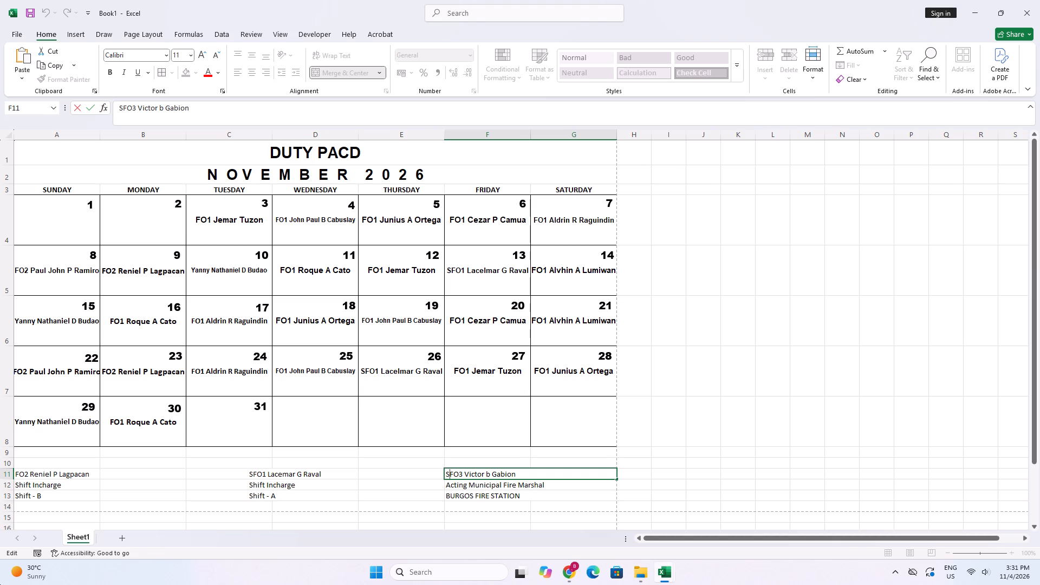
key(Left)
key(space)
key(space)
key(space)
key(space)
key(space)
key(space)
key(space)
key(space)
key(space)
key(space)
key(space)
key(space)
key(space)
key(space)
key(space)
key(space)
key(space)
key(space)
key(space)
key(space)
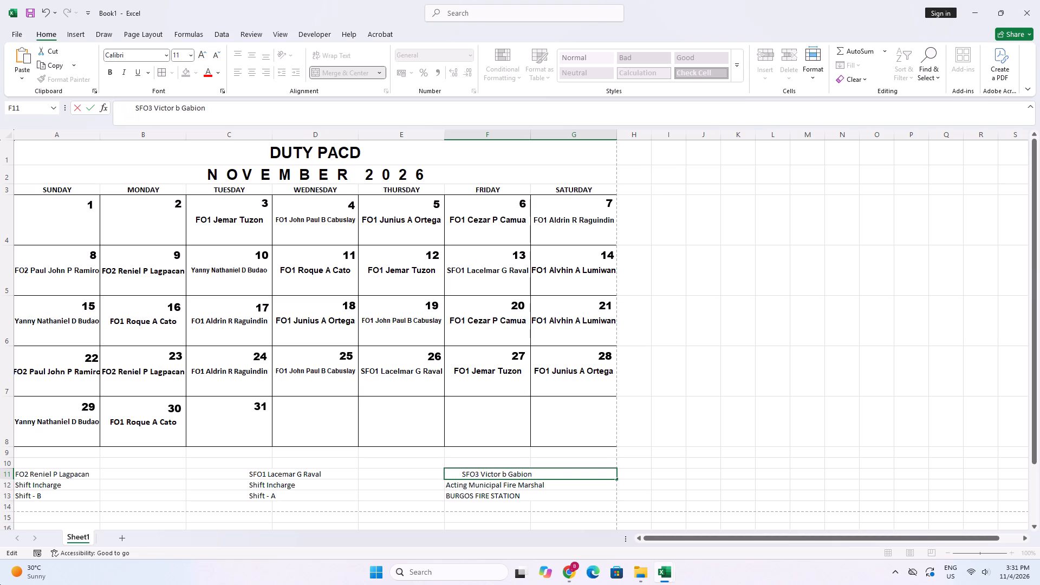
key(Return)
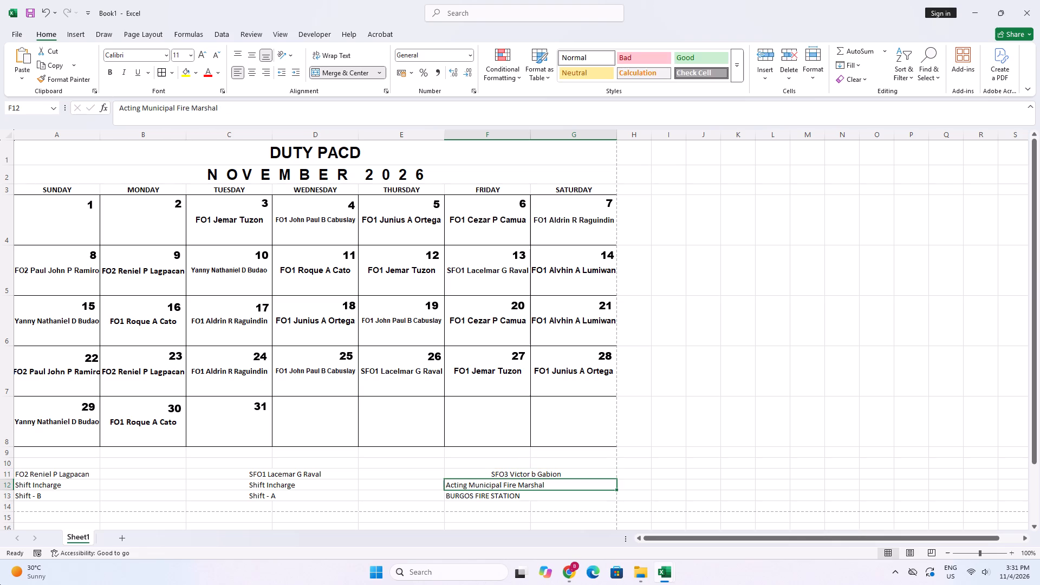
Indent "Acting Municipal Fire Marshal" in merged cell F12 with leading spaces so it lines up under the fire marshal's name.
key(F2)
key(Left)
key(Left)
key(Left)
key(Left)
key(Left)
key(Left)
key(Left)
key(Left)
key(Left)
key(Left)
key(Left)
key(Left)
key(Left)
key(Left)
key(Left)
key(Left)
key(Left)
key(Left)
key(Left)
key(Left)
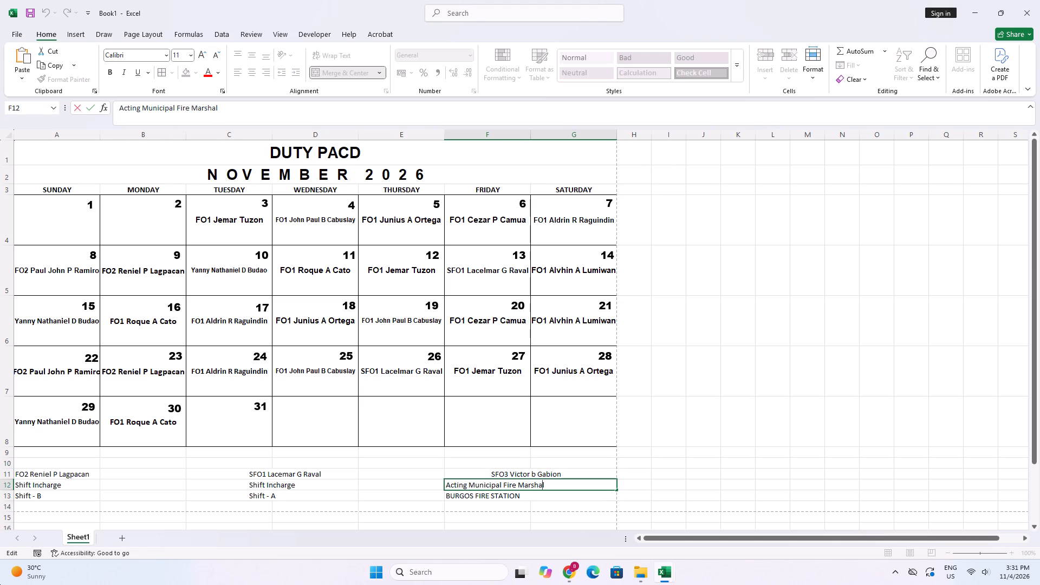
key(space)
key(space)
key(space)
key(space)
key(space)
key(space)
key(space)
key(space)
key(space)
key(space)
key(space)
key(space)
key(space)
key(space)
key(space)
key(space)
key(space)
key(space)
key(space)
key(space)
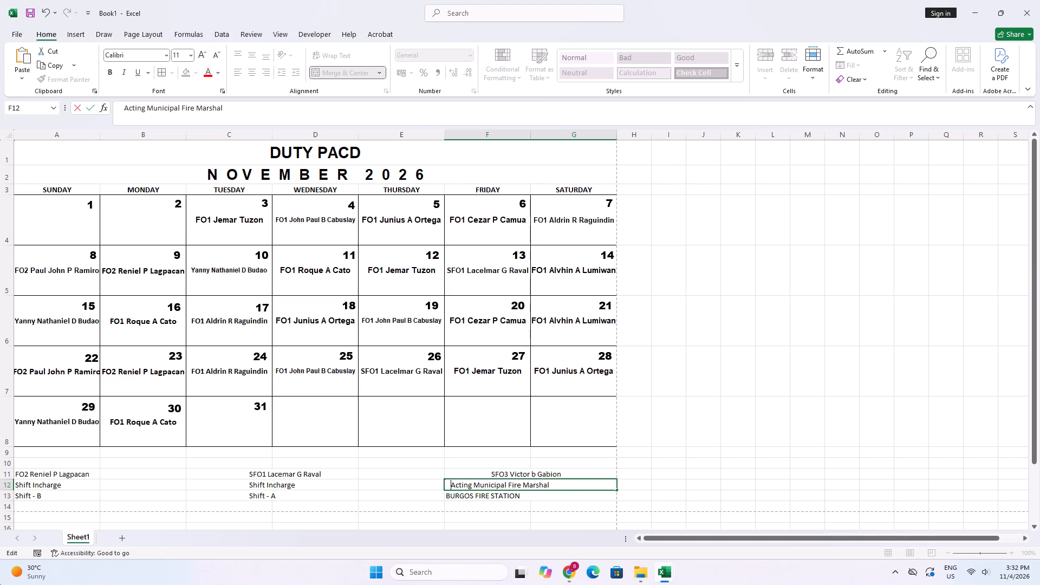
key(space)
key(space)
key(space)
key(space)
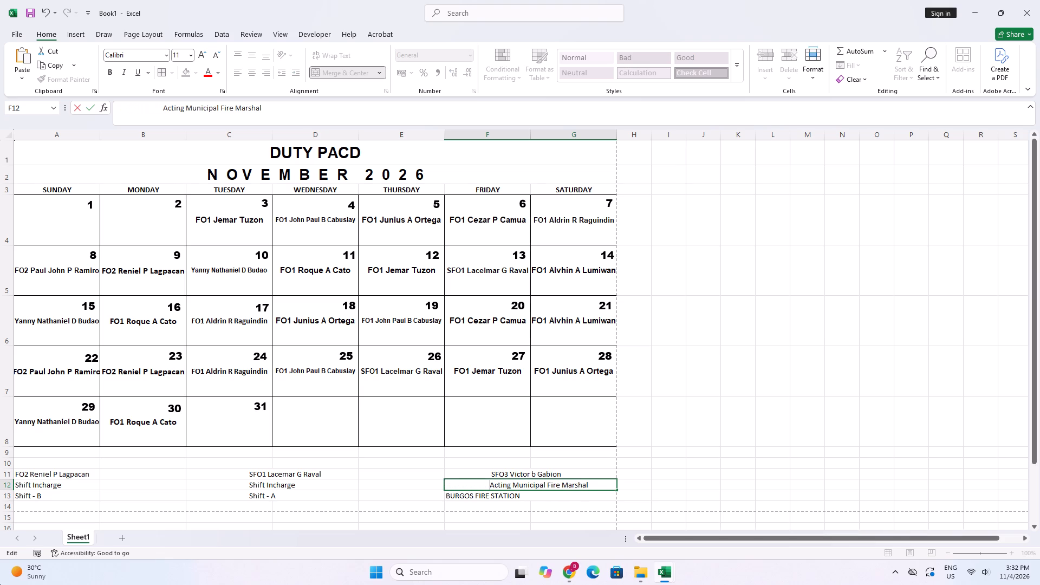
key(Return)
Indent the fire station name in merged cell F13 with leading spaces so it lines up under the fire marshal's title.
key(F2)
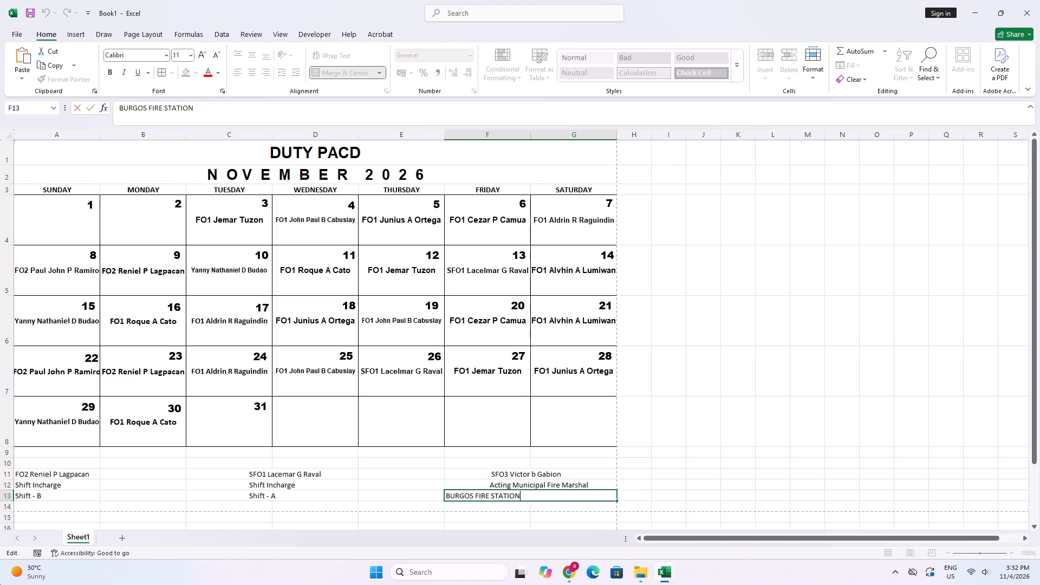
key(Left)
key(Left)
key(Left)
key(Left)
key(Left)
key(Left)
key(Left)
key(Left)
key(Left)
key(Left)
key(Left)
key(Left)
key(Left)
key(Left)
key(Left)
key(Left)
key(Left)
key(Left)
key(Left)
key(Left)
key(space)
key(space)
key(space)
key(space)
key(space)
key(space)
key(space)
key(space)
key(space)
key(space)
key(space)
key(space)
key(space)
key(space)
key(space)
key(space)
key(space)
key(space)
key(space)
key(space)
key(space)
key(space)
key(space)
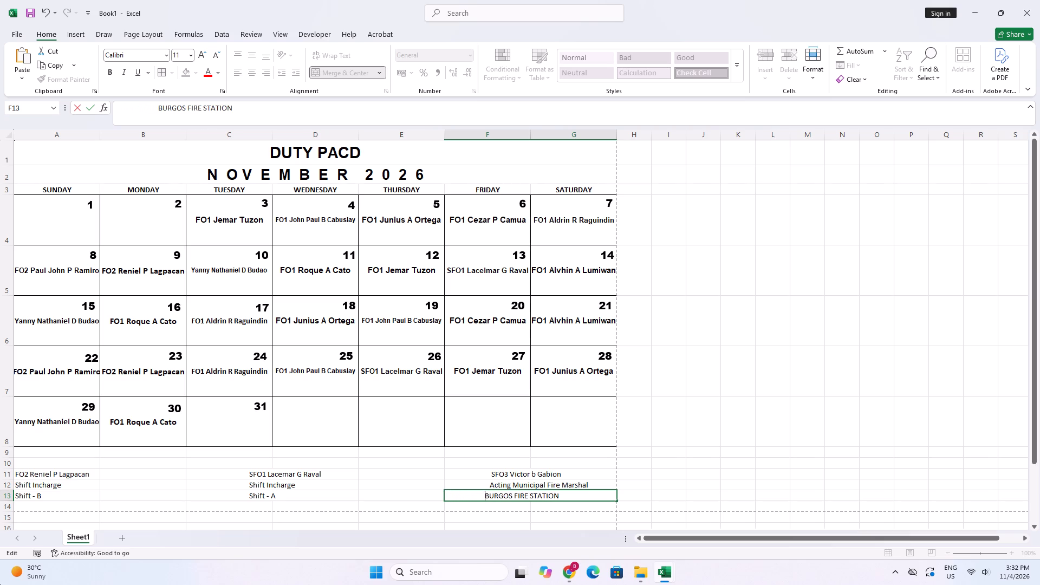
key(space)
key(space)
key(space)
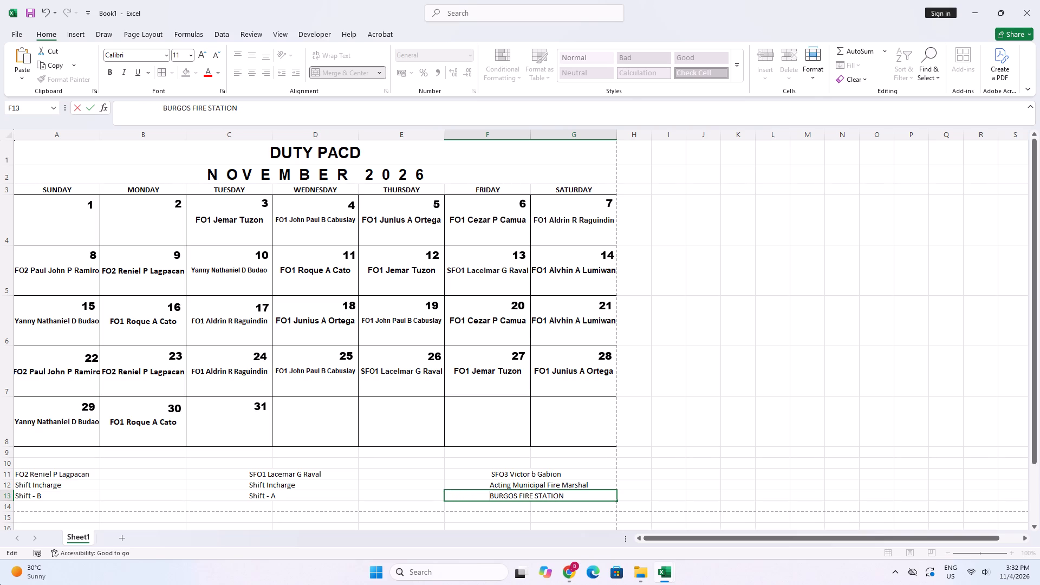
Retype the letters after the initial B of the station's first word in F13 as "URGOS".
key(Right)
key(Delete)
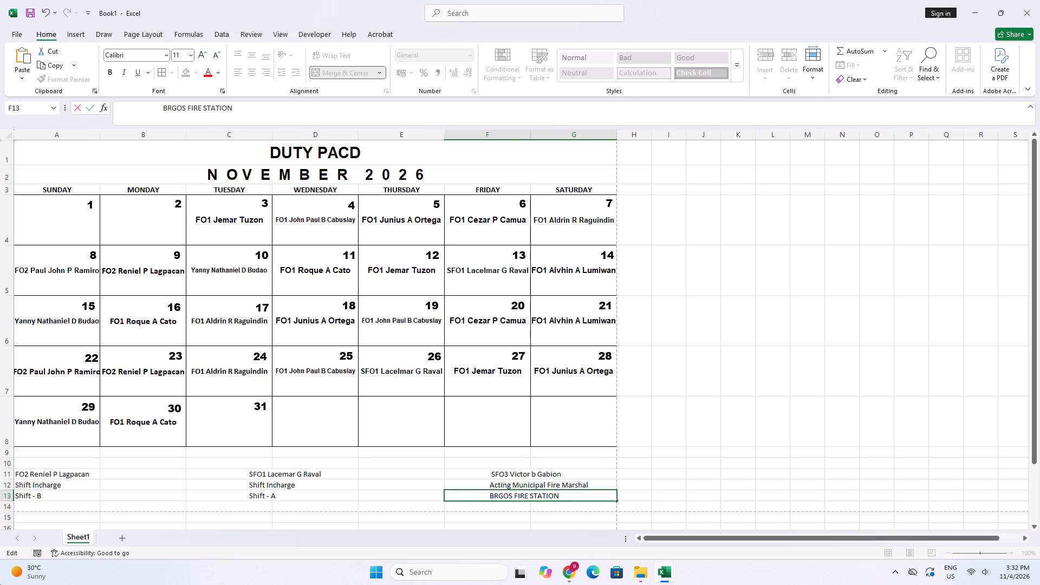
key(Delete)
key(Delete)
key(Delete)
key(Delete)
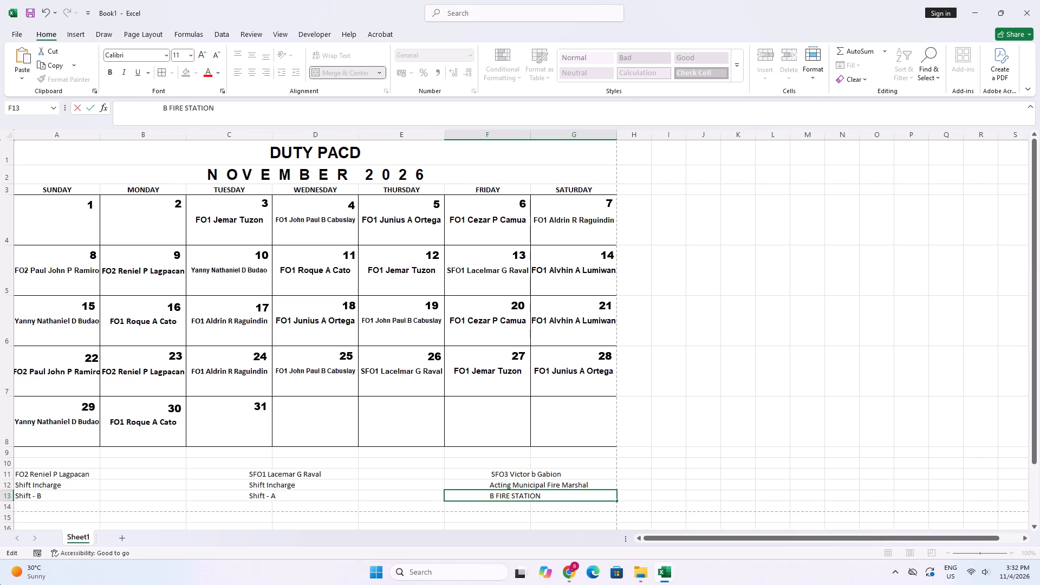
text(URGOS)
Replace the uppercase station name in F13 with "Burgos Fire Station", keeping it aligned under the fire marshal's title.
key(Right)
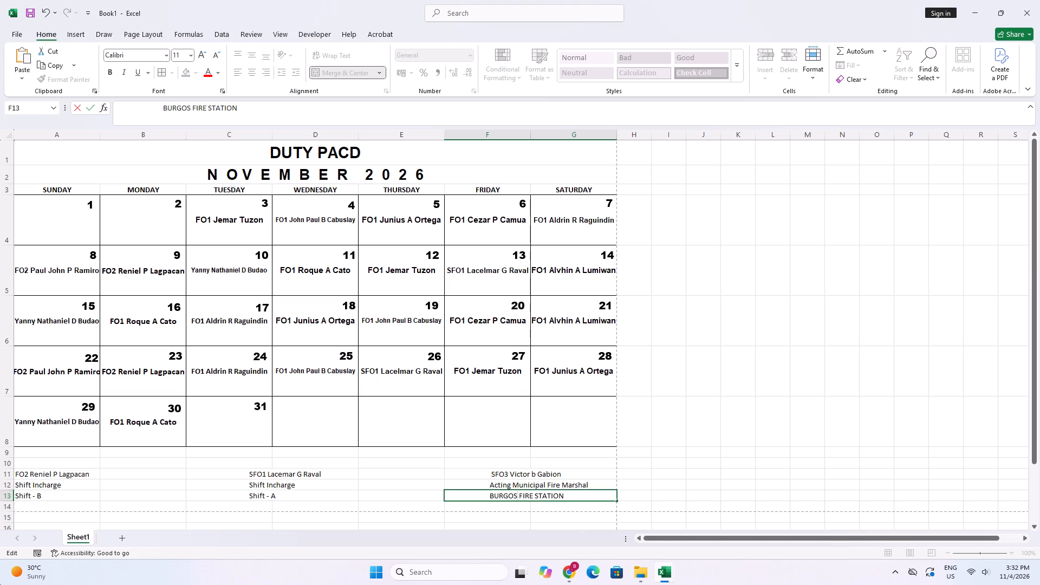
key(Right)
key(Right)
key(Right)
key(Right)
key(Delete)
key(Delete)
key(Delete)
key(Delete)
key(Delete)
key(Delete)
key(Delete)
key(Delete)
key(Delete)
key(Delete)
key(Delete)
key(Delete)
key(Delete)
key(Delete)
key(Delete)
key(Delete)
key(BackSpace)
key(BackSpace)
key(BackSpace)
key(BackSpace)
key(BackSpace)
key(BackSpace)
key(BackSpace)
key(BackSpace)
key(BackSpace)
key(BackSpace)
key(BackSpace)
key(BackSpace)
key(BackSpace)
key(BackSpace)
key(space)
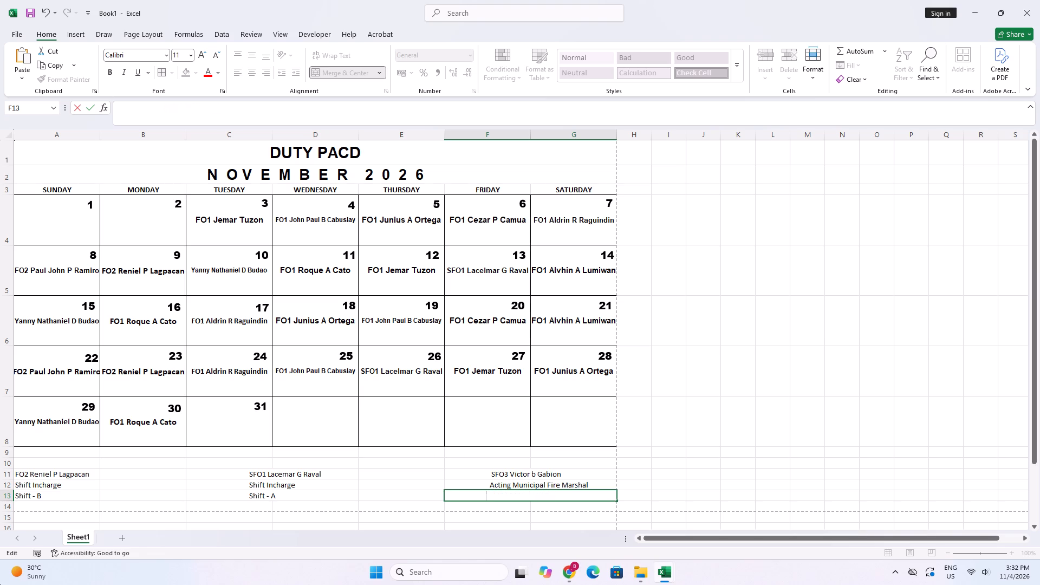
key(space)
key(space)
text(Burgos Fire Station)
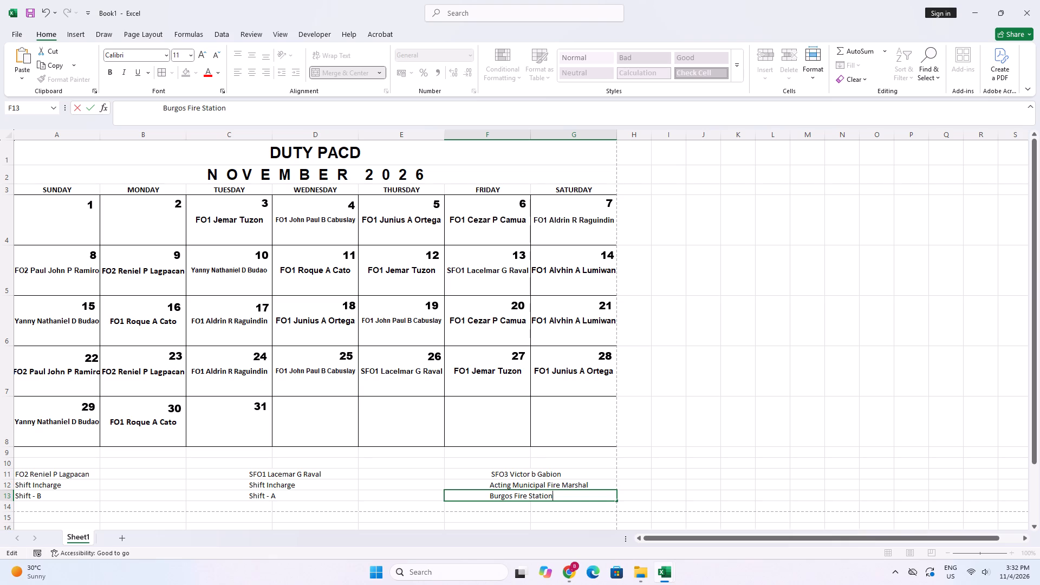
Merge and center each Shift - B in-charge signature line across columns A and B in rows 11, 12 and 13.
drag(42, 478, 90, 466)
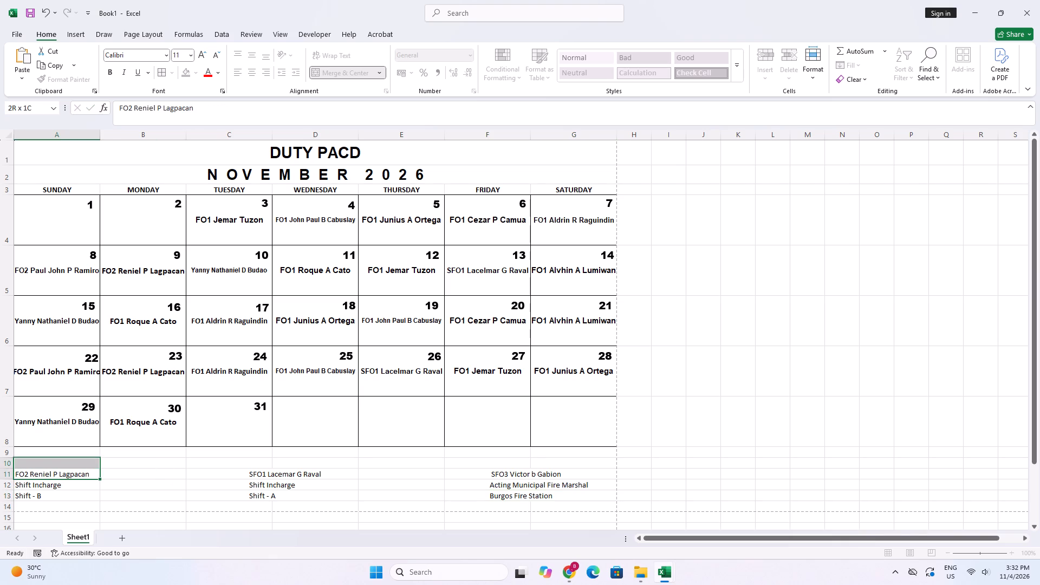
drag(90, 466, 109, 477)
click(322, 73)
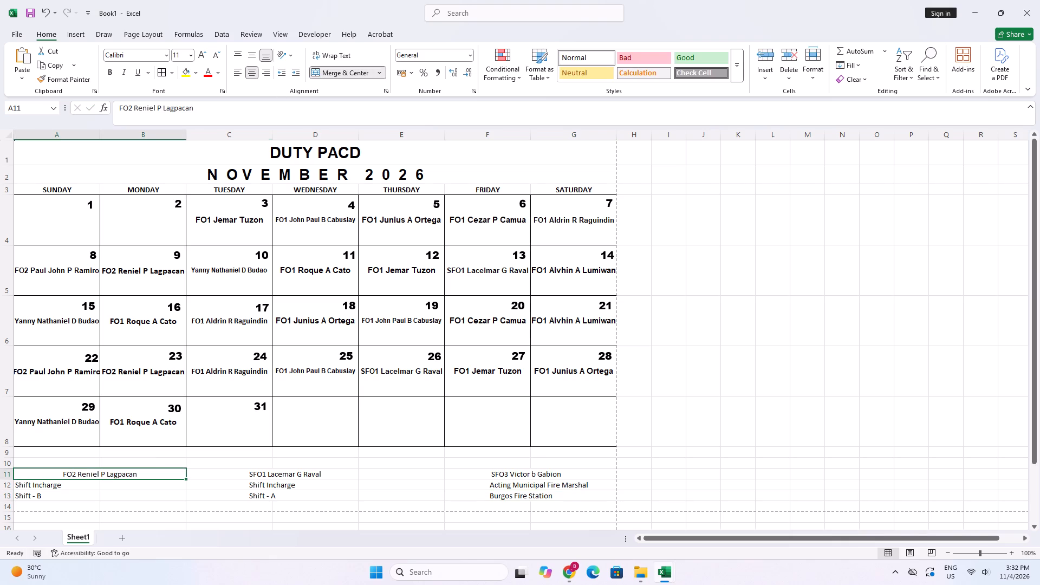
drag(39, 484, 119, 487)
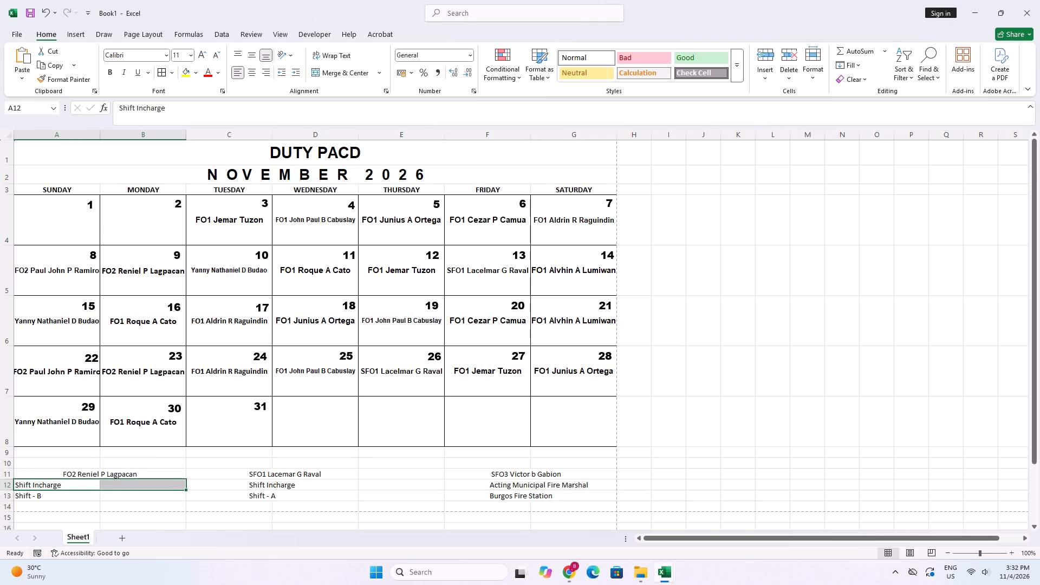
click(330, 74)
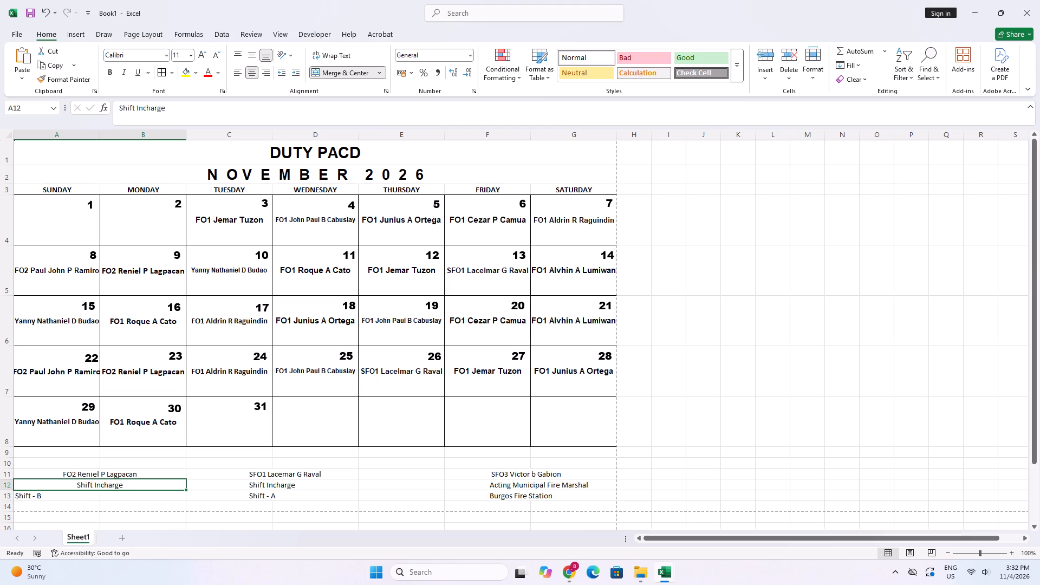
drag(29, 496, 115, 495)
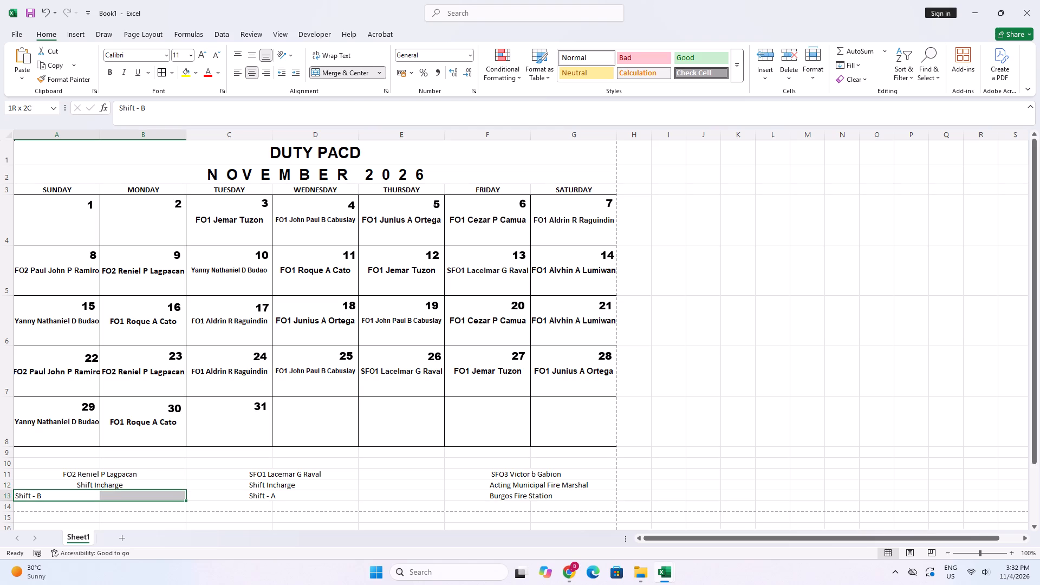
drag(115, 495, 118, 497)
click(329, 74)
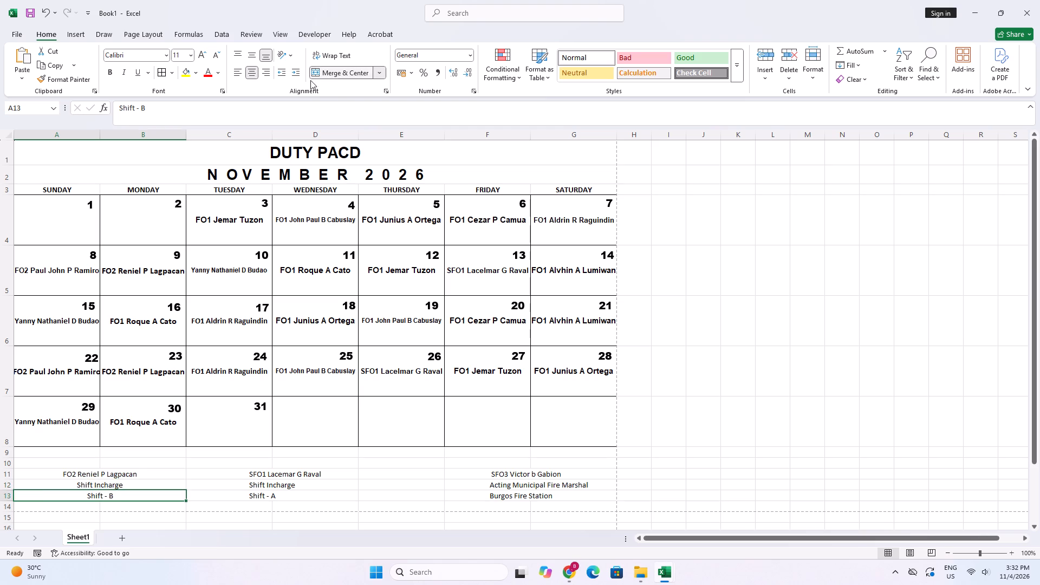
Left-align the three merged Shift - B signature lines in A11:B13.
drag(71, 473, 87, 492)
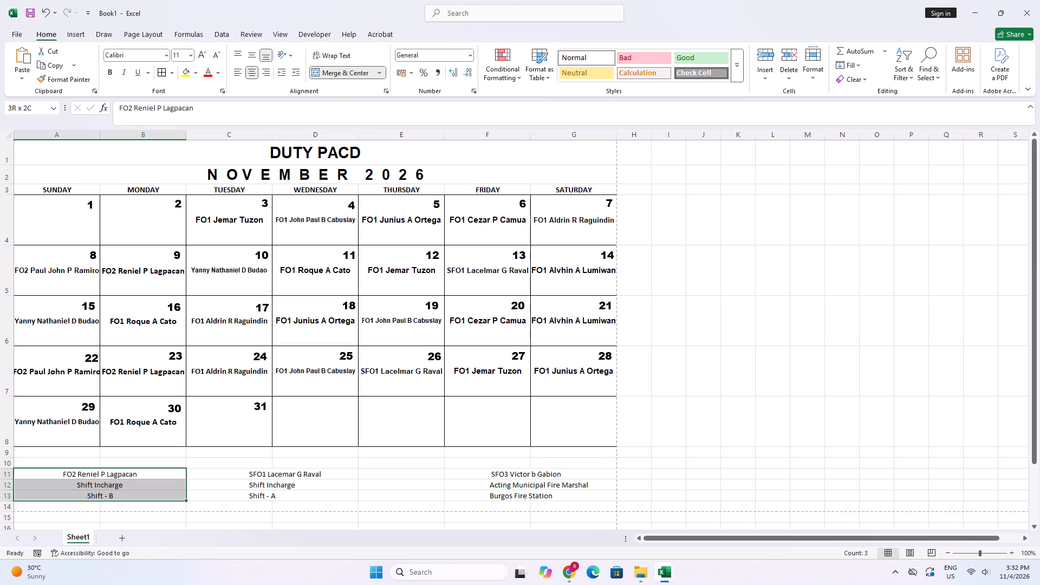
drag(87, 492, 89, 496)
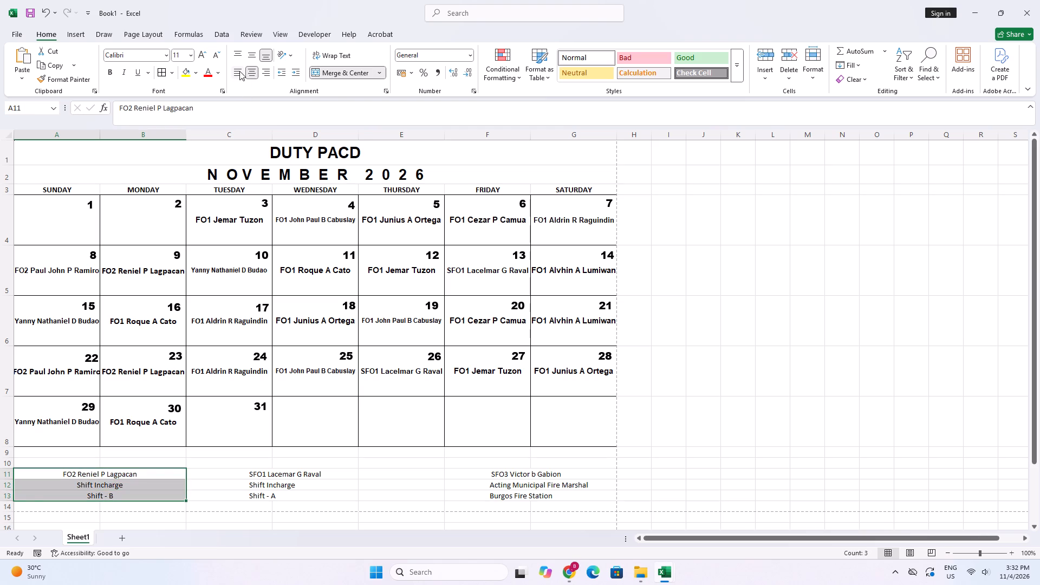
click(239, 71)
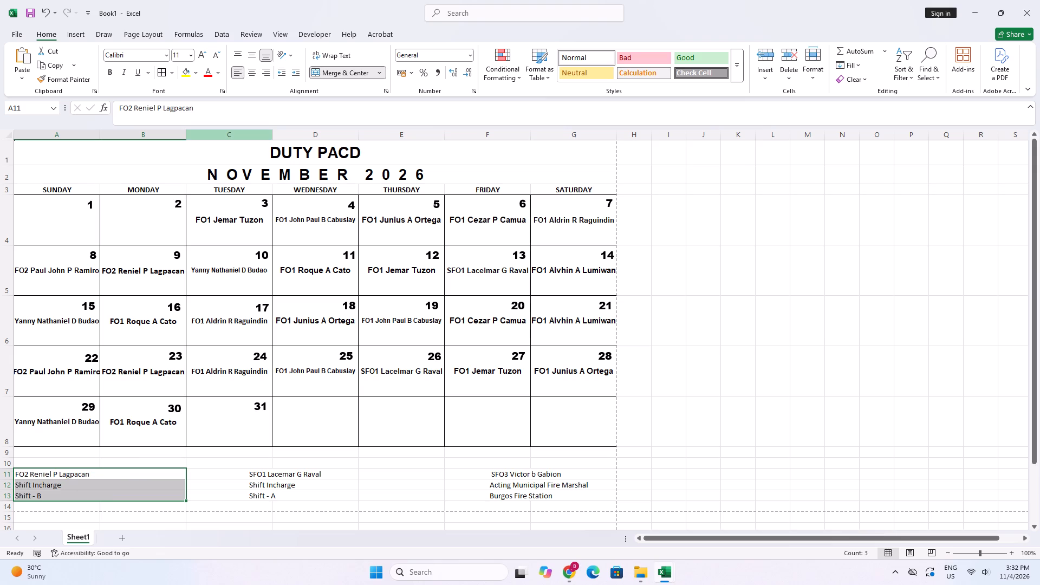
Indent the Shift - B in-charge's name in A11 with leading spaces so it sits near the middle of the merged cell.
double_click(18, 473)
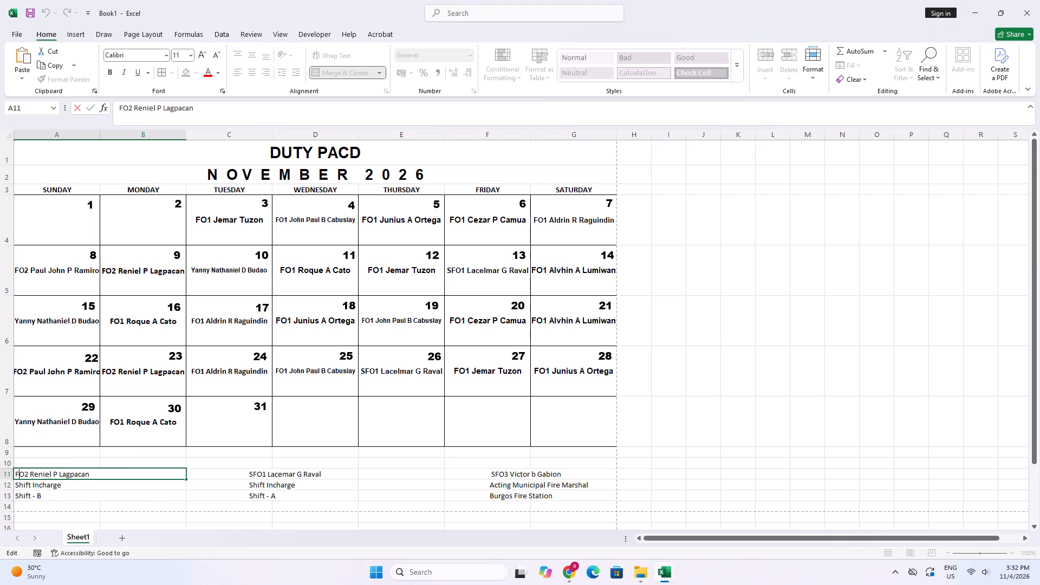
key(Left)
key(space)
key(space)
key(space)
key(space)
key(space)
key(space)
key(space)
key(space)
key(space)
key(space)
key(space)
key(space)
key(space)
key(space)
key(space)
key(space)
key(space)
key(space)
key(space)
key(space)
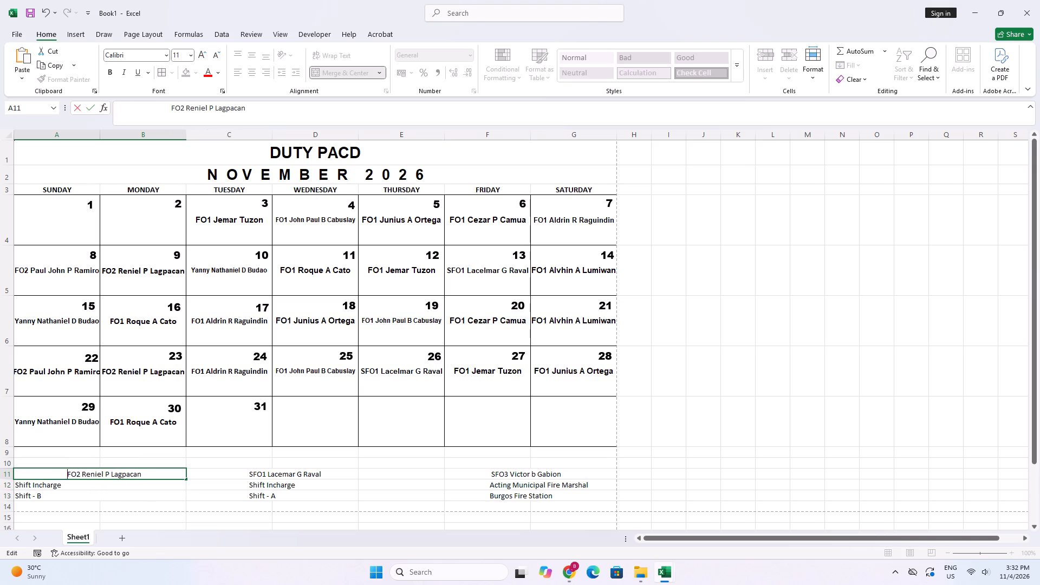
key(Return)
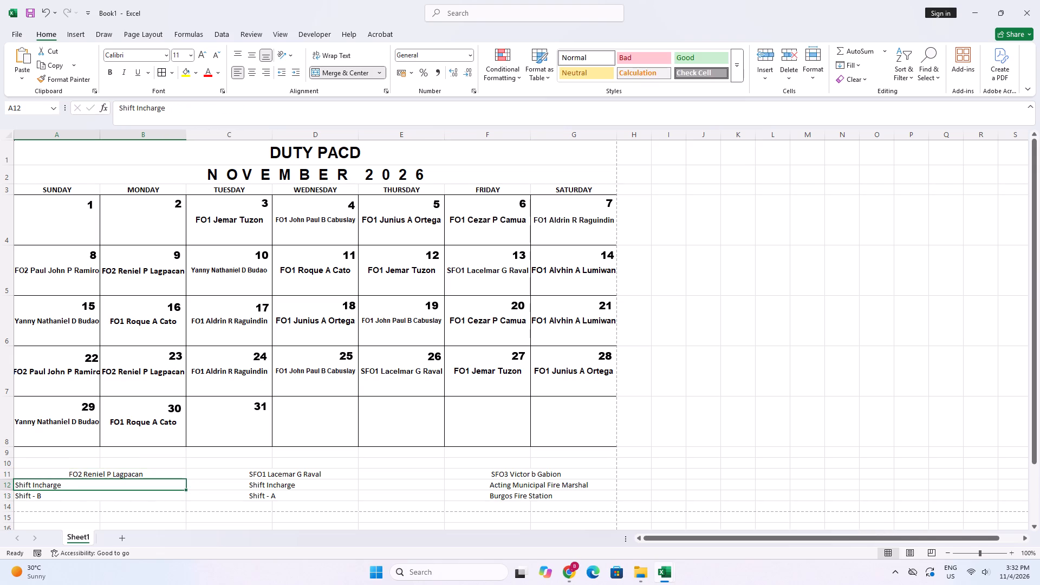
Indent "Shift Incharge" in A12 with leading spaces so it starts directly under the in-charge's name in A11.
key(F2)
key(Left)
key(Left)
key(Left)
key(Left)
key(Left)
key(Left)
key(Left)
key(Left)
key(Left)
key(Left)
key(Left)
key(Left)
key(Left)
key(Left)
key(Left)
key(Left)
key(Left)
key(Left)
key(Left)
key(Left)
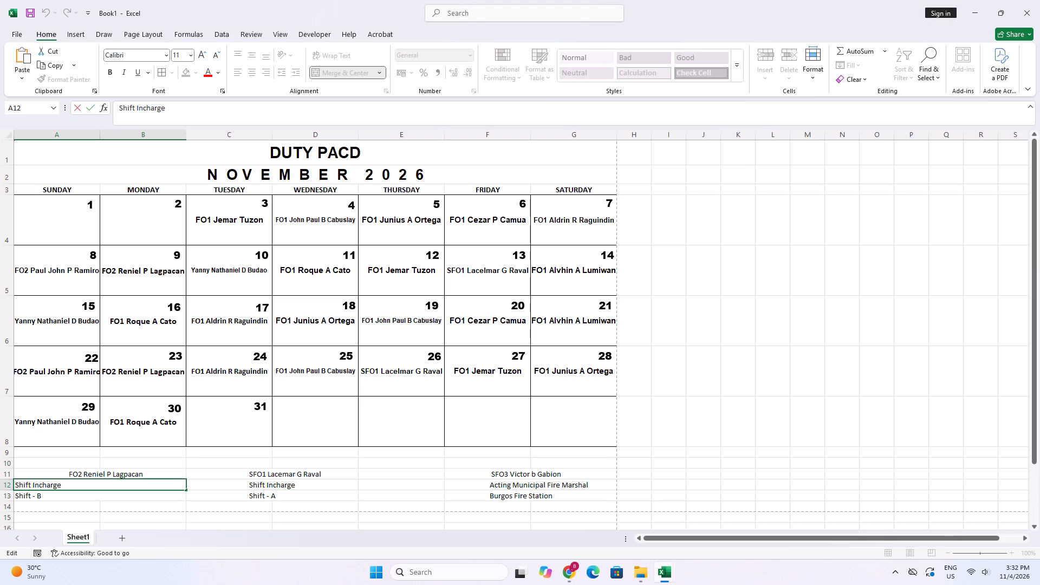
key(space)
key(space)
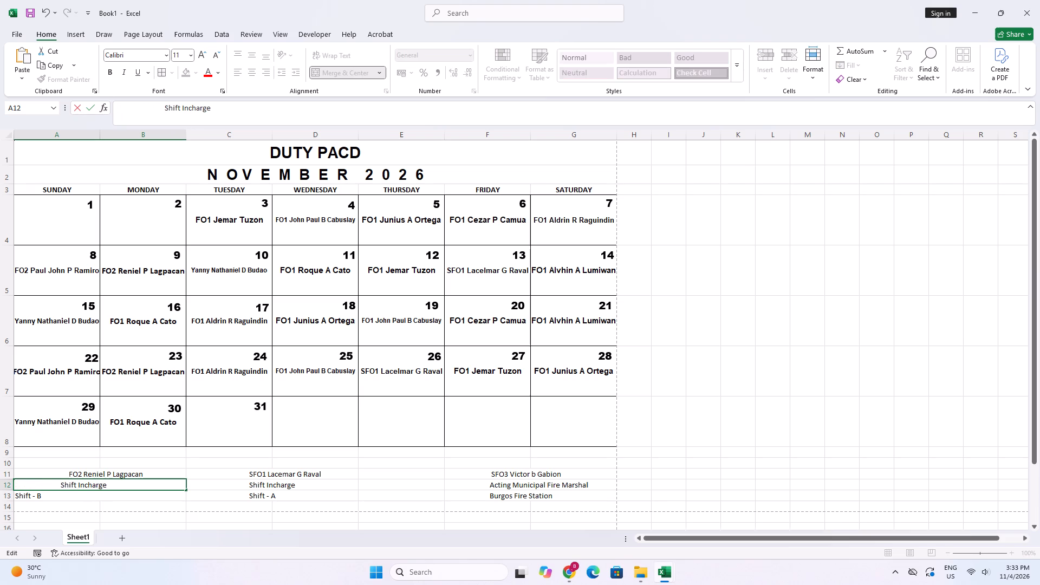
key(space)
key(space)
key(space)
key(space)
key(space)
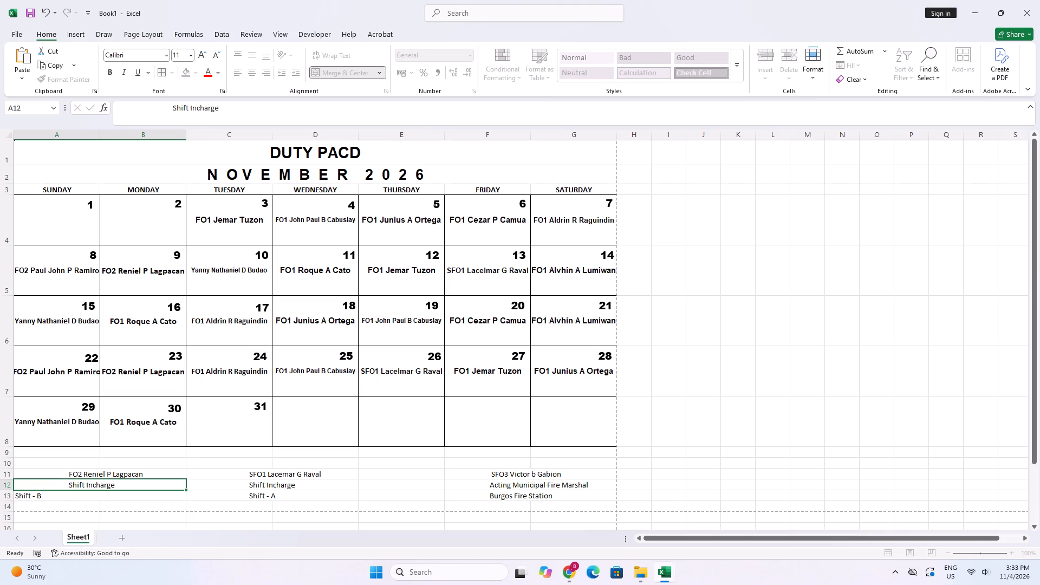
key(Return)
Indent "Shift - B" in A13 with leading spaces so it lines up under "Shift Incharge" in A12.
key(F2)
key(Left)
key(Left)
key(Left)
key(Left)
key(Left)
key(Left)
key(Left)
key(Left)
key(Left)
key(Left)
key(Left)
key(Left)
key(Left)
key(Left)
key(Left)
key(Left)
key(Left)
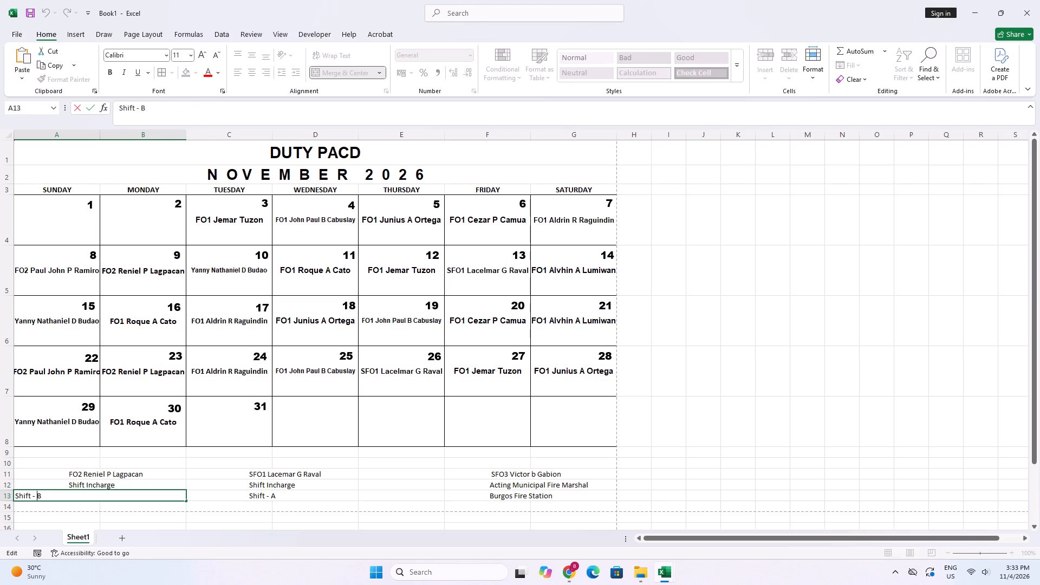
key(space)
key(space)
key(space)
key(space)
key(space)
key(space)
key(space)
key(space)
key(space)
key(space)
key(space)
key(space)
key(space)
key(space)
key(space)
key(space)
key(space)
key(space)
key(space)
key(space)
key(space)
key(space)
key(space)
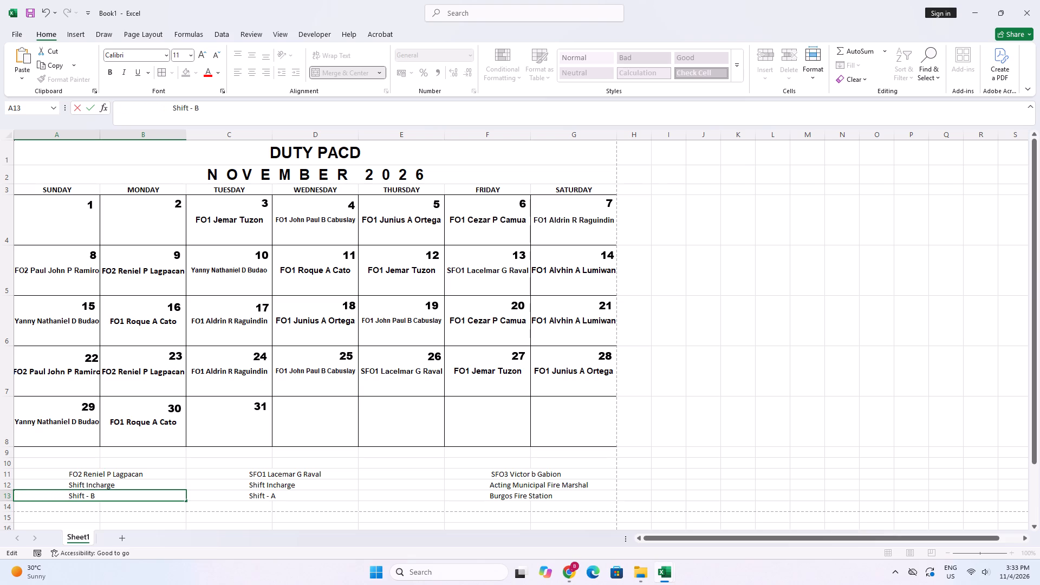
Move the Shift - A in-charge's name in C11 further right within the merged cell by adding leading spaces.
click(234, 473)
click(239, 471)
double_click(244, 473)
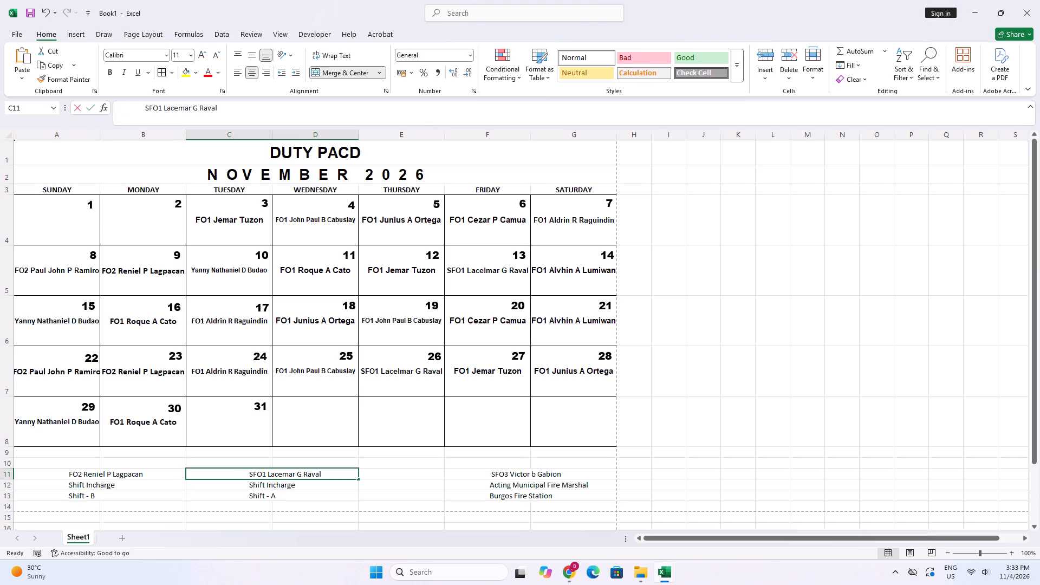
key(space)
key(space)
key(space)
key(space)
key(space)
key(space)
key(space)
key(space)
key(space)
key(space)
key(space)
key(space)
key(space)
key(space)
key(space)
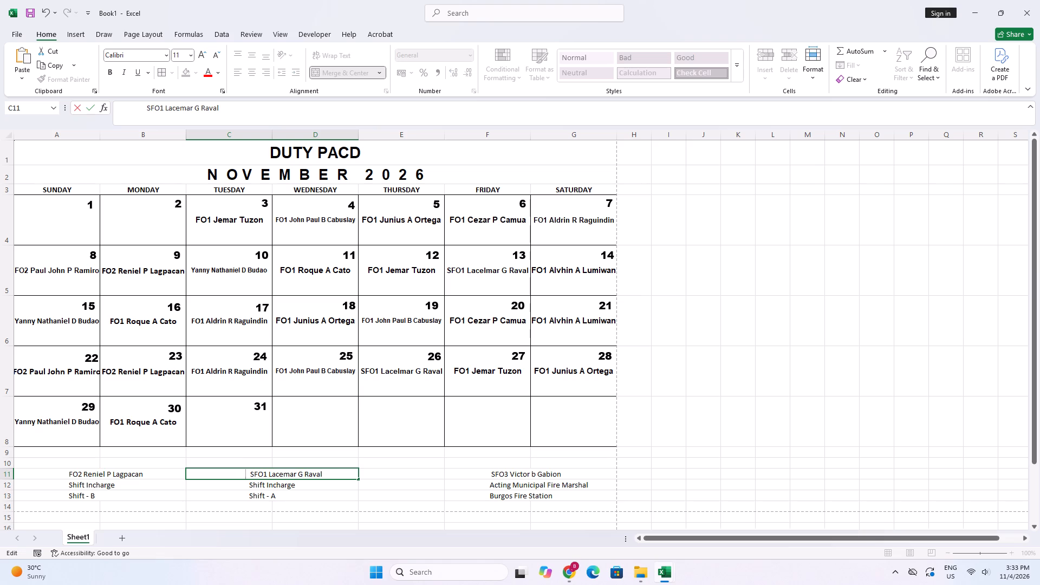
key(space)
key(space)
key(space)
key(space)
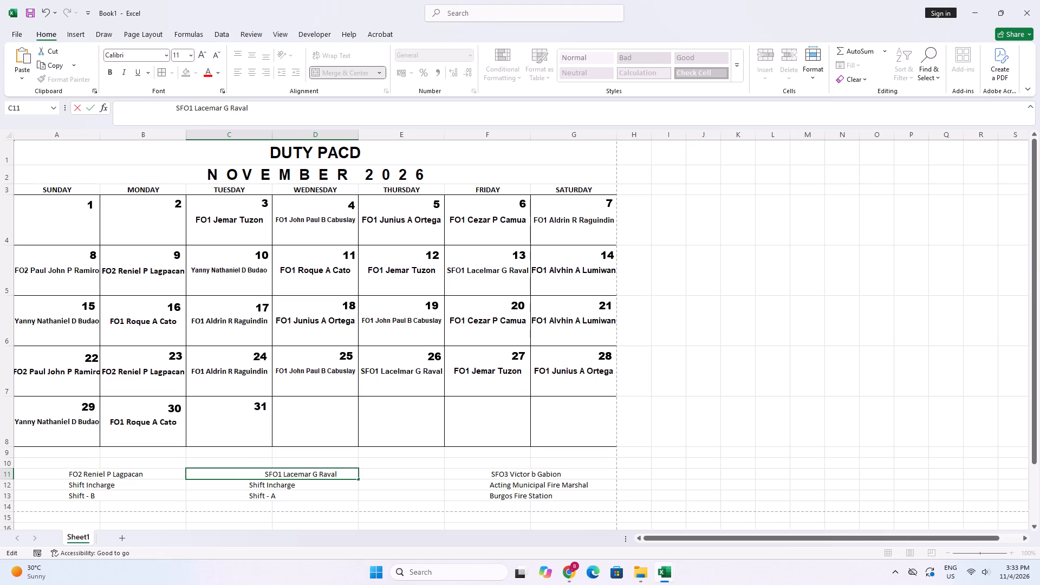
key(Return)
Move "Shift Incharge" in C12 further right with leading spaces so it starts directly under the in-charge's name in C11.
key(F2)
key(Left)
key(Left)
key(Left)
key(Left)
key(Left)
key(Left)
key(Left)
key(Left)
key(Left)
key(Left)
key(Left)
key(Left)
key(Left)
key(Left)
key(Left)
key(Left)
key(Left)
key(Left)
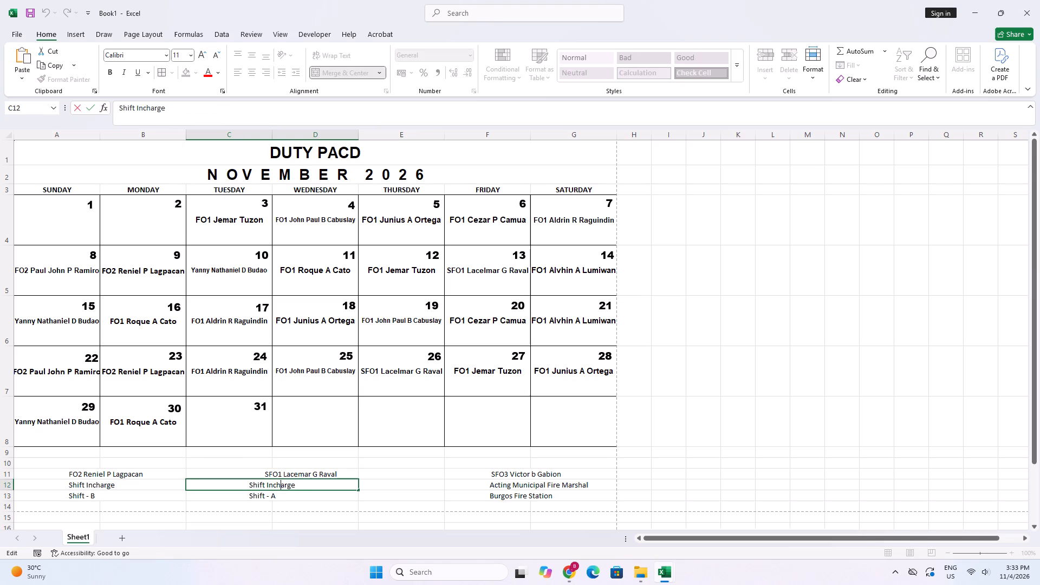
key(space)
key(space)
key(space)
key(space)
key(space)
key(space)
key(space)
key(space)
key(space)
key(space)
key(space)
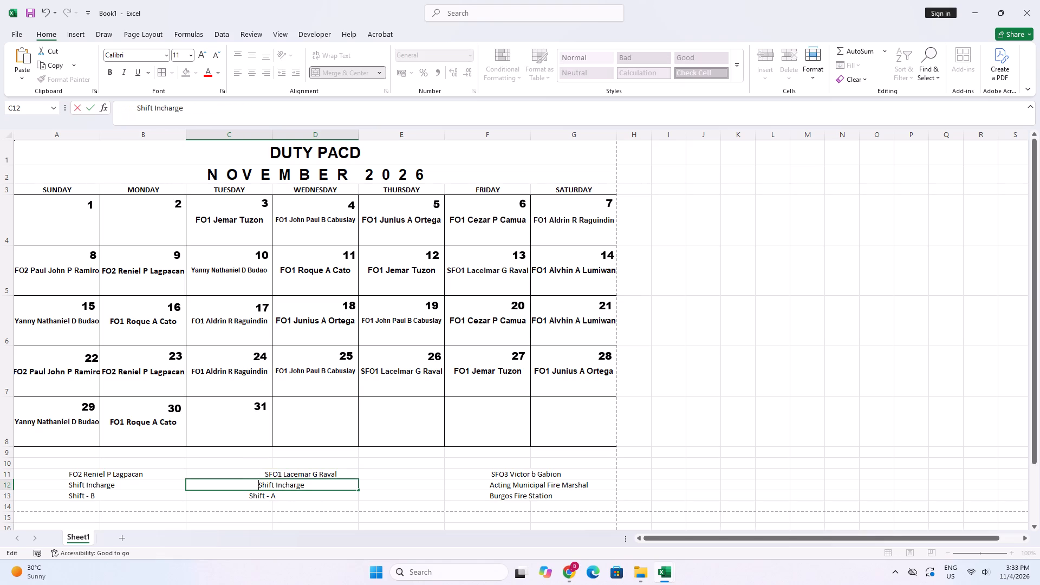
key(space)
key(space)
key(space)
key(space)
key(space)
key(space)
key(space)
key(space)
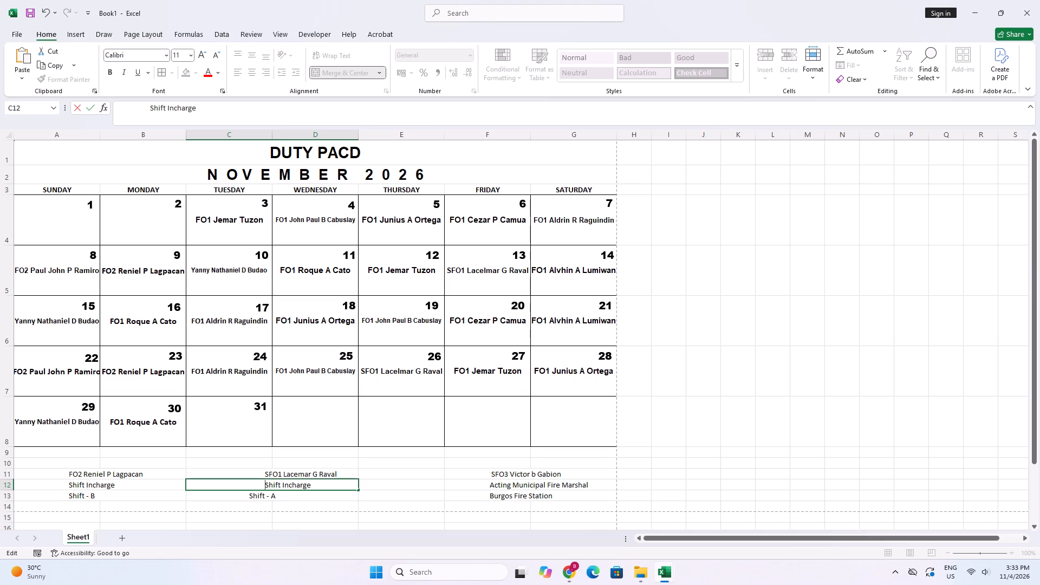
key(Return)
Move "Shift - A" in C13 further right with leading spaces so it lines up under "Shift Incharge" in C12.
key(F2)
key(Left)
key(Left)
key(Left)
key(Left)
key(Left)
key(Left)
key(Left)
key(Left)
key(Left)
key(Left)
key(Left)
key(Left)
key(Left)
key(Left)
key(Left)
key(Left)
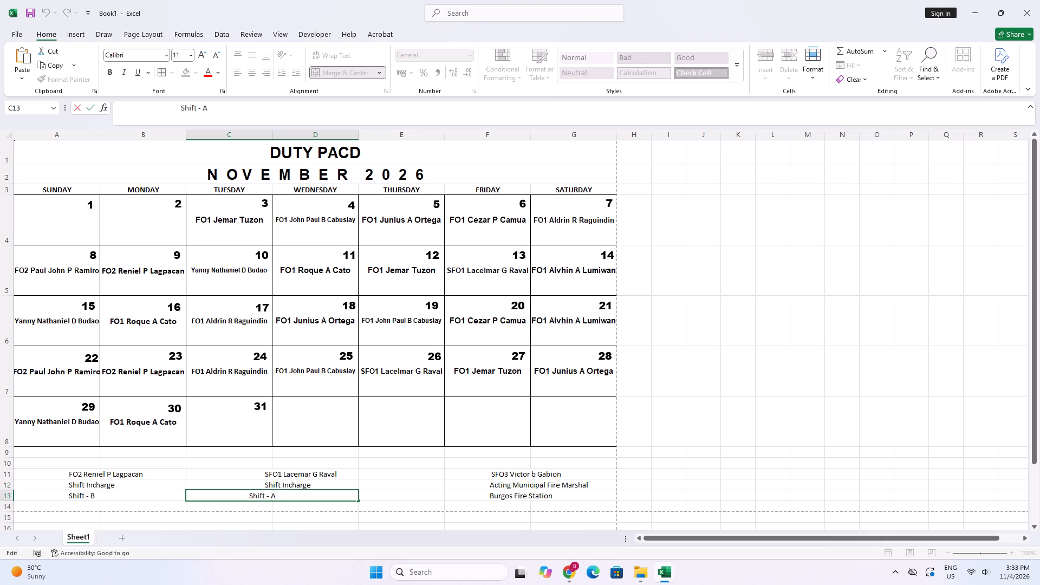